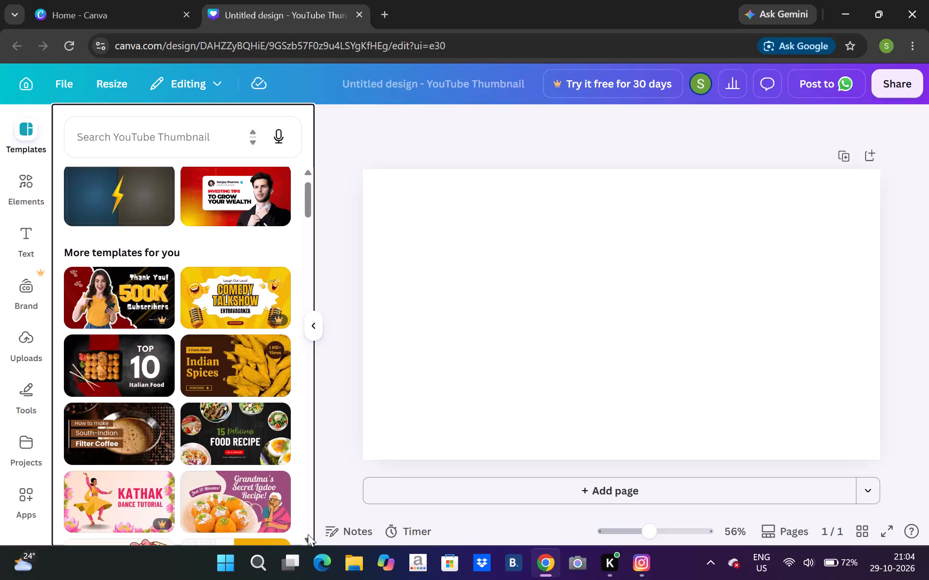
# Find the Red and Black Retro Landscape YouTube Thumbnail background template and apply it to the blank page.
pyautogui.click(308, 534)
pyautogui.press('Down')
pyautogui.press('Down')
pyautogui.press('Down')
pyautogui.press('Down')
pyautogui.doubleClick(308, 534)
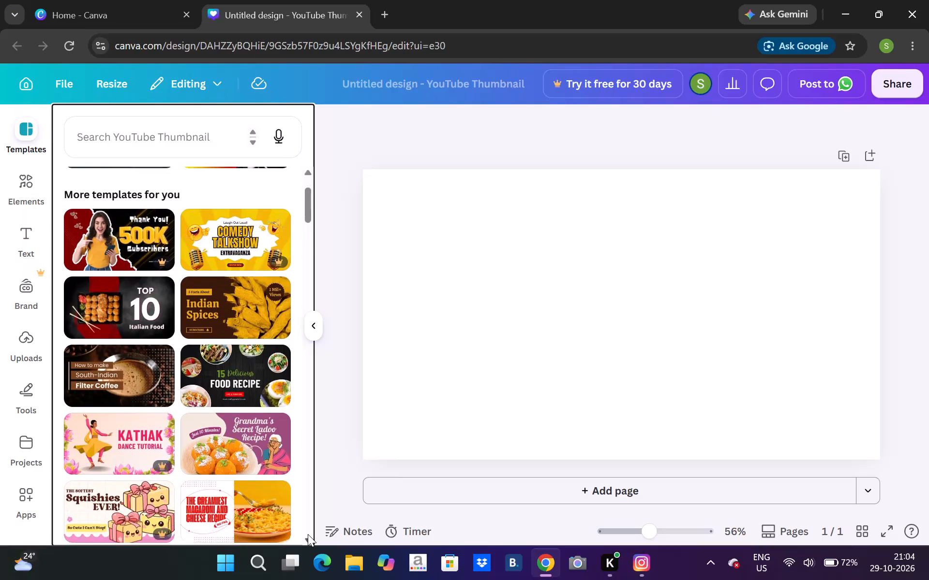
pyautogui.press('Down')
pyautogui.press('Down')
pyautogui.press('Down')
pyautogui.press('Down')
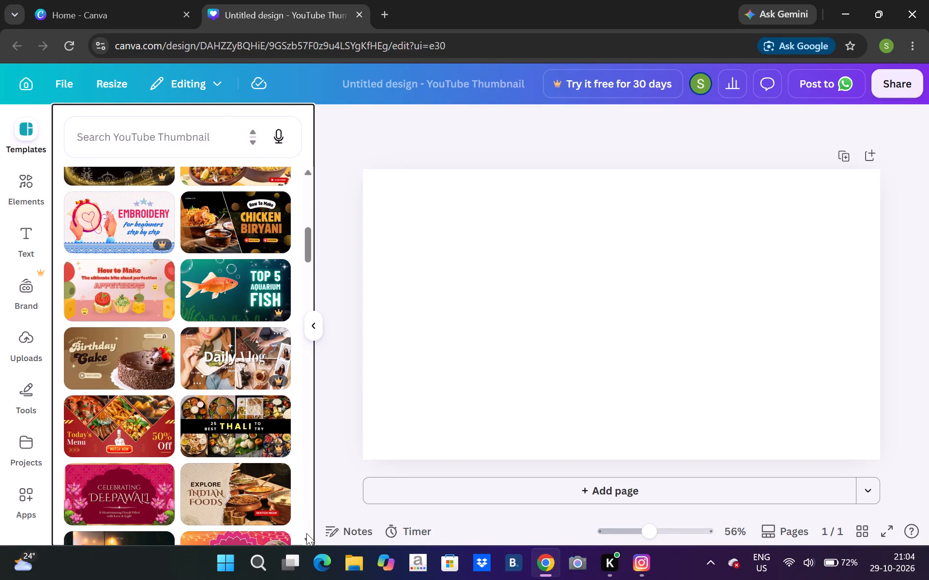
pyautogui.click(306, 533)
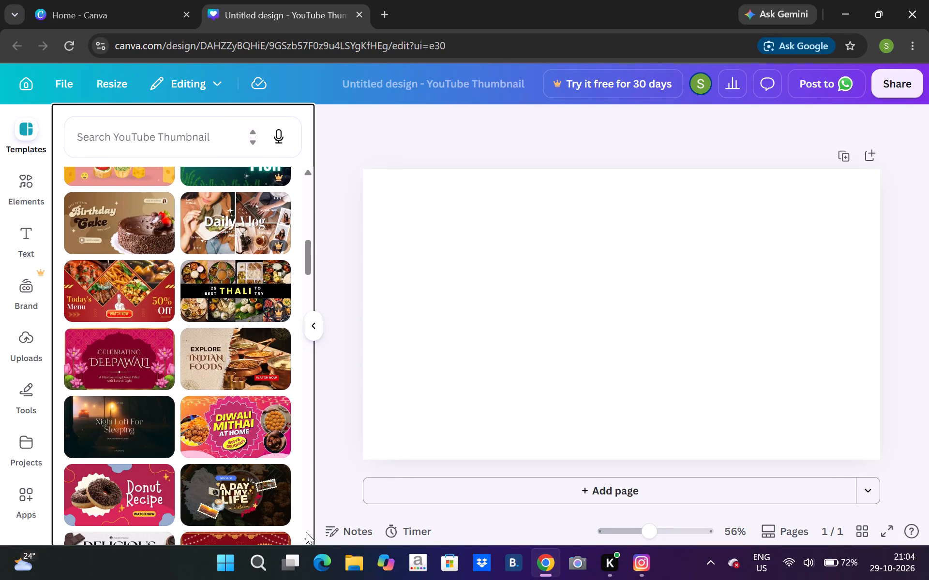
pyautogui.tripleClick(306, 532)
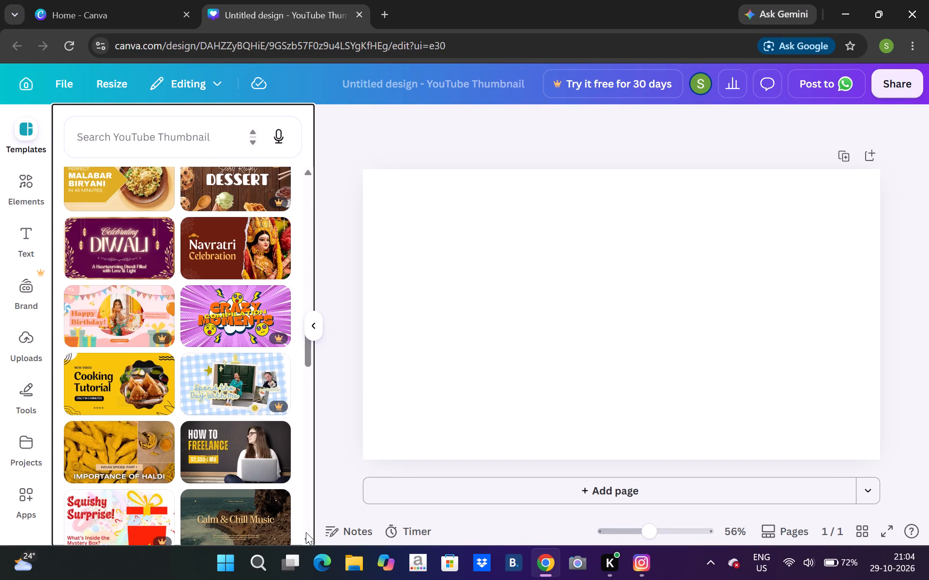
pyautogui.click(306, 532)
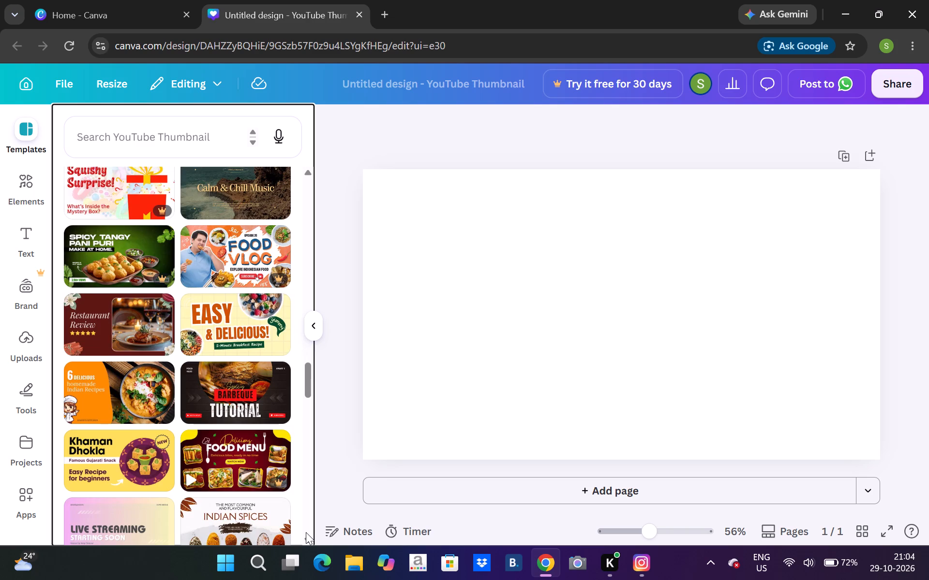
pyautogui.click(306, 532)
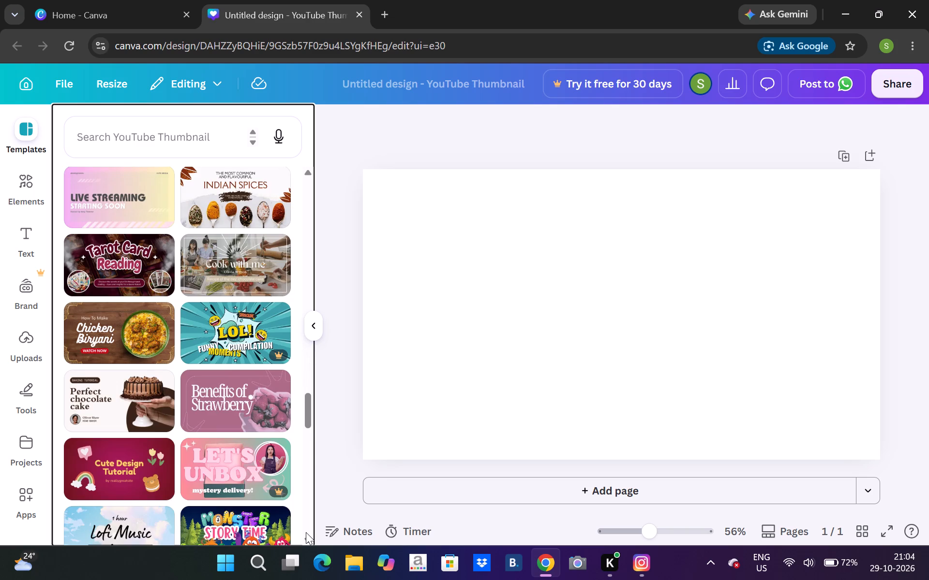
pyautogui.click(306, 532)
pyautogui.click(306, 532)
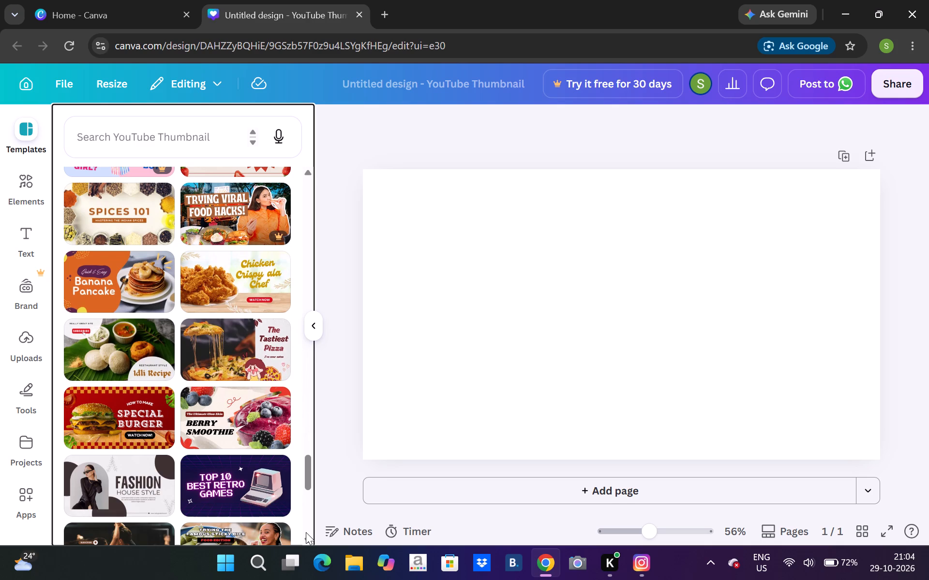
pyautogui.click(306, 532)
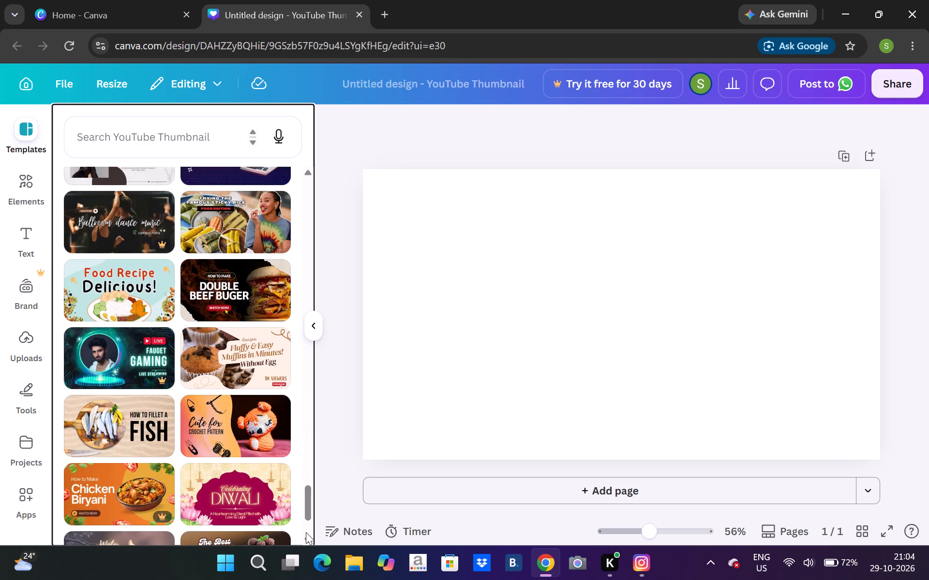
pyautogui.click(306, 532)
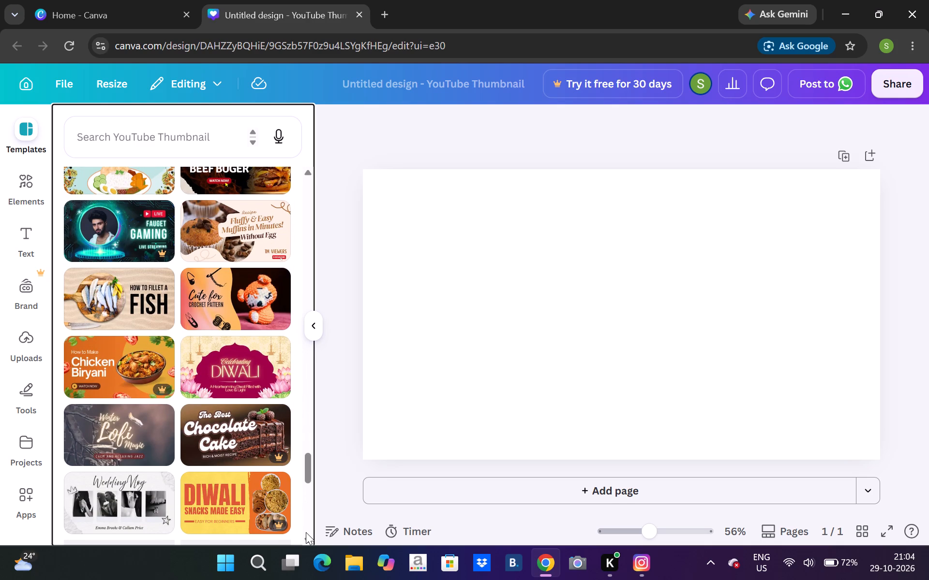
pyautogui.click(306, 532)
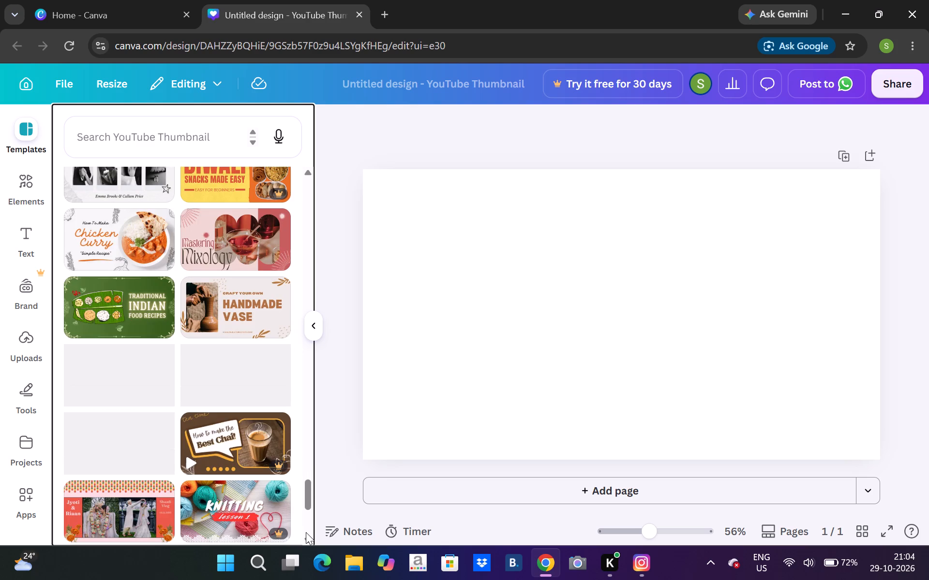
pyautogui.click(306, 532)
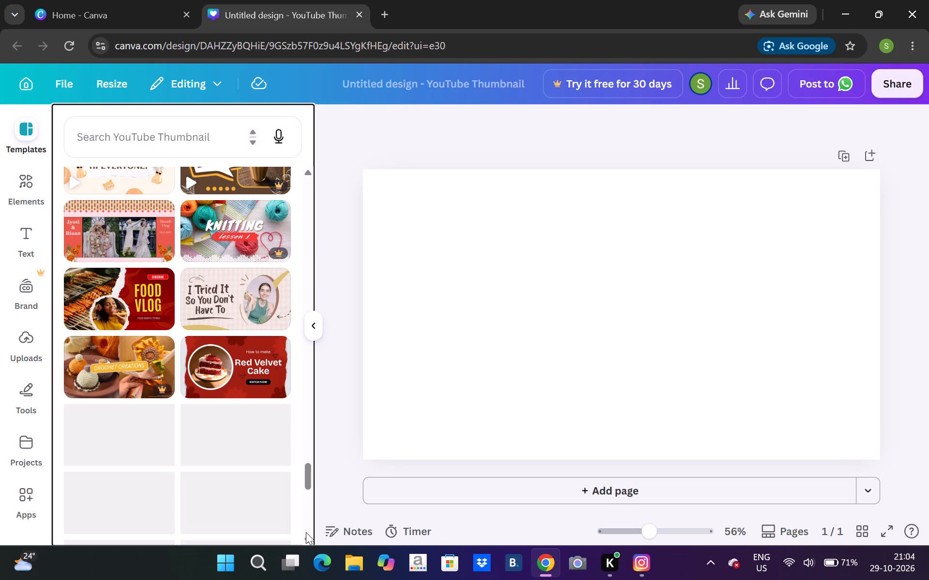
pyautogui.click(306, 532)
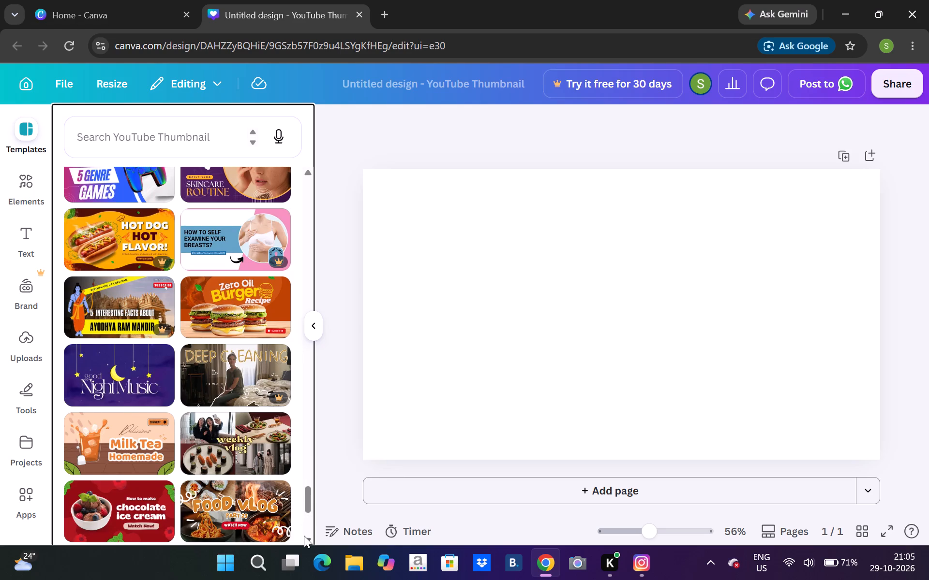
pyautogui.click(304, 536)
pyautogui.doubleClick(304, 536)
pyautogui.tripleClick(304, 536)
pyautogui.doubleClick(304, 536)
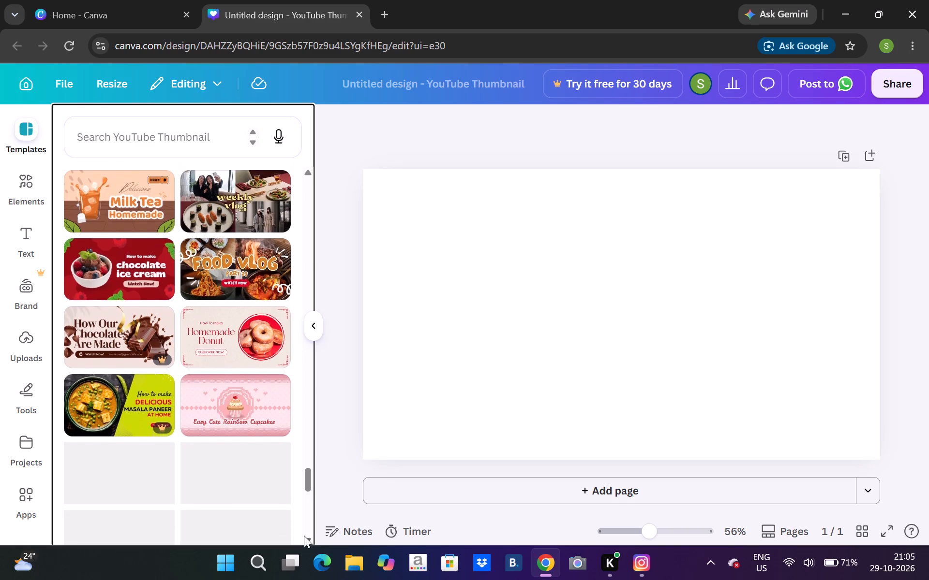
pyautogui.tripleClick(304, 536)
pyautogui.tripleClick(304, 536)
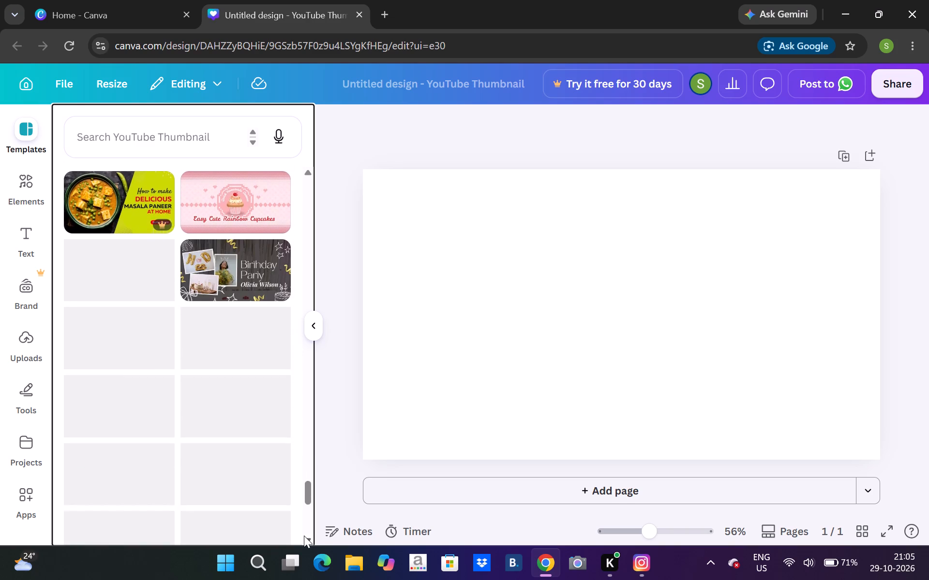
pyautogui.tripleClick(304, 536)
pyautogui.click(304, 536)
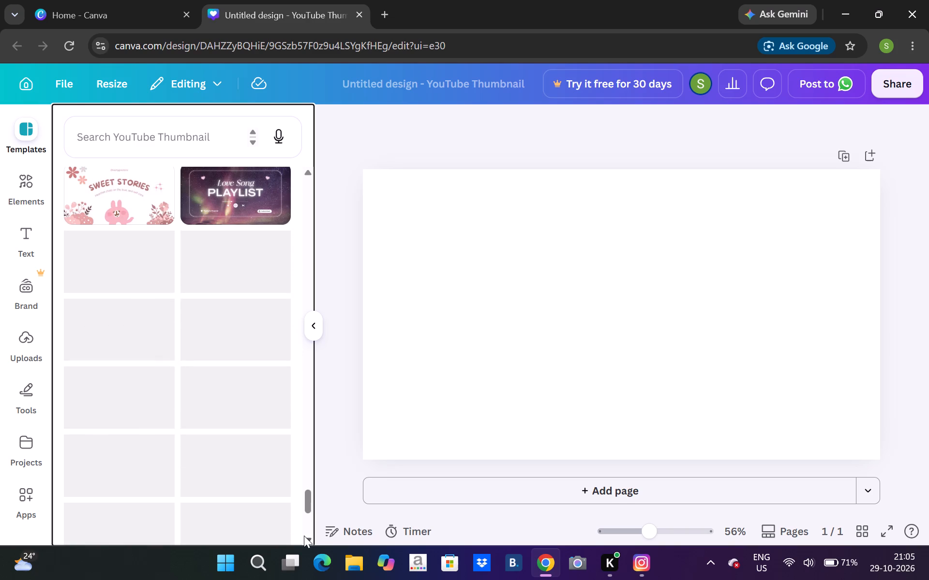
pyautogui.click(304, 536)
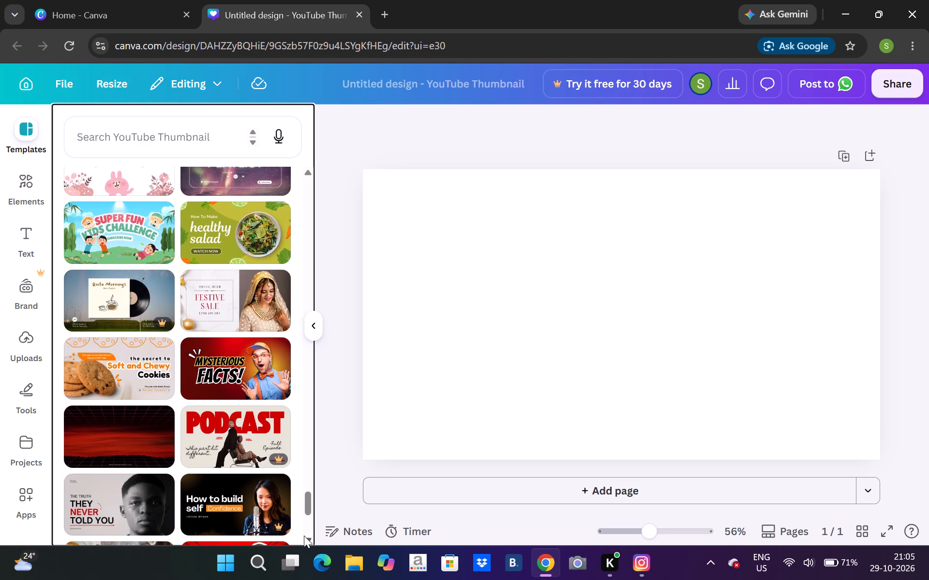
pyautogui.doubleClick(304, 536)
pyautogui.click(304, 536)
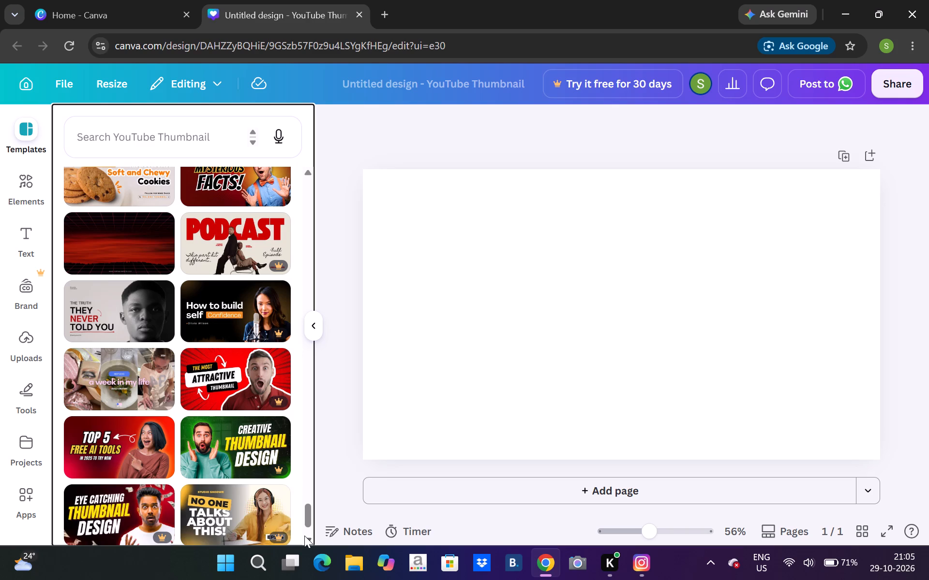
pyautogui.click(304, 536)
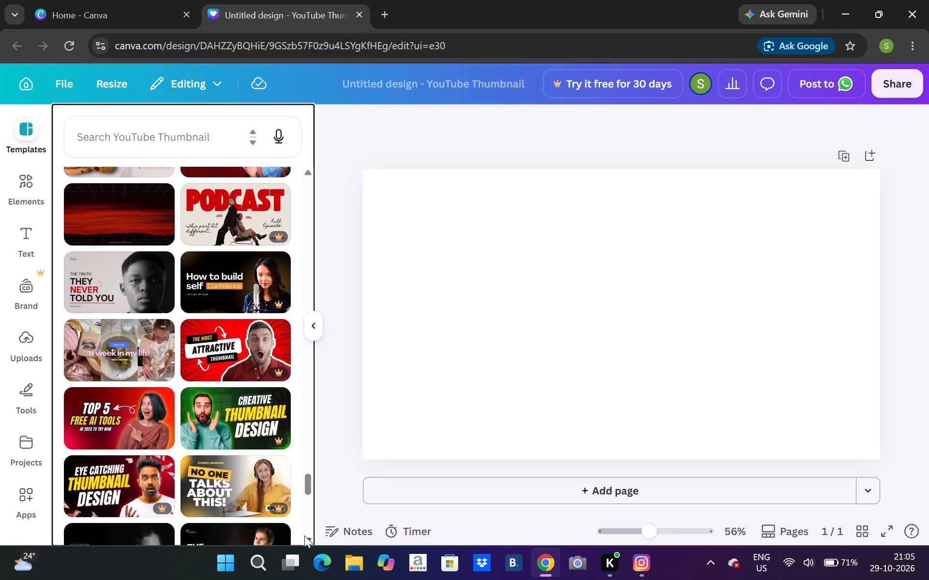
pyautogui.click(119, 195)
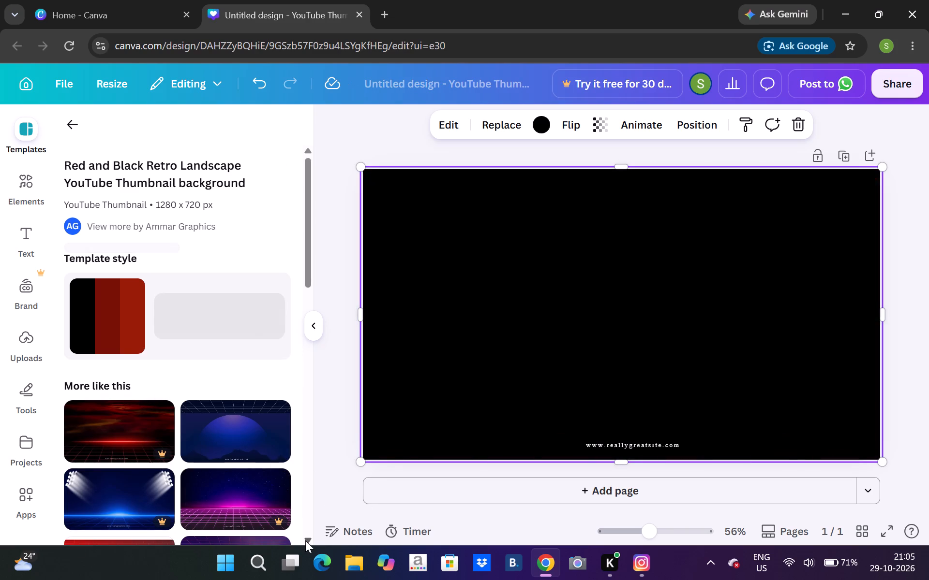
# Browse the similar designs and apply the Black and Dark Space Photo YouTube Thumbnail template with the DREAMS title to the page.
pyautogui.click(305, 540)
pyautogui.tripleClick(305, 540)
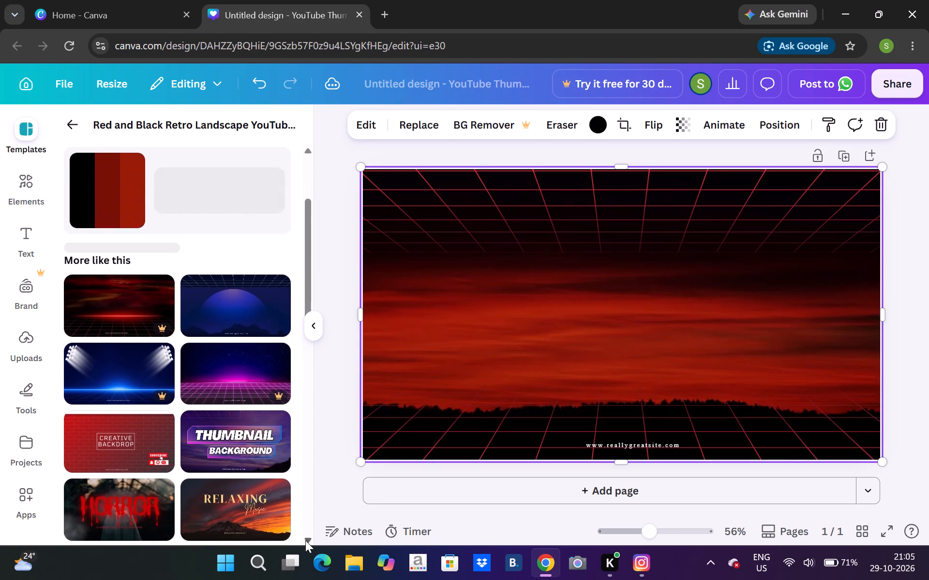
pyautogui.doubleClick(305, 540)
pyautogui.click(305, 540)
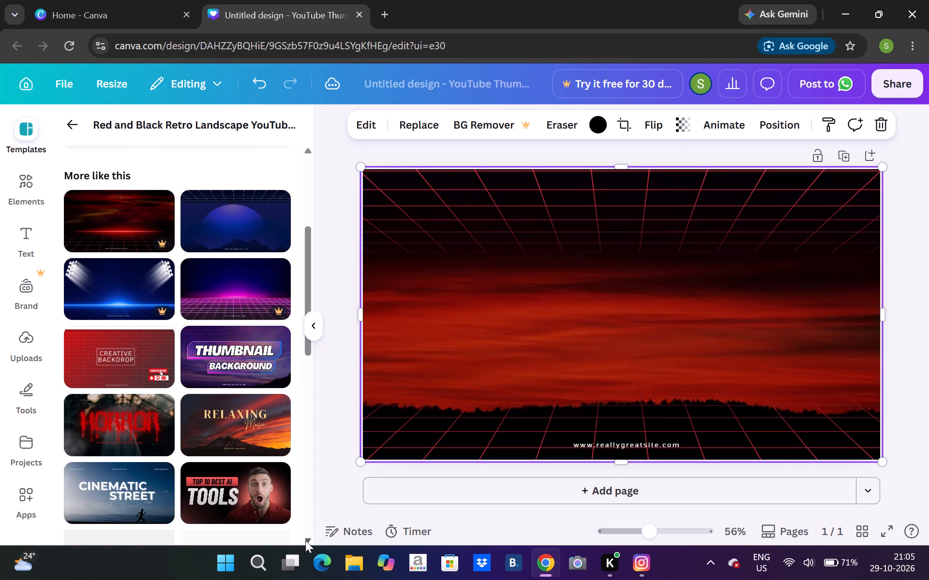
pyautogui.click(305, 540)
pyautogui.click(305, 540)
pyautogui.click(305, 540)
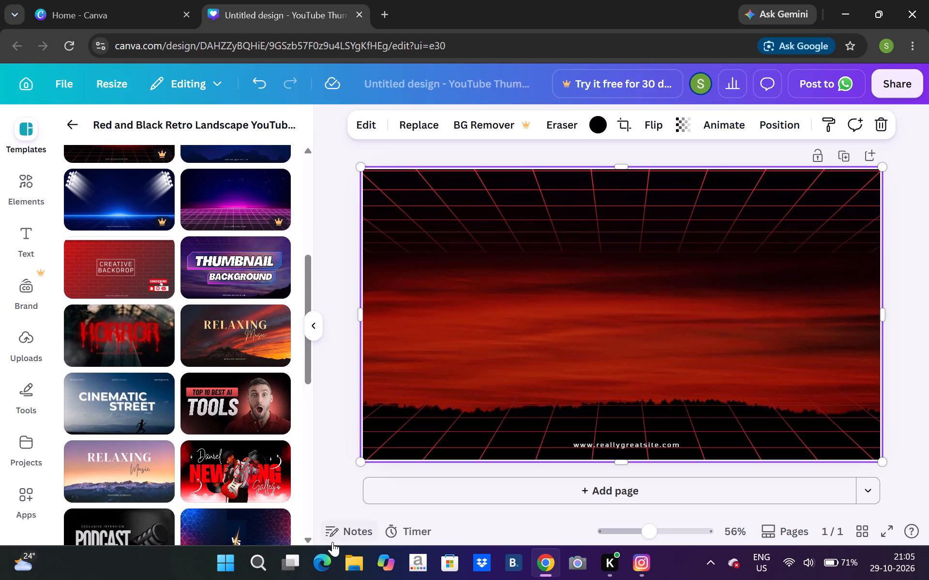
pyautogui.click(305, 536)
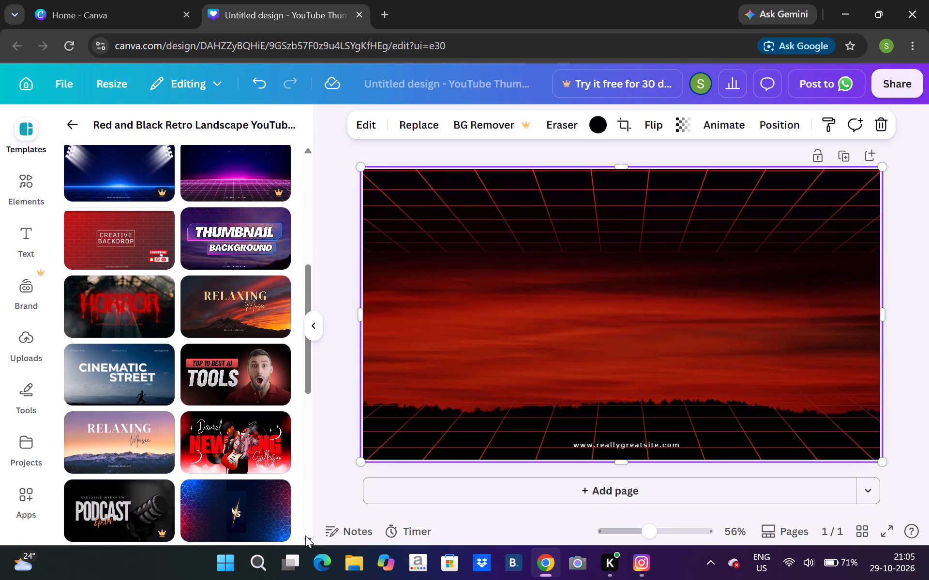
pyautogui.click(305, 536)
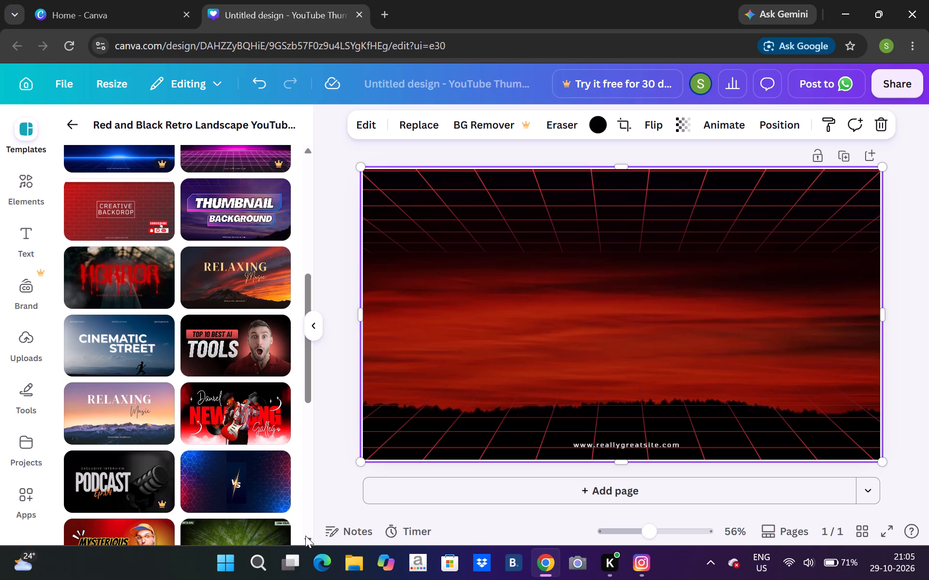
pyautogui.click(305, 536)
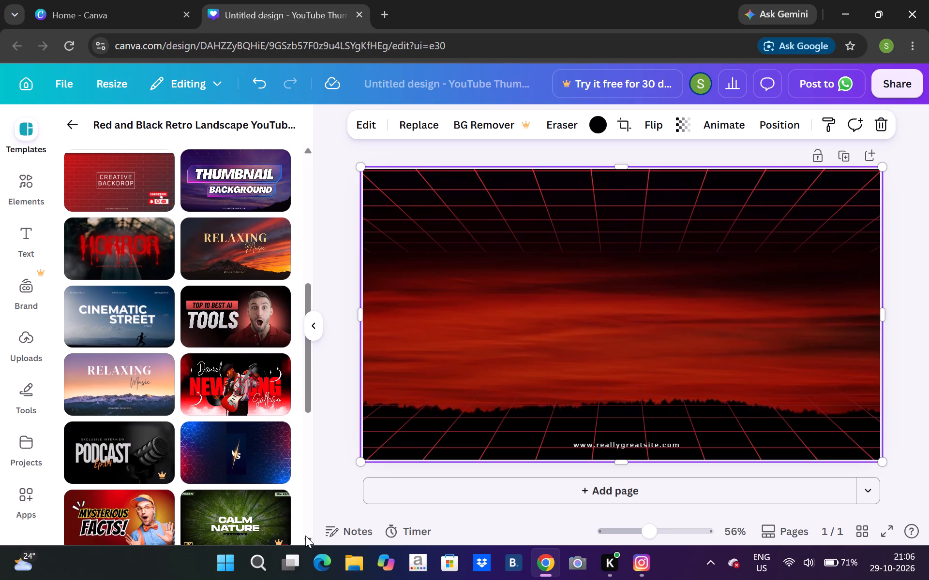
pyautogui.click(305, 536)
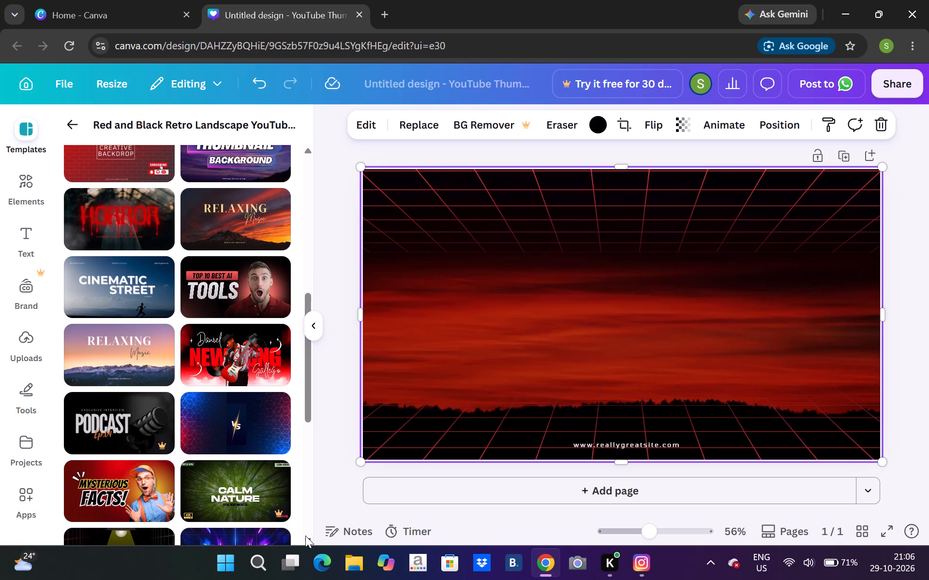
pyautogui.click(305, 536)
pyautogui.click(305, 536)
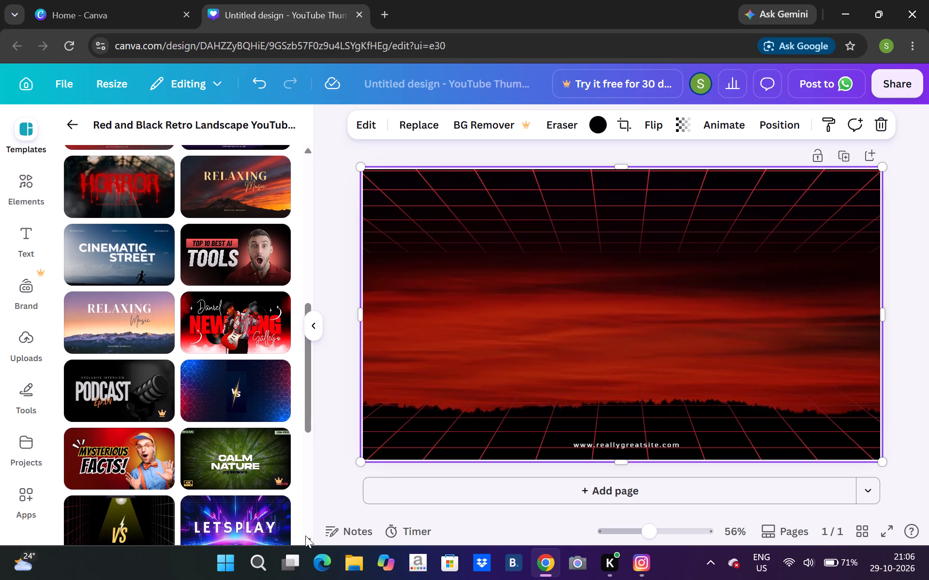
pyautogui.click(305, 536)
pyautogui.tripleClick(305, 536)
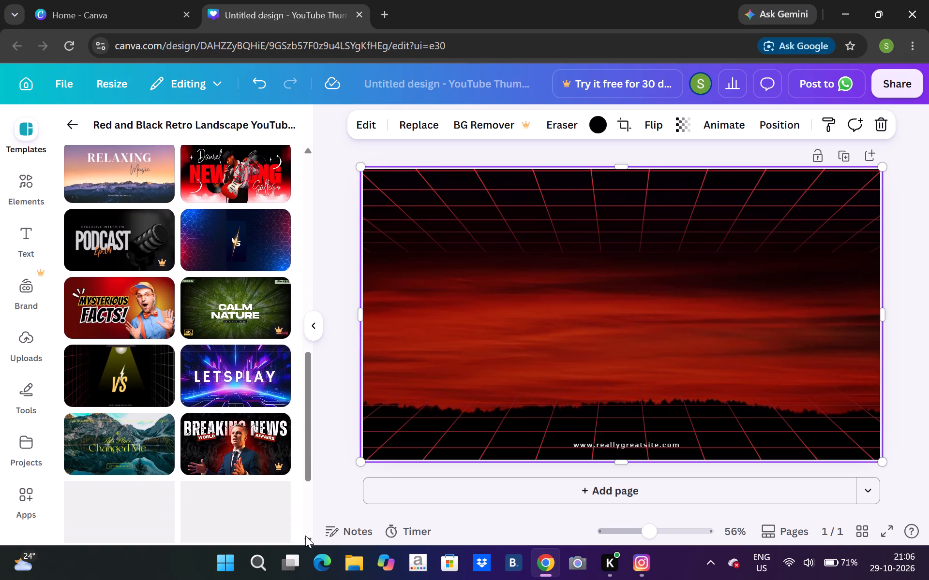
pyautogui.click(305, 536)
pyautogui.doubleClick(305, 536)
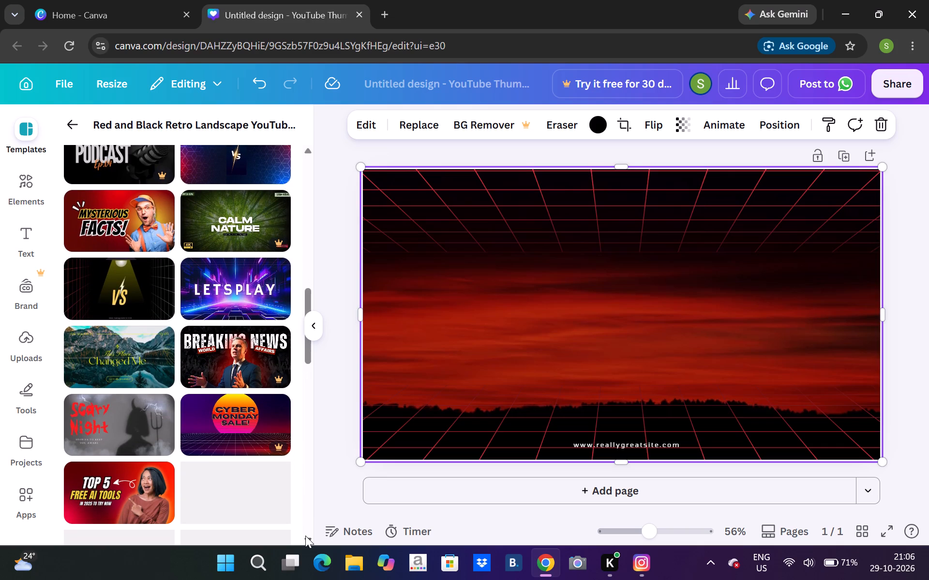
pyautogui.click(305, 536)
pyautogui.click(305, 536)
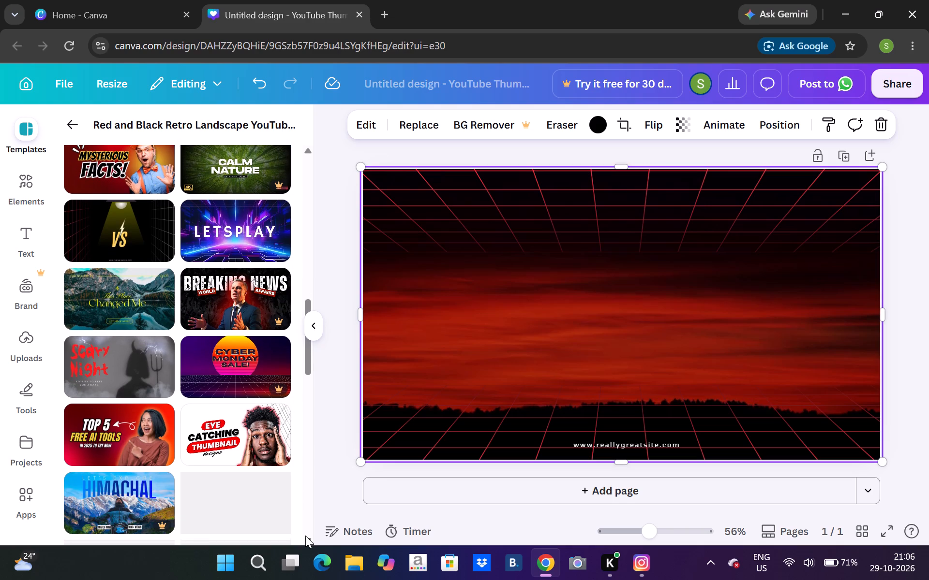
pyautogui.click(305, 536)
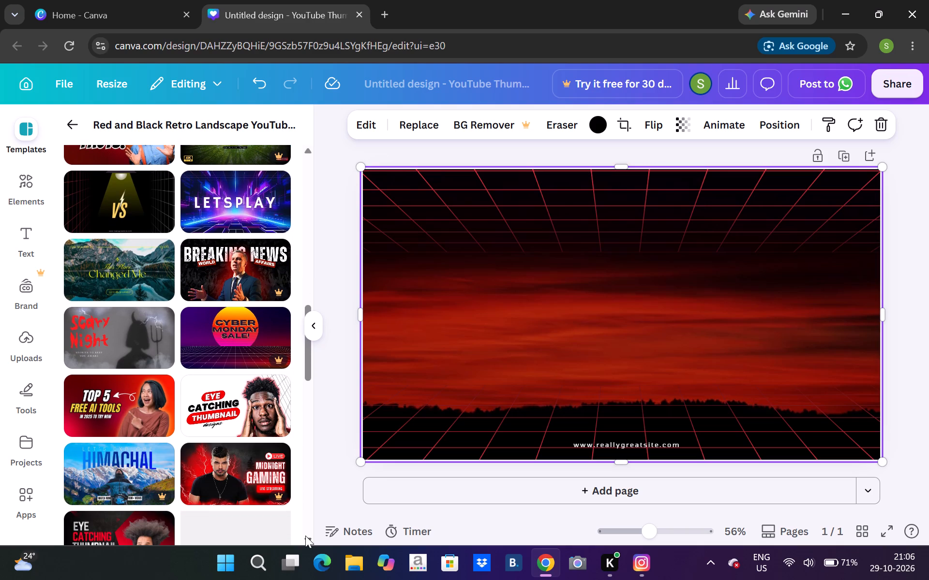
pyautogui.click(305, 536)
pyautogui.click(305, 536)
pyautogui.click(305, 536)
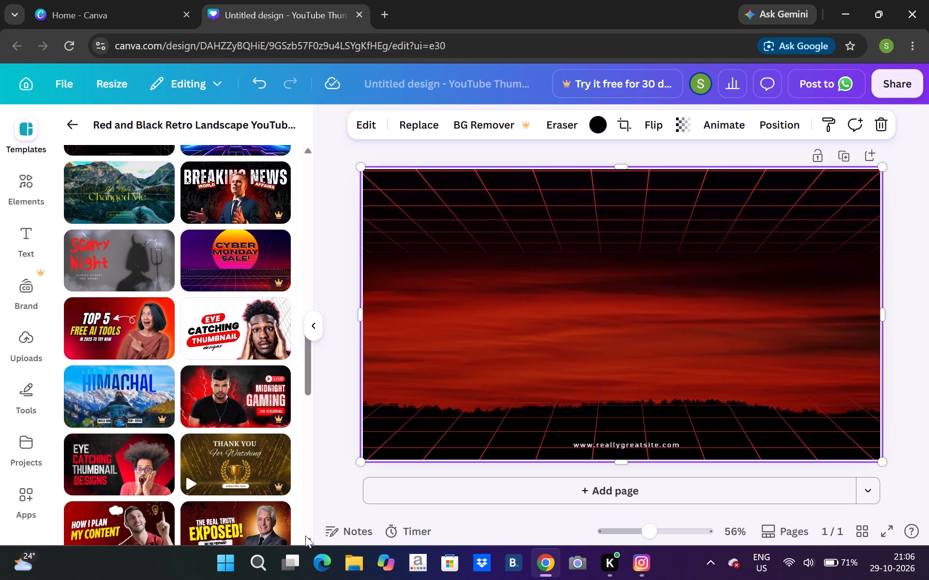
pyautogui.click(305, 536)
pyautogui.click(305, 536)
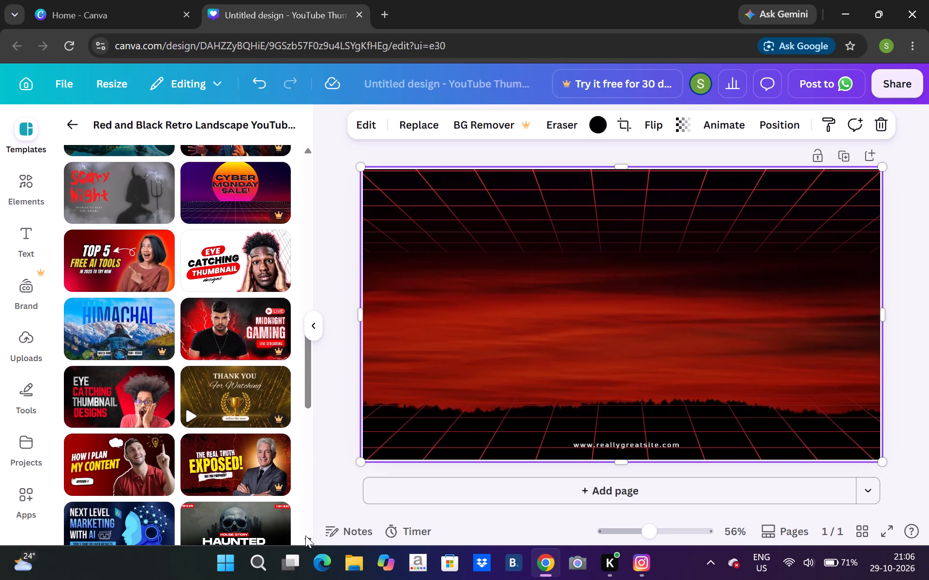
pyautogui.click(305, 536)
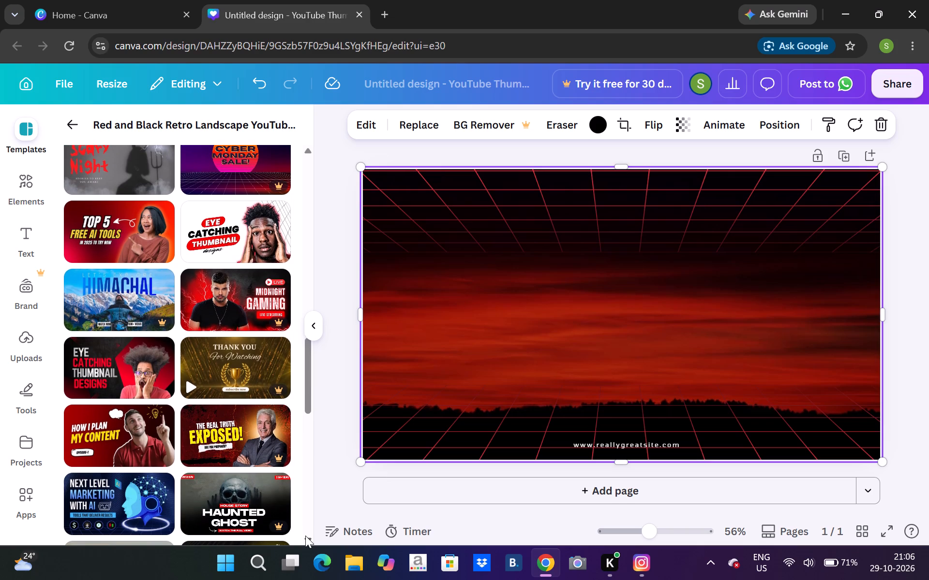
pyautogui.click(305, 536)
pyautogui.tripleClick(305, 536)
pyautogui.tripleClick(305, 536)
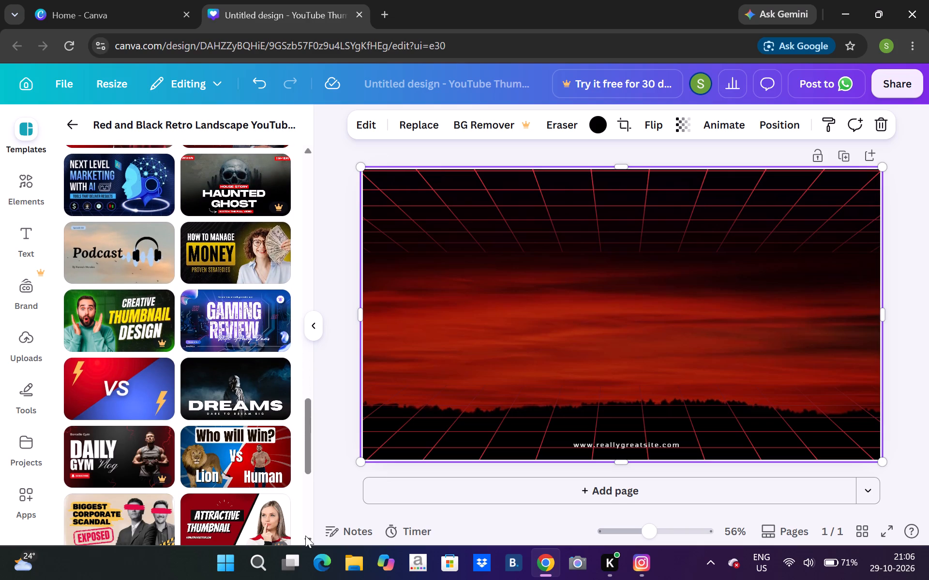
pyautogui.click(240, 385)
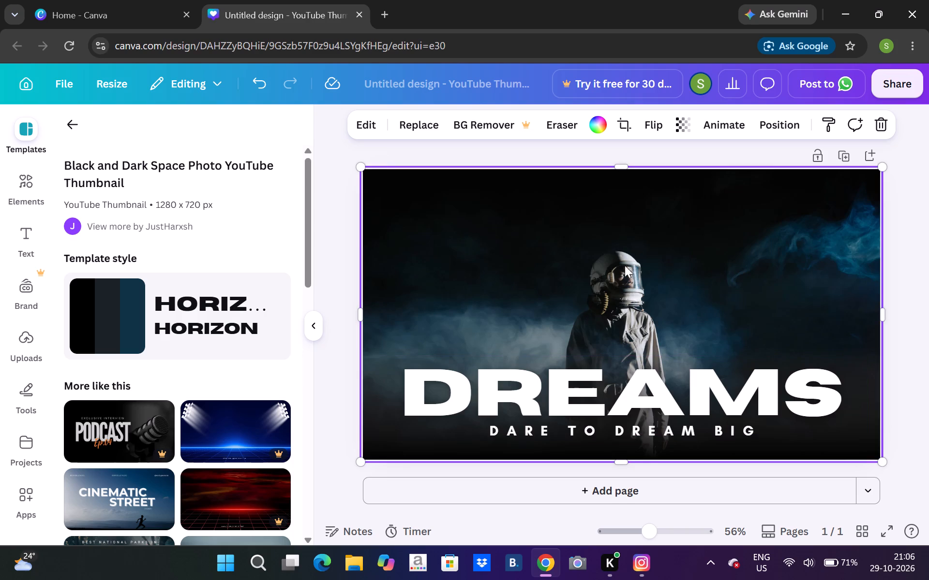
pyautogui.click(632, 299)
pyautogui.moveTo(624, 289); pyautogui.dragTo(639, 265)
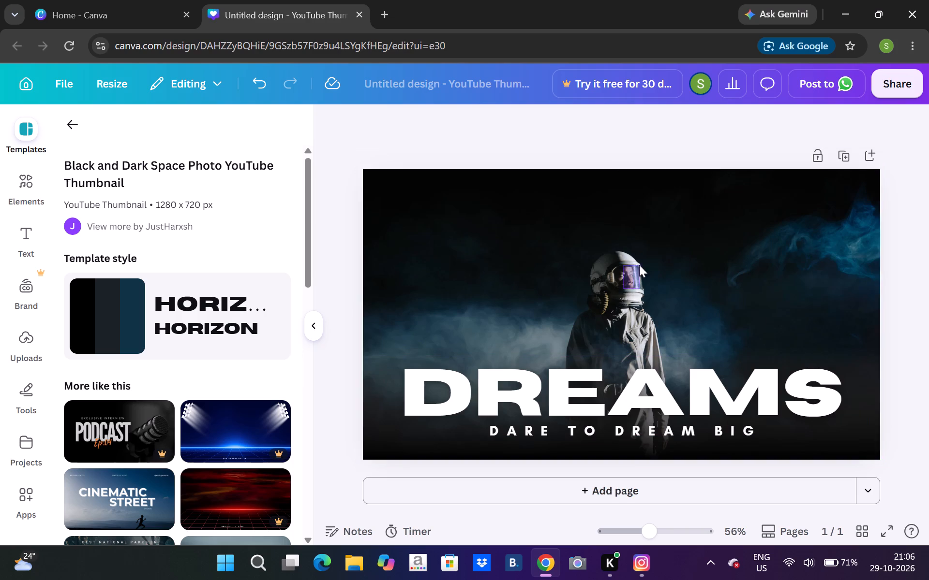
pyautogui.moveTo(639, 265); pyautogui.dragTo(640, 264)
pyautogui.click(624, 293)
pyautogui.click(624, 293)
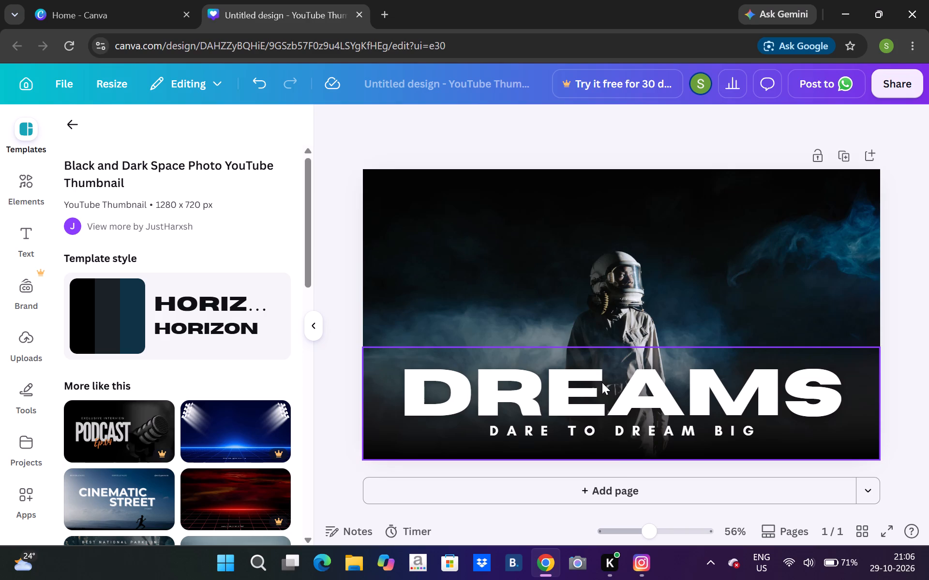
# Move the DREAMS title from the lower part of the thumbnail to above the astronaut's helmet.
pyautogui.moveTo(602, 382); pyautogui.dragTo(614, 239)
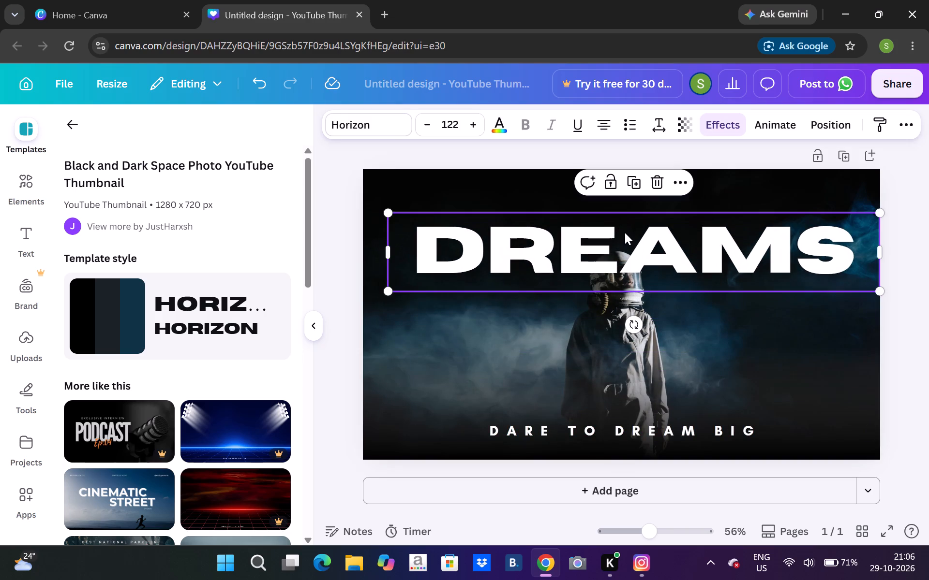
pyautogui.moveTo(623, 232); pyautogui.dragTo(619, 203)
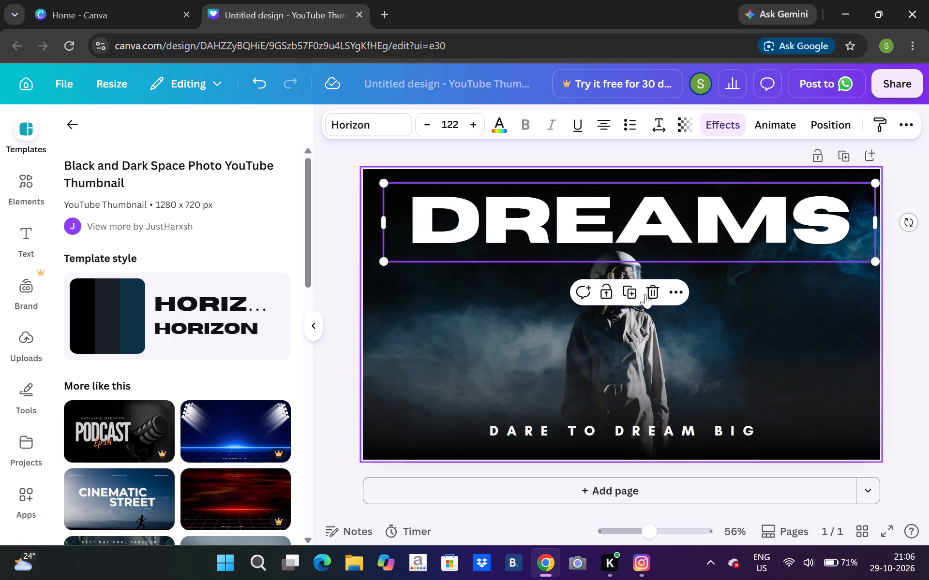
# Move the DARE TO DREAM BIG tagline up and sideways so it overlaps the lower edge of the DREAMS title.
pyautogui.click(640, 345)
pyautogui.doubleClick(640, 345)
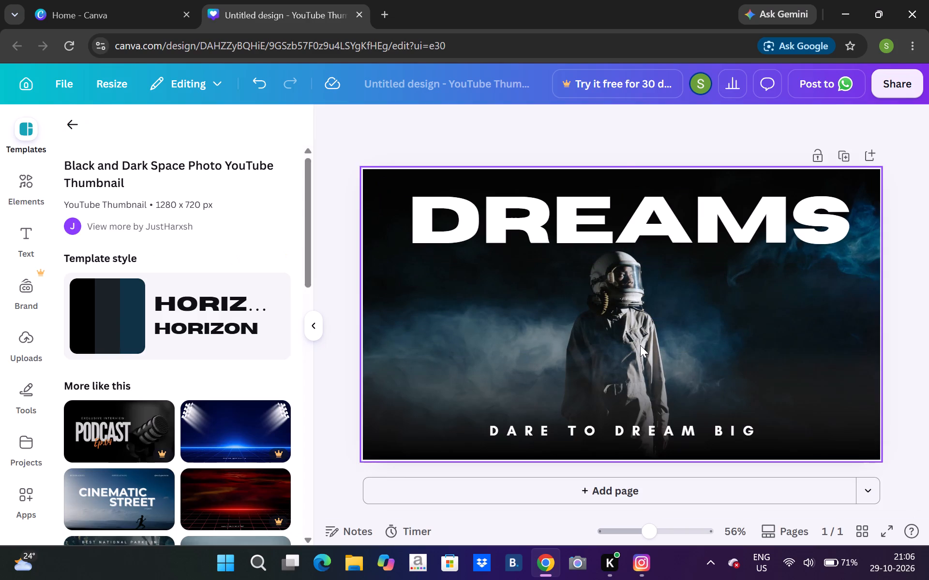
pyautogui.click(640, 345)
pyautogui.moveTo(640, 345); pyautogui.dragTo(729, 392)
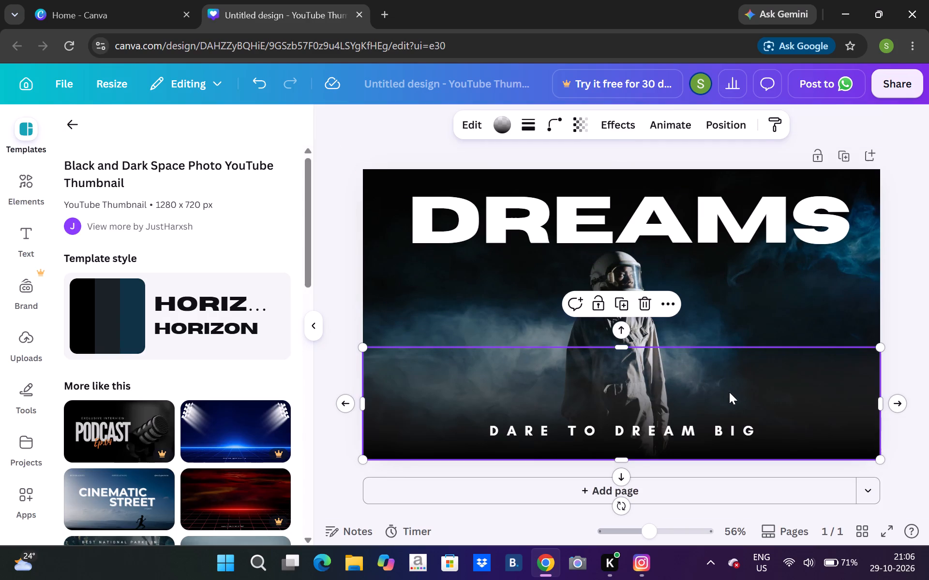
pyautogui.moveTo(641, 428); pyautogui.dragTo(532, 292)
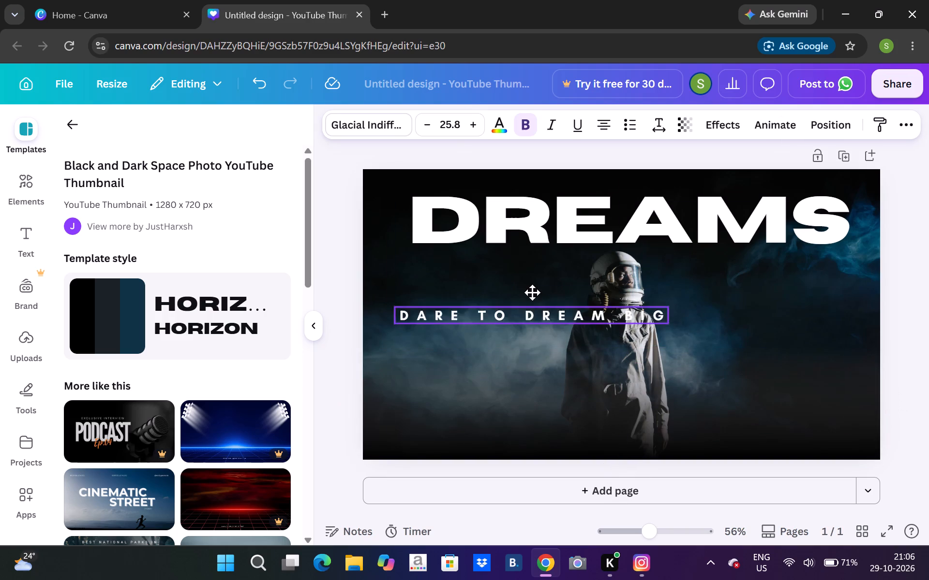
pyautogui.moveTo(532, 292); pyautogui.dragTo(502, 238)
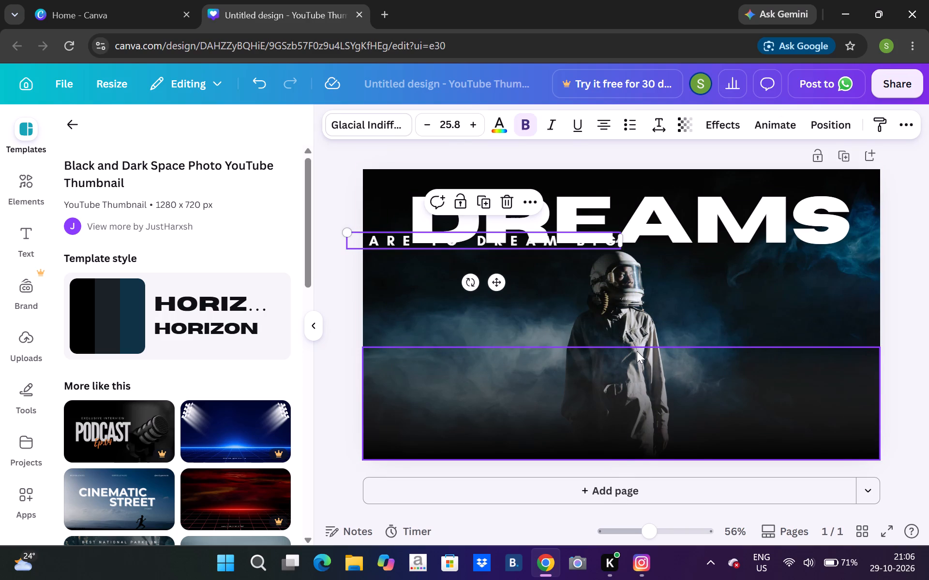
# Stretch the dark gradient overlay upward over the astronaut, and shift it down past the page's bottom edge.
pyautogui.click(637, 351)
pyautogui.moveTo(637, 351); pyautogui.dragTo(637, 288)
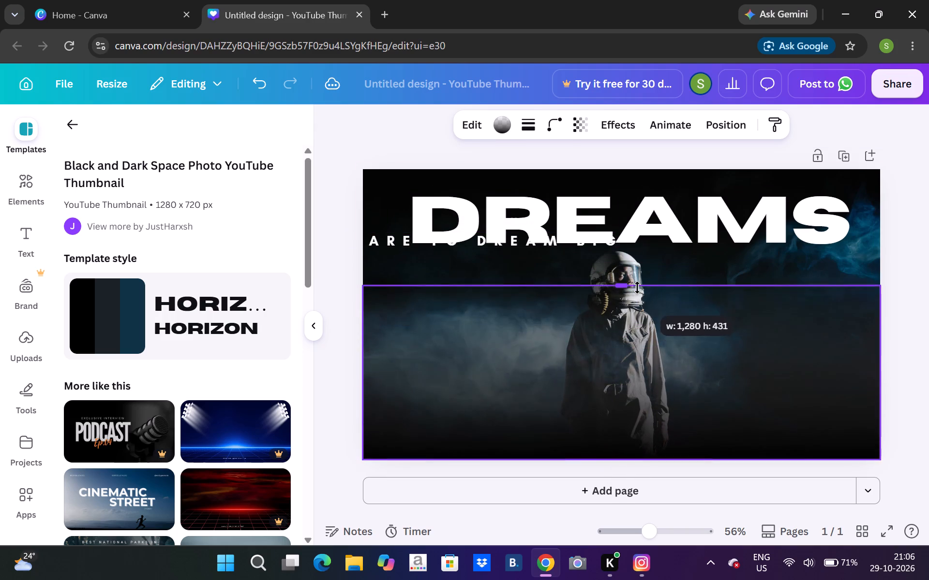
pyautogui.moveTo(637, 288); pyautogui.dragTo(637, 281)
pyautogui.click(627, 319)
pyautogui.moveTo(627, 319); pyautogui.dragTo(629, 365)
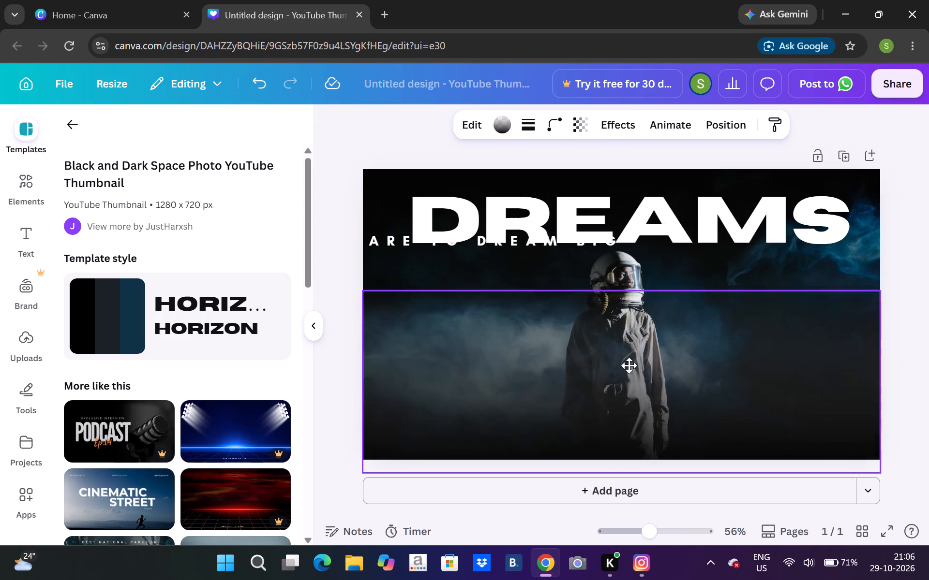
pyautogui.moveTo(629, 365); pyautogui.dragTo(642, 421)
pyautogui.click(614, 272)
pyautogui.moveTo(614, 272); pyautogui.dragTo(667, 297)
# Move the DREAMS title further up until the page's top edge crops the letters.
pyautogui.click(652, 213)
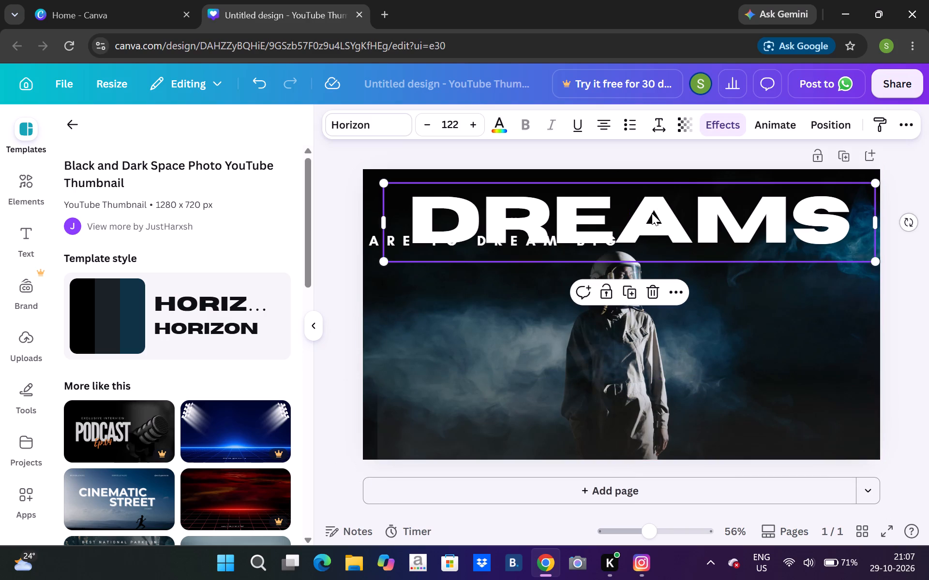
pyautogui.moveTo(652, 213); pyautogui.dragTo(644, 157)
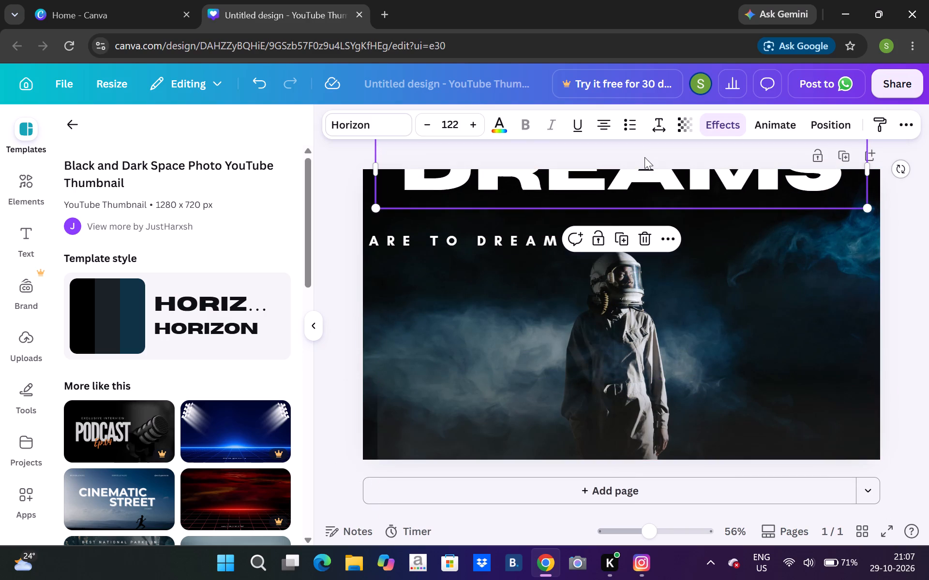
# Move the DARE TO DREAM BIG tagline up to the page's top edge, overlapping the cropped title.
pyautogui.moveTo(484, 230); pyautogui.dragTo(483, 187)
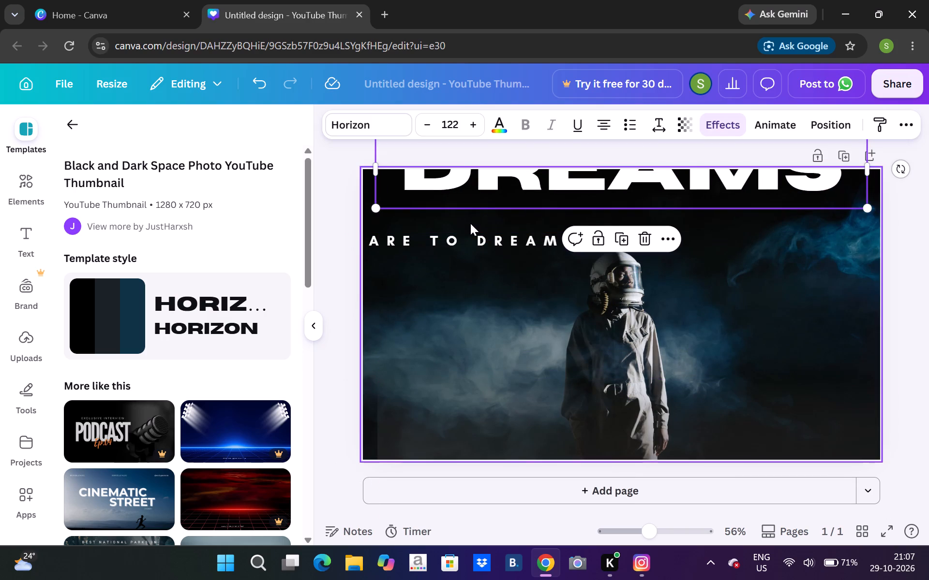
pyautogui.click(476, 234)
pyautogui.moveTo(476, 234); pyautogui.dragTo(460, 183)
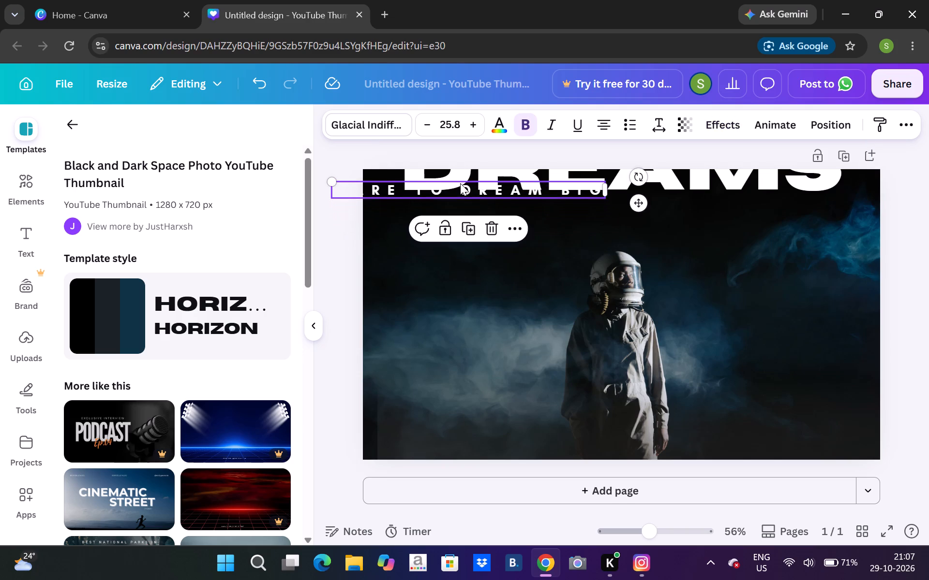
# Delete the dark gradient overlay covering the lower part of the astronaut photo.
pyautogui.rightClick(597, 368)
pyautogui.click(597, 368)
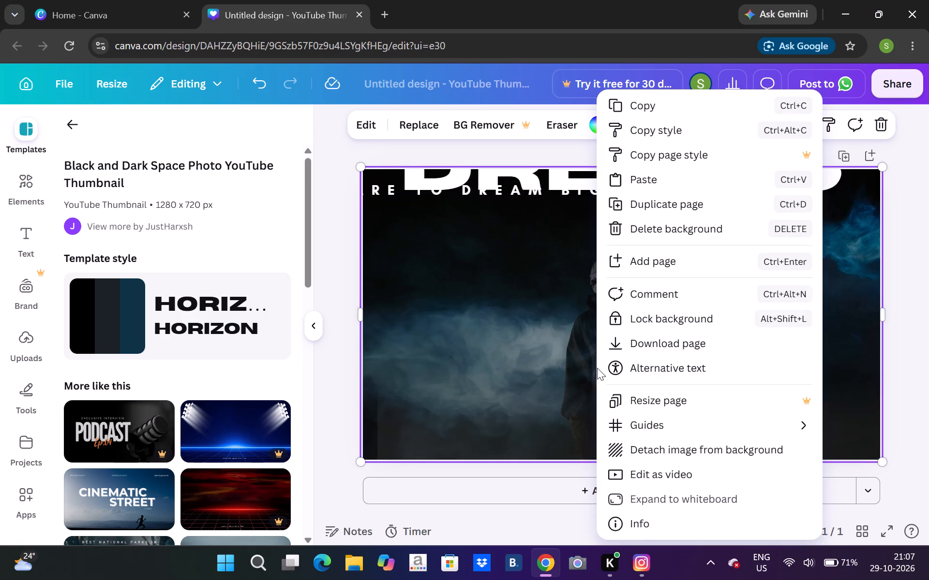
pyautogui.moveTo(551, 329); pyautogui.dragTo(622, 386)
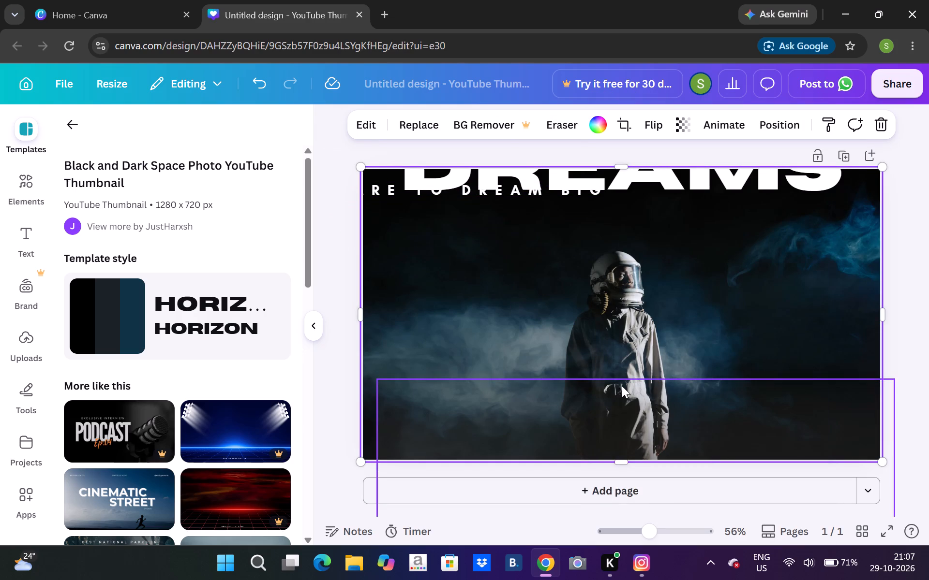
pyautogui.moveTo(622, 386); pyautogui.dragTo(618, 380)
pyautogui.click(618, 380)
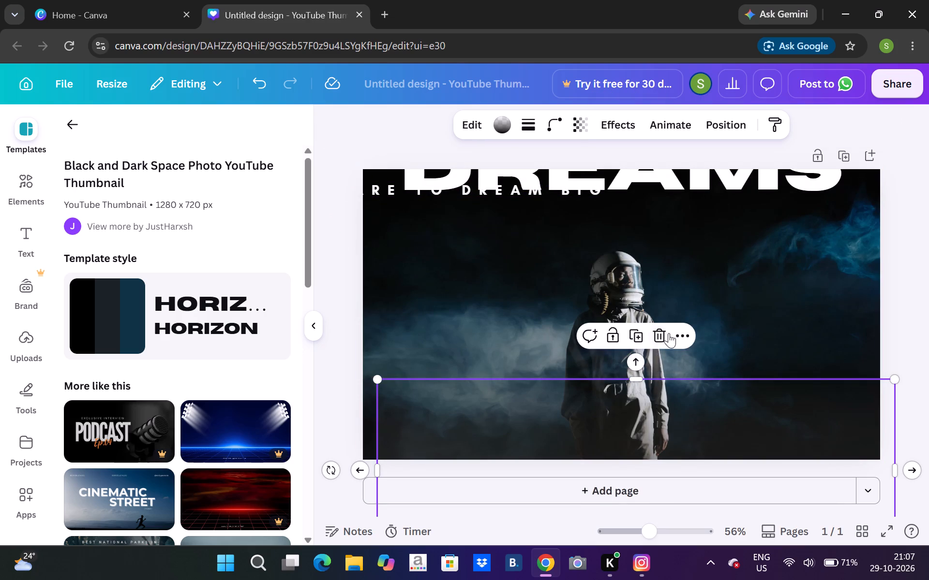
pyautogui.click(666, 335)
pyautogui.click(640, 346)
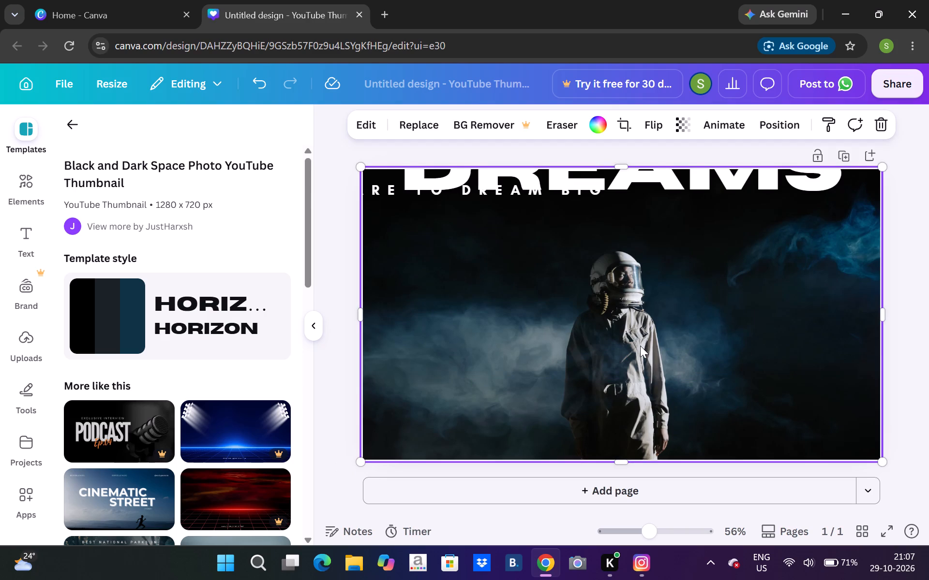
# Resize the astronaut background photo vertically, extending its lower edge past the page's bottom edge.
pyautogui.tripleClick(640, 346)
pyautogui.click(640, 346)
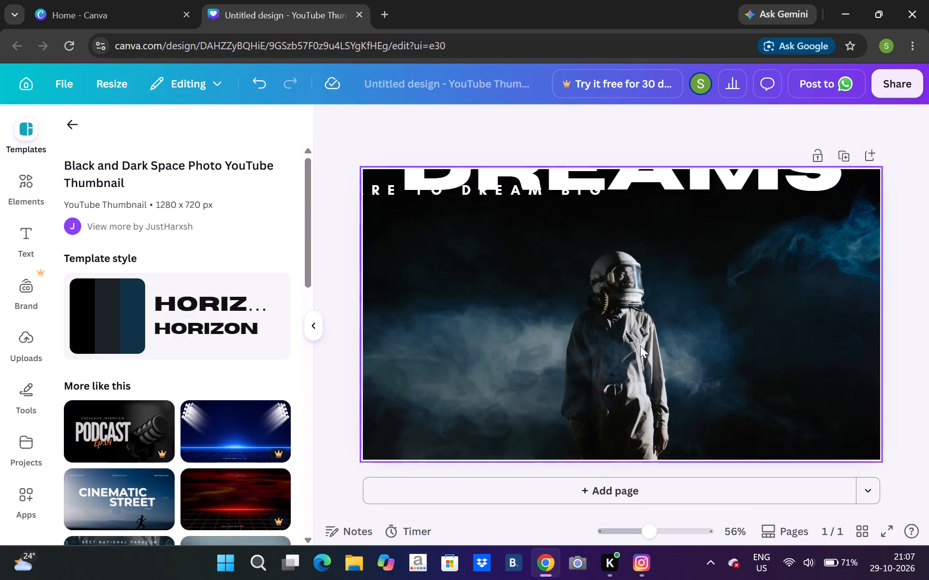
pyautogui.moveTo(640, 346); pyautogui.dragTo(650, 398)
pyautogui.click(606, 324)
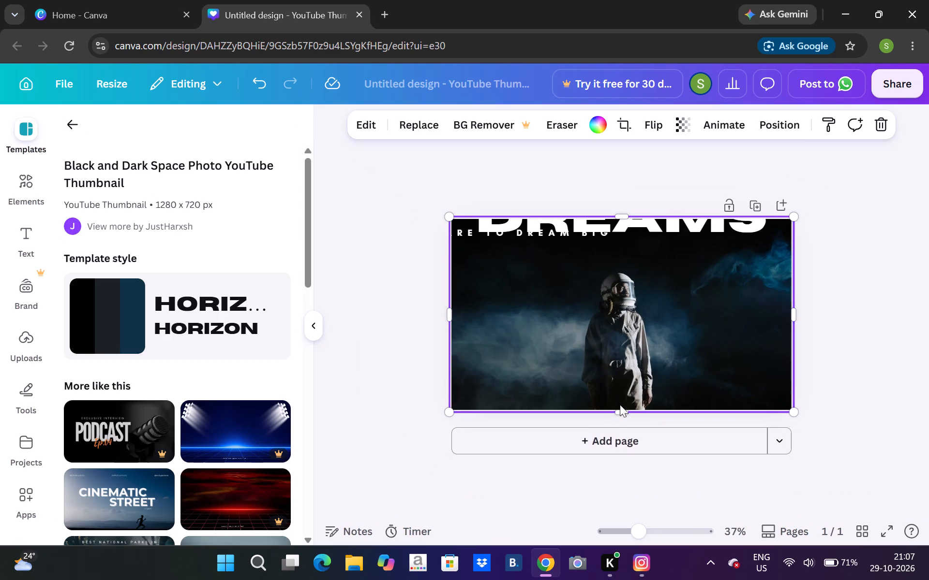
pyautogui.moveTo(619, 409); pyautogui.dragTo(602, 266)
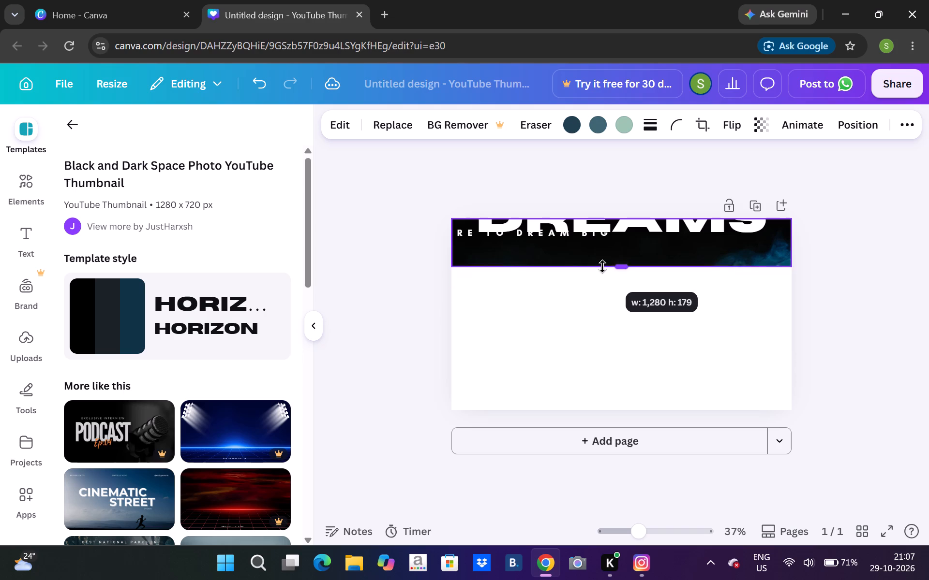
pyautogui.moveTo(602, 266); pyautogui.dragTo(624, 428)
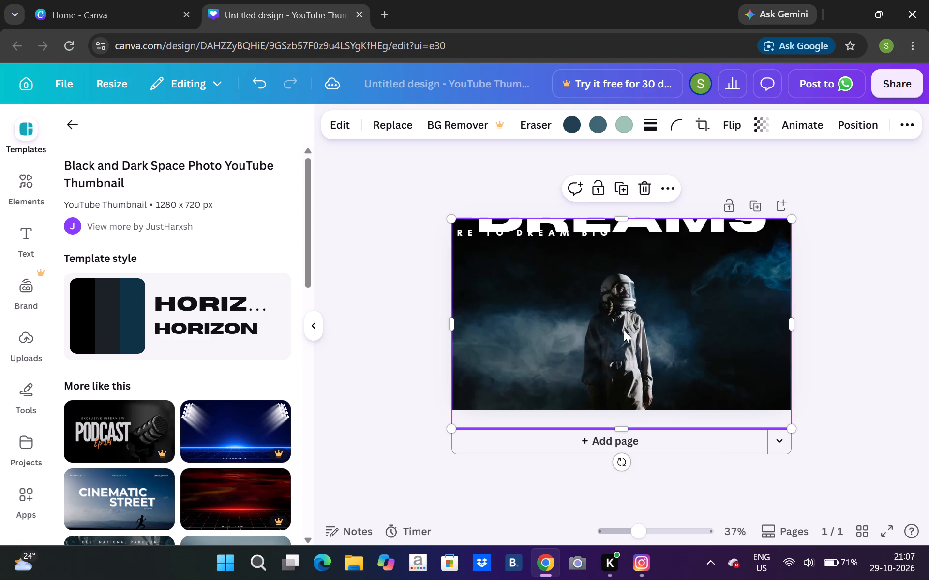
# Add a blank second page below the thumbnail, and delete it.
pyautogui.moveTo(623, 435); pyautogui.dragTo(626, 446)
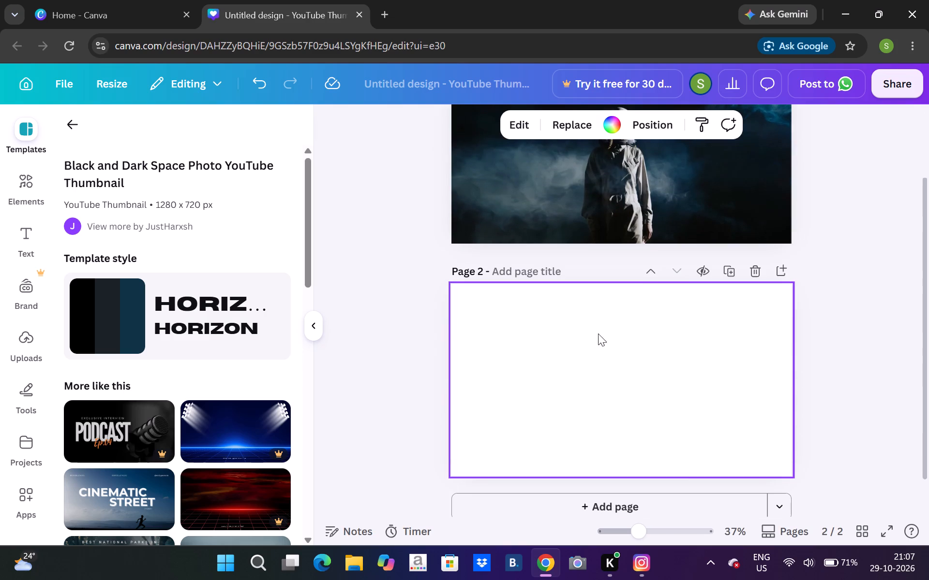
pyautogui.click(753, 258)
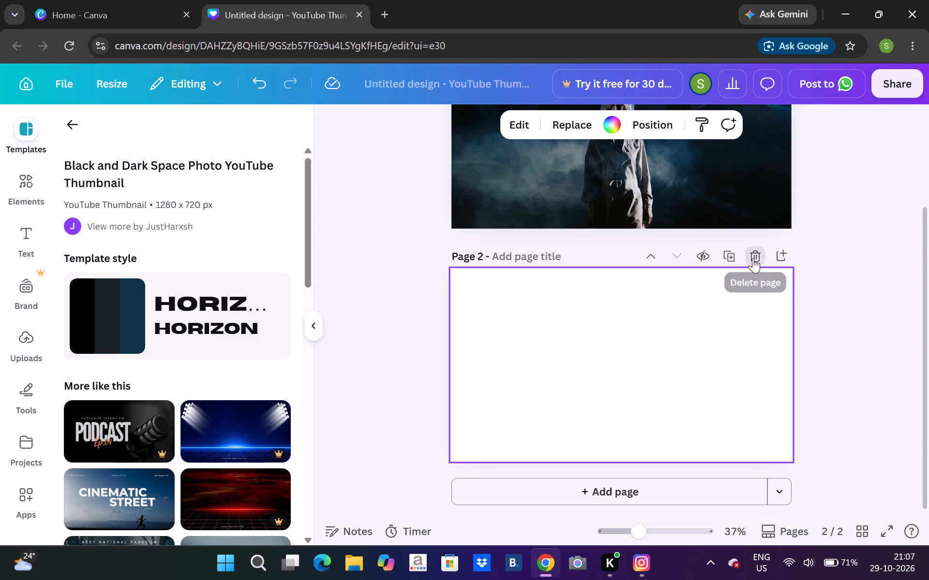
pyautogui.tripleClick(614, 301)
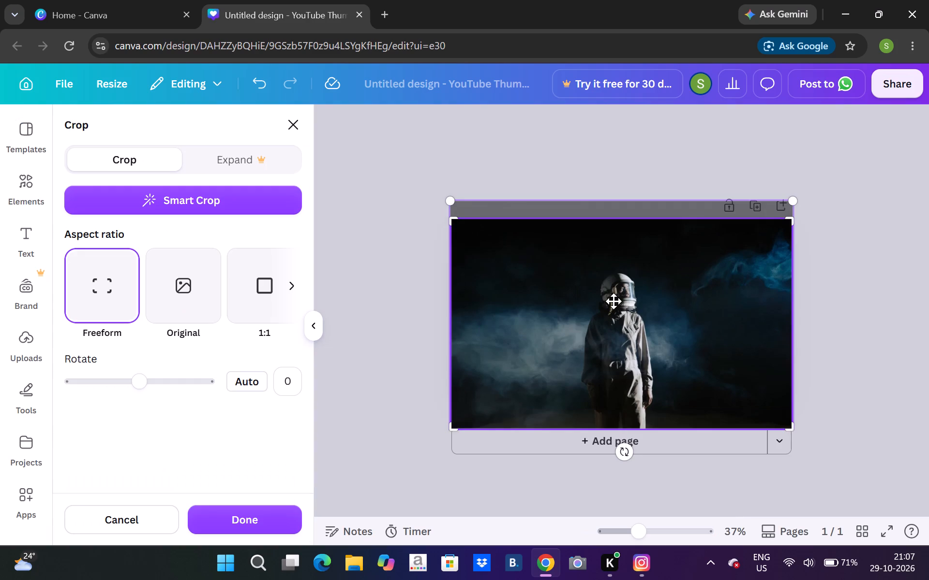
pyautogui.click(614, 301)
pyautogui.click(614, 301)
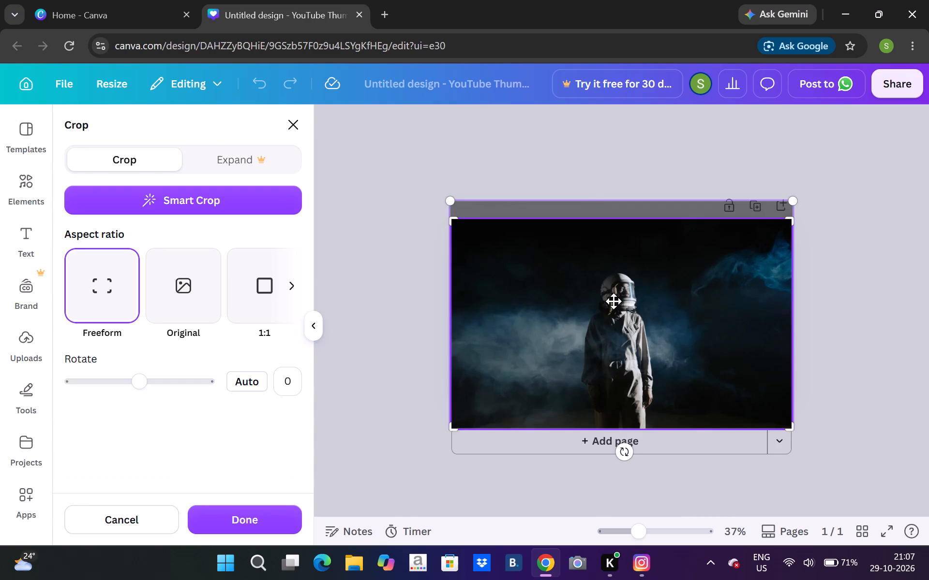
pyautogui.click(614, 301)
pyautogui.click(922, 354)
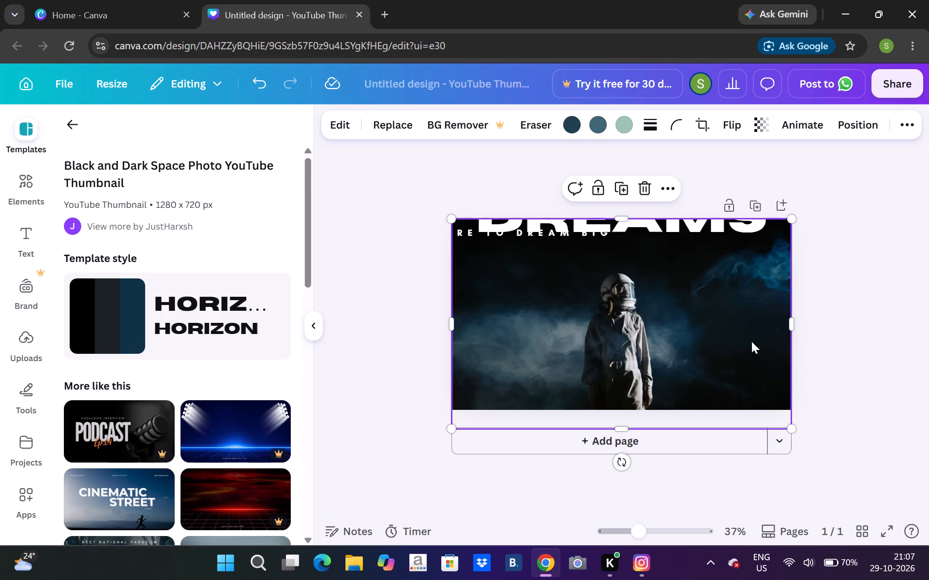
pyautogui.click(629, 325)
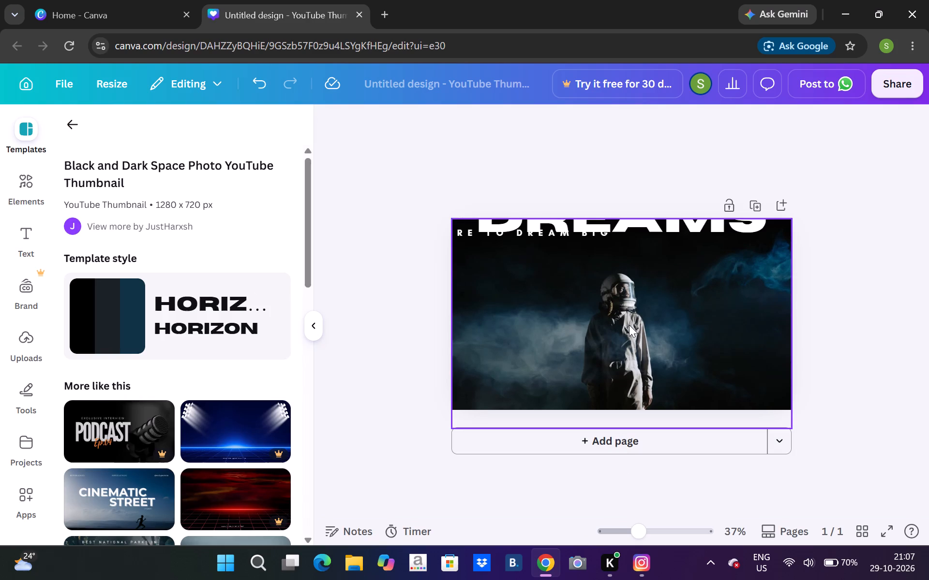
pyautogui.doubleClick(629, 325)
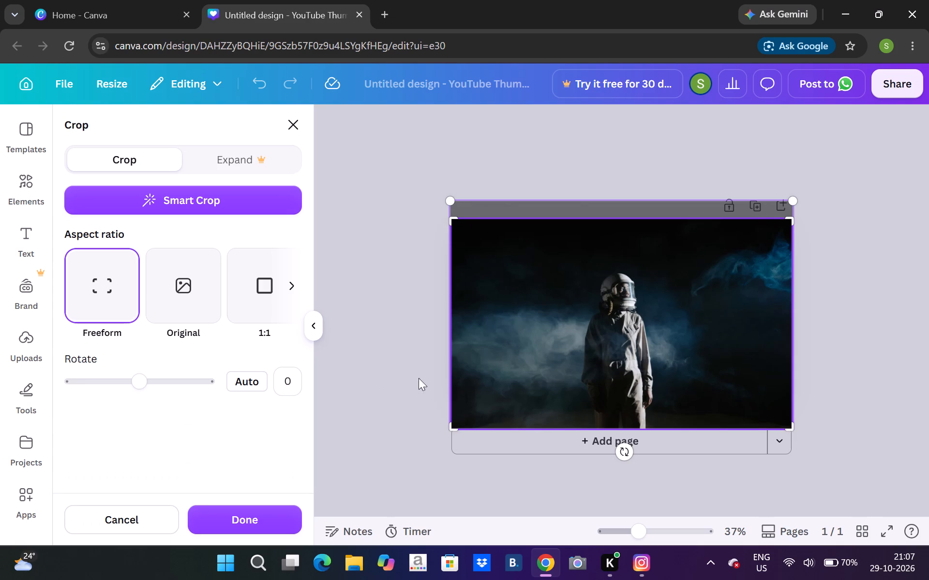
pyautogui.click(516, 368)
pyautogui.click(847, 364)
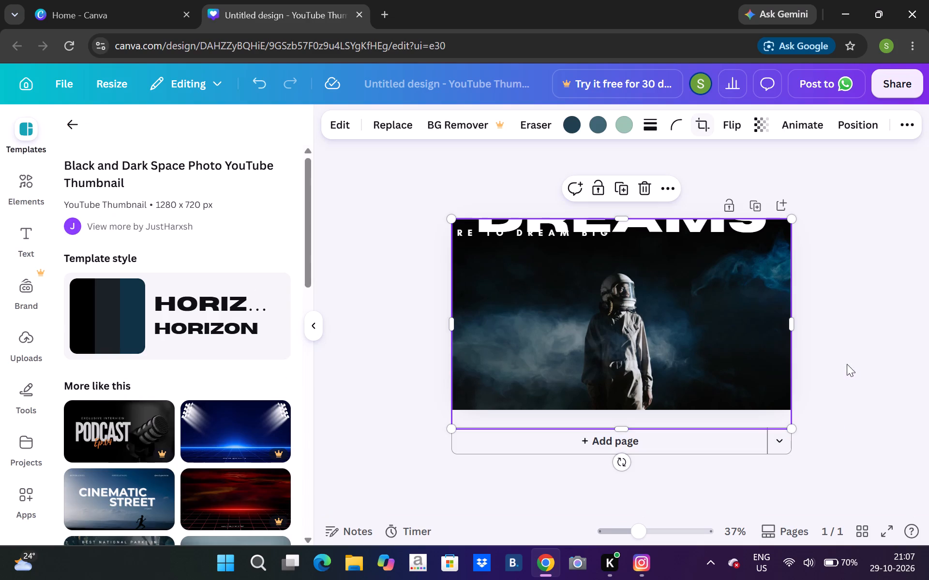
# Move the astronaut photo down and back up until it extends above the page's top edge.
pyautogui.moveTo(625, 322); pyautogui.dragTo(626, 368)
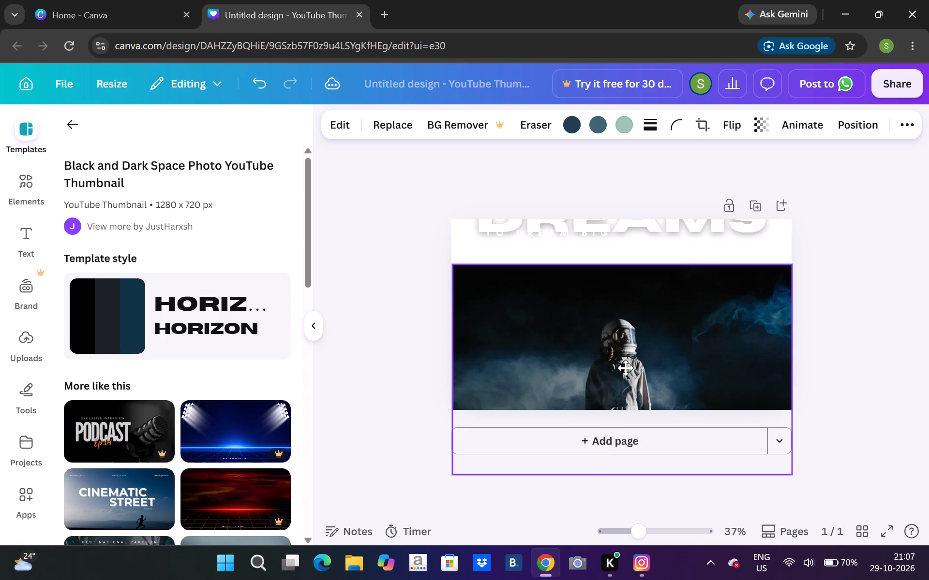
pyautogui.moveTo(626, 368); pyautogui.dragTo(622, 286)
# Browse the similar thumbnail templates suggested for the Black and Dark Space Photo design.
pyautogui.click(310, 401)
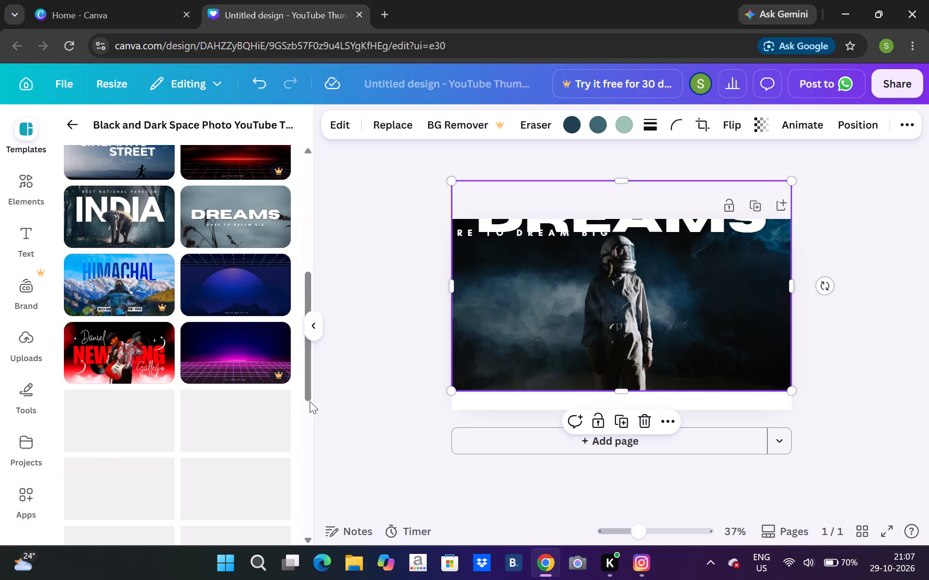
pyautogui.click(309, 531)
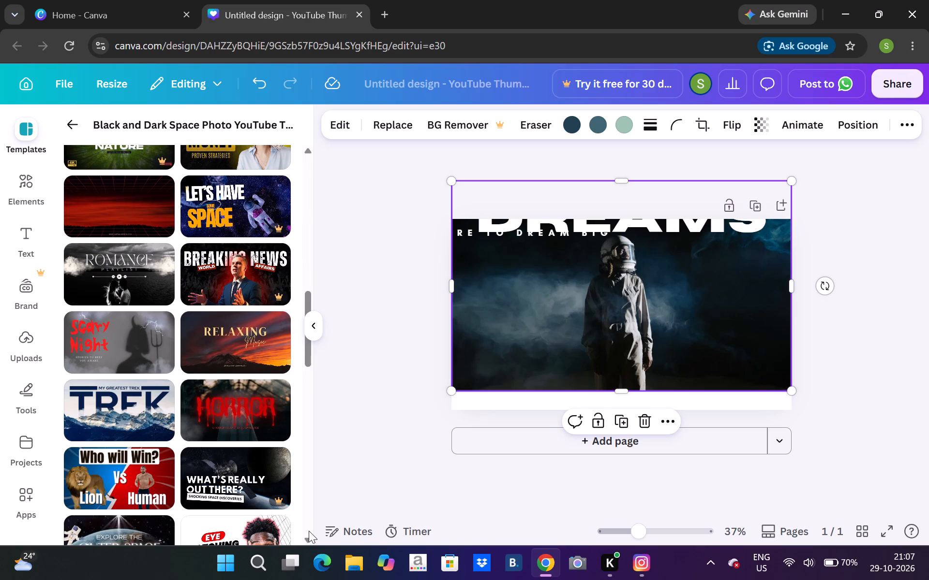
pyautogui.click(309, 531)
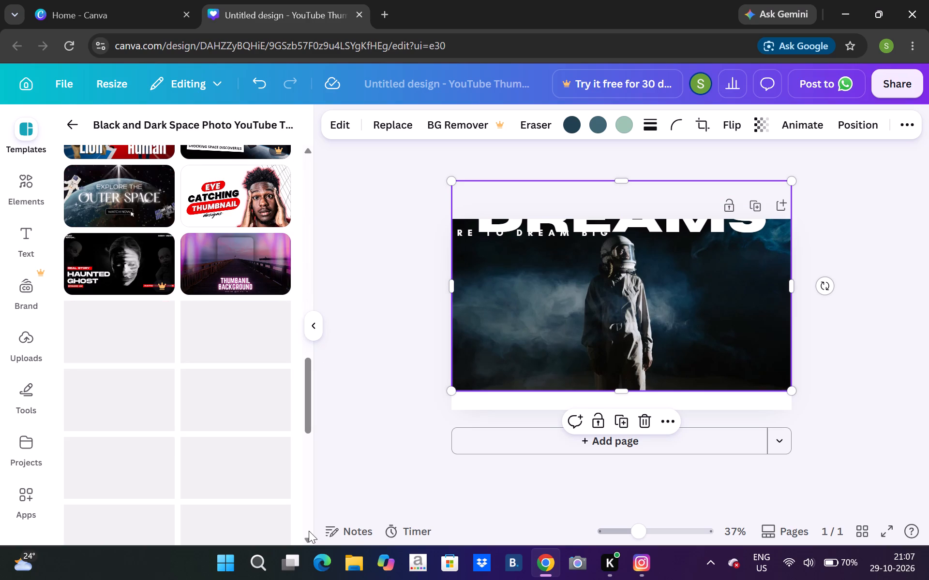
pyautogui.click(309, 531)
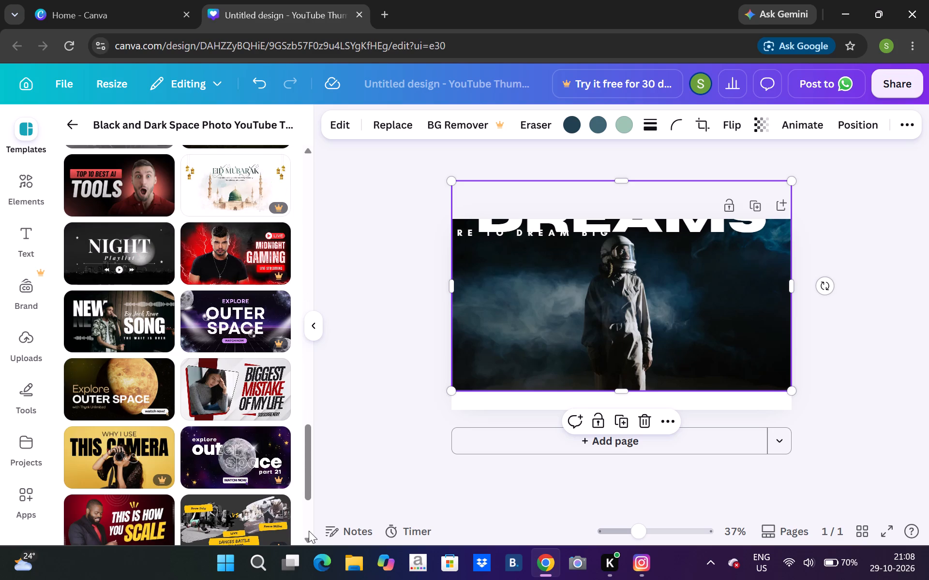
pyautogui.click(309, 531)
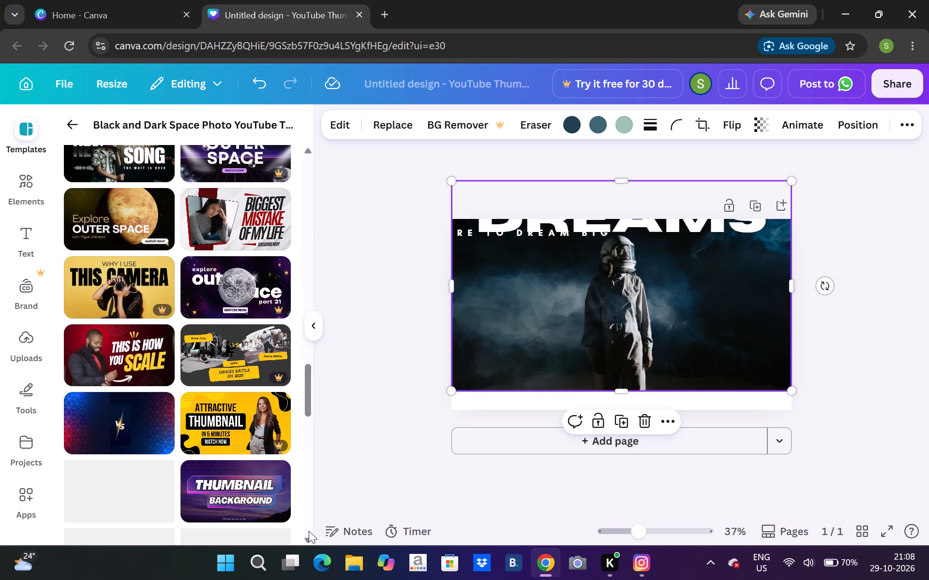
pyautogui.click(309, 531)
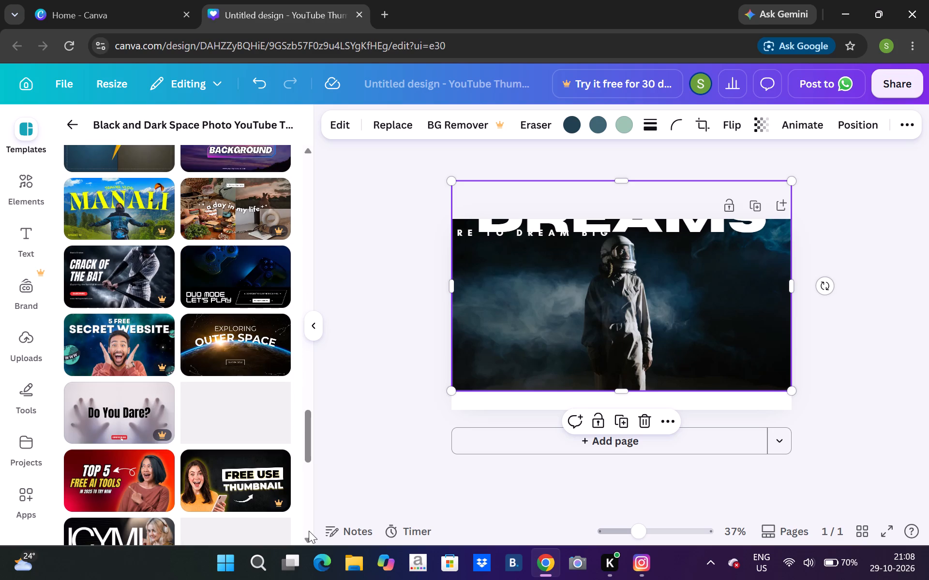
pyautogui.click(309, 531)
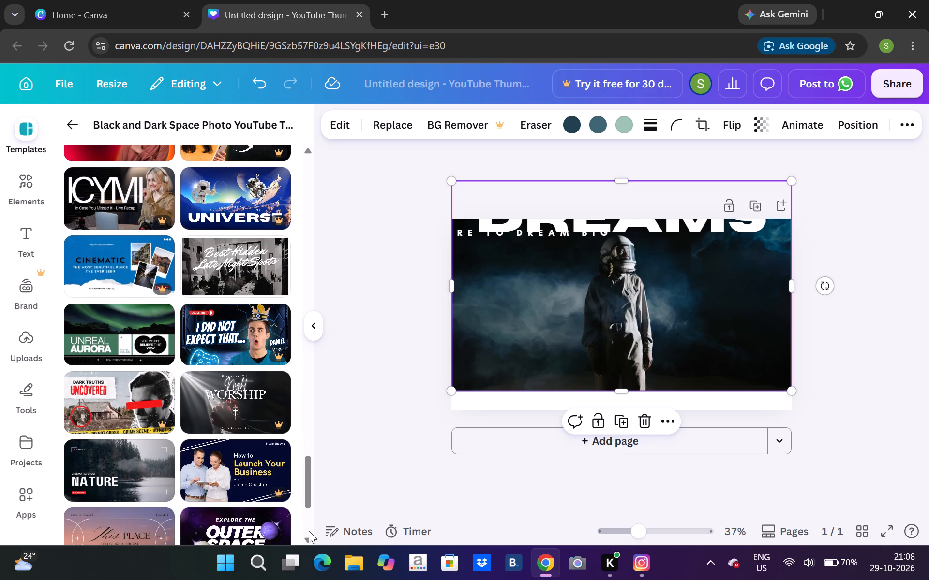
pyautogui.click(309, 531)
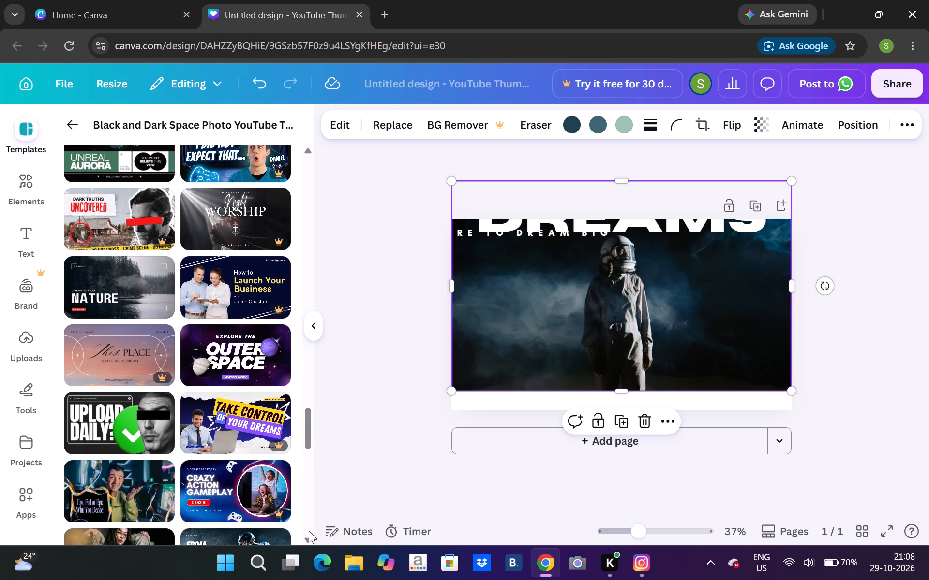
pyautogui.click(309, 531)
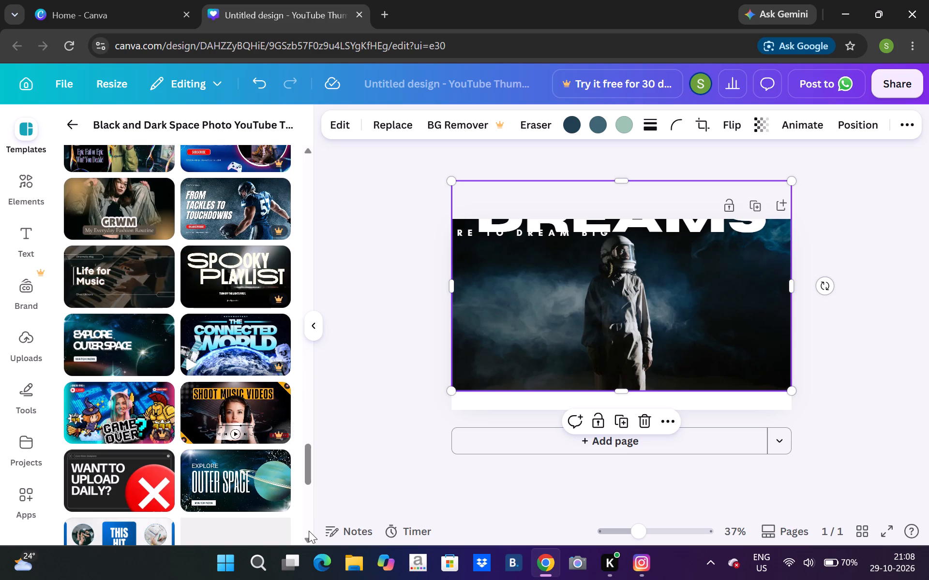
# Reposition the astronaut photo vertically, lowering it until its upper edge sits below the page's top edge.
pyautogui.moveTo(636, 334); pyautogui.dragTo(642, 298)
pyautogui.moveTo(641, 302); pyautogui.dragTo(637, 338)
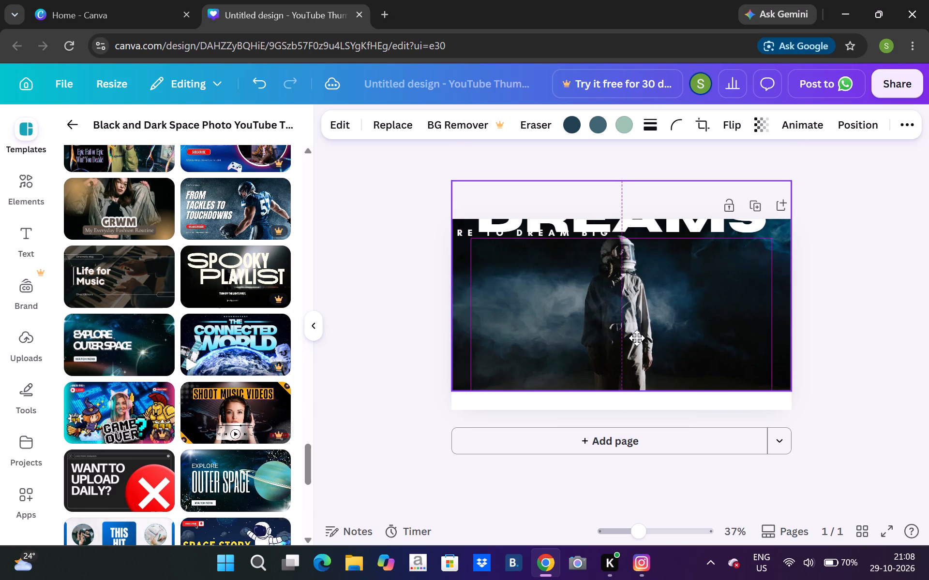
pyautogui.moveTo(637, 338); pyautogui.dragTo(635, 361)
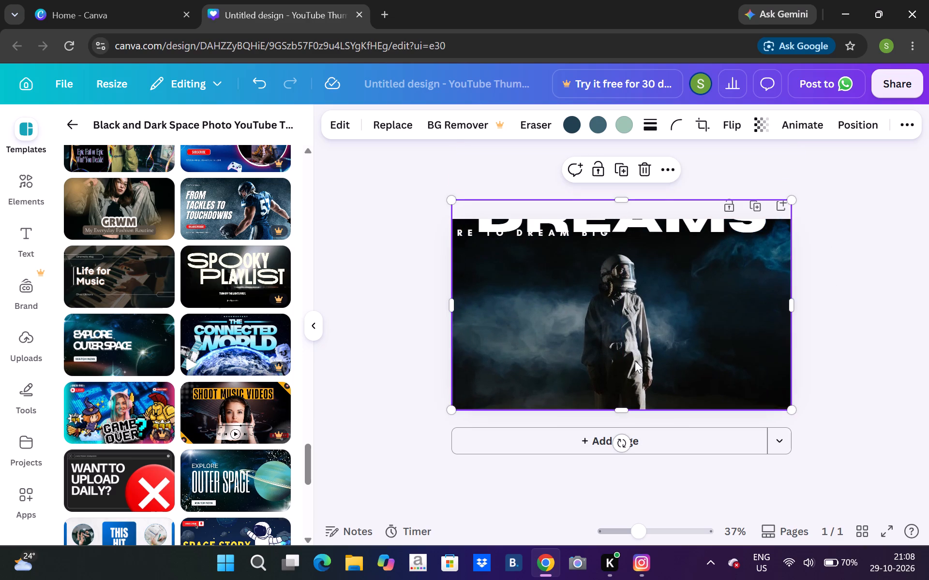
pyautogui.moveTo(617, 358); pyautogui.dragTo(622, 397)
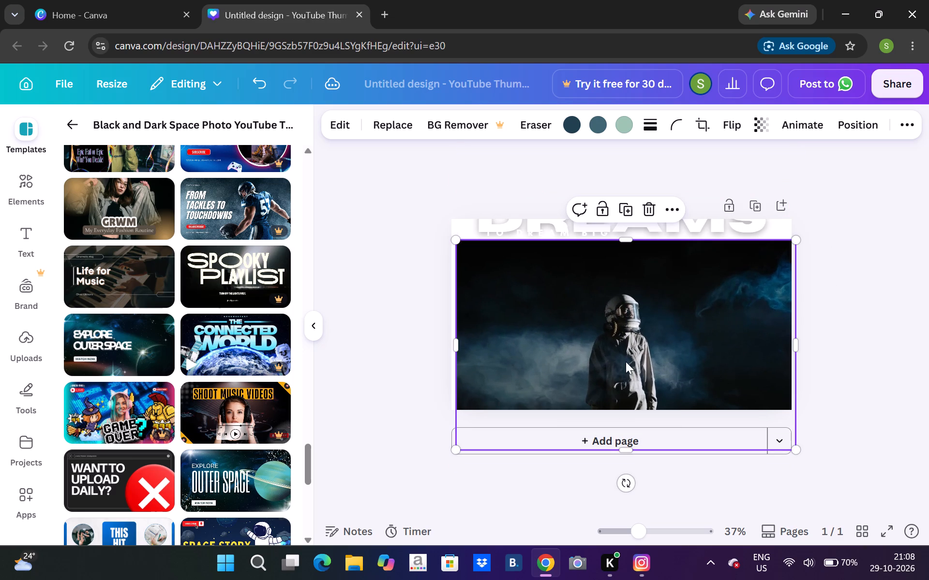
# Repeatedly widen the astronaut photo from its left side and shift it right until only the blue smoke remains on the page.
pyautogui.moveTo(456, 348); pyautogui.dragTo(402, 348)
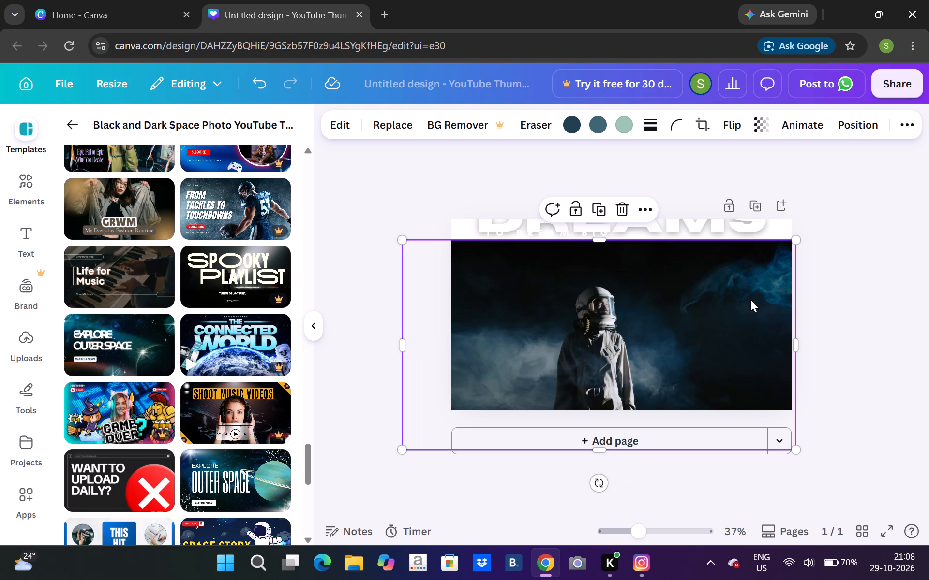
pyautogui.moveTo(584, 342); pyautogui.dragTo(738, 321)
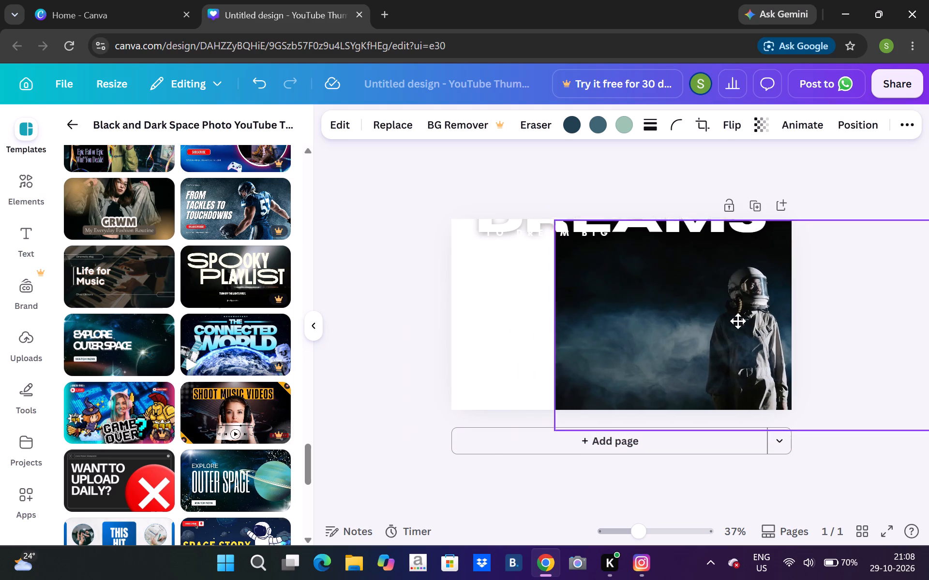
pyautogui.moveTo(738, 321); pyautogui.dragTo(828, 314)
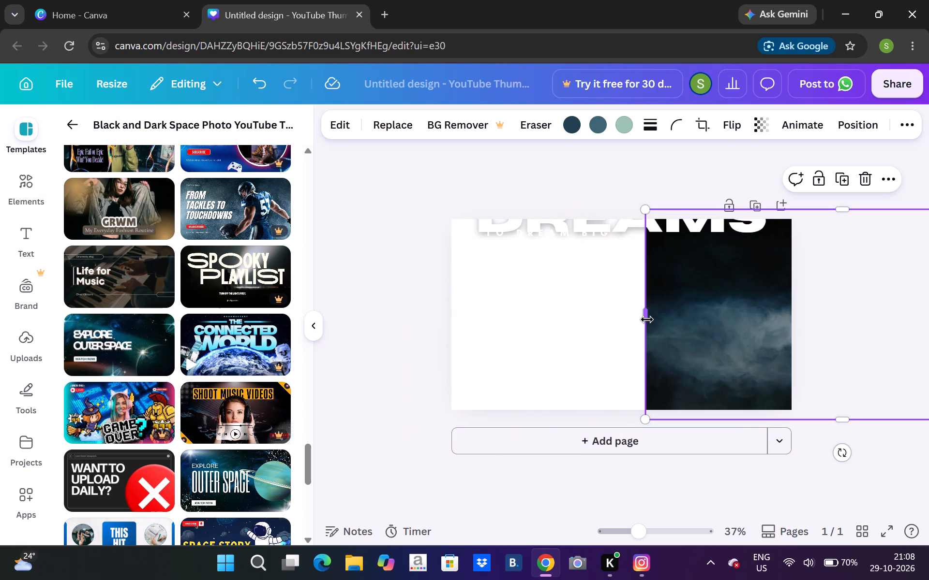
pyautogui.moveTo(647, 319); pyautogui.dragTo(408, 316)
pyautogui.moveTo(593, 313); pyautogui.dragTo(840, 302)
pyautogui.moveTo(652, 305); pyautogui.dragTo(645, 309)
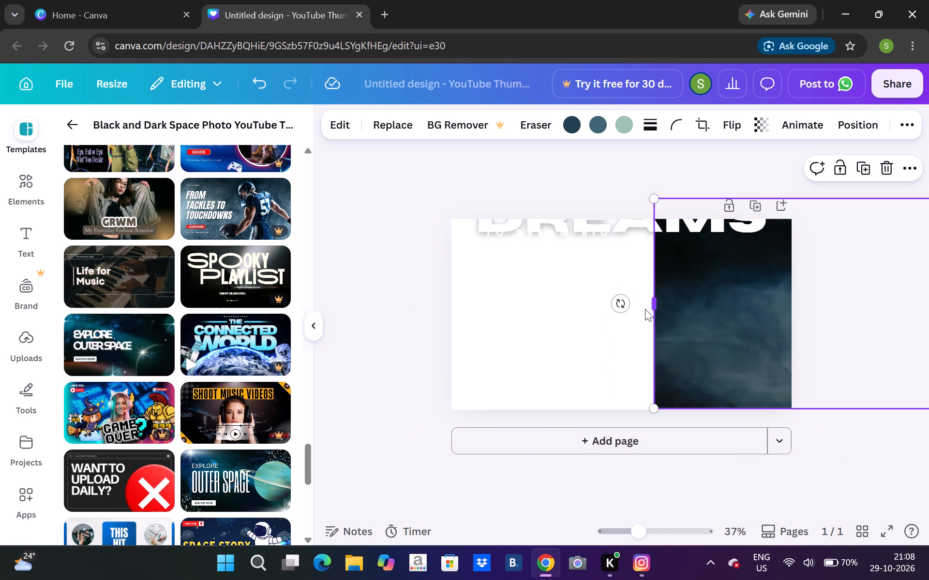
pyautogui.moveTo(645, 309); pyautogui.dragTo(309, 319)
pyautogui.moveTo(686, 291); pyautogui.dragTo(744, 264)
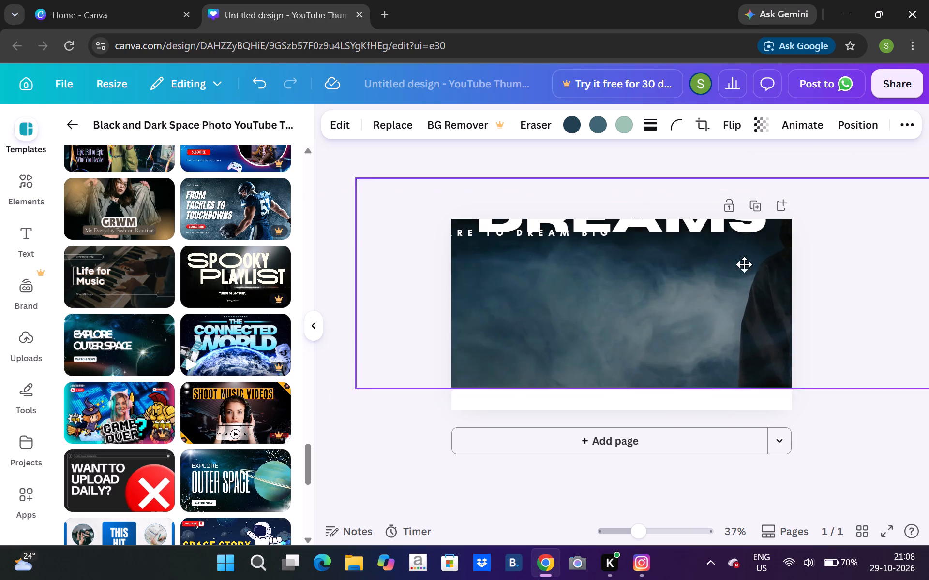
pyautogui.moveTo(744, 264); pyautogui.dragTo(803, 271)
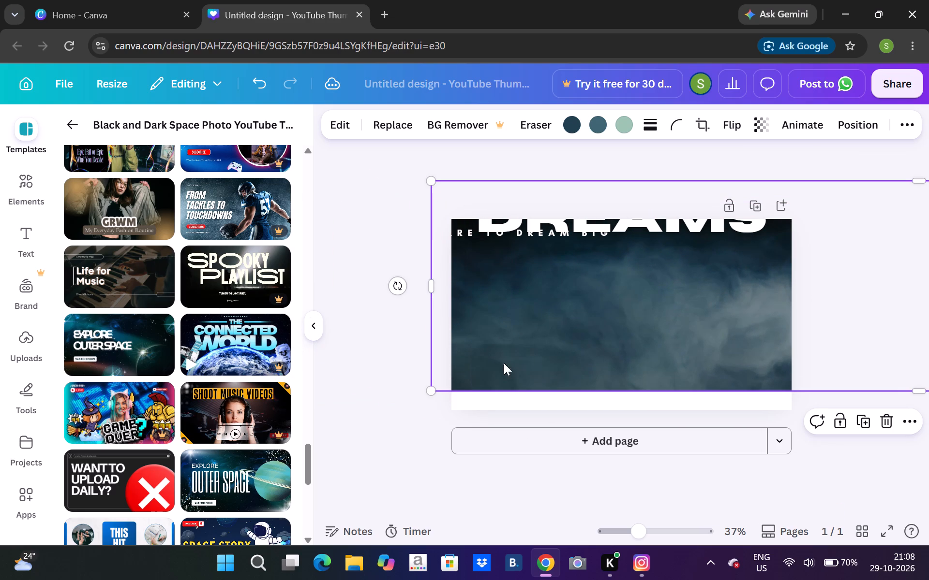
# Enlarge the widened photo proportionally from its lower-left corner, and move it so the smoke covers the whole page.
pyautogui.moveTo(427, 391); pyautogui.dragTo(388, 493, button='right')
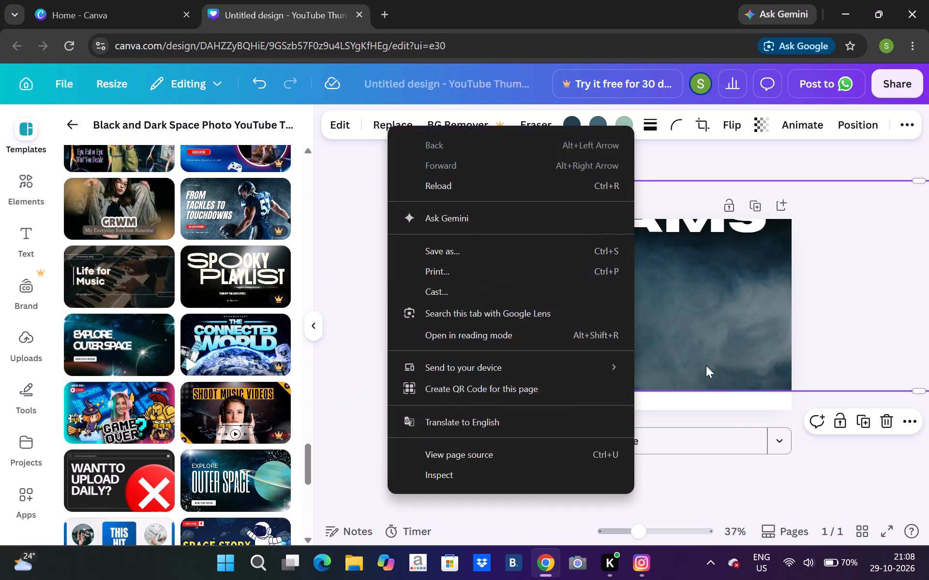
pyautogui.click(722, 348)
pyautogui.click(464, 377)
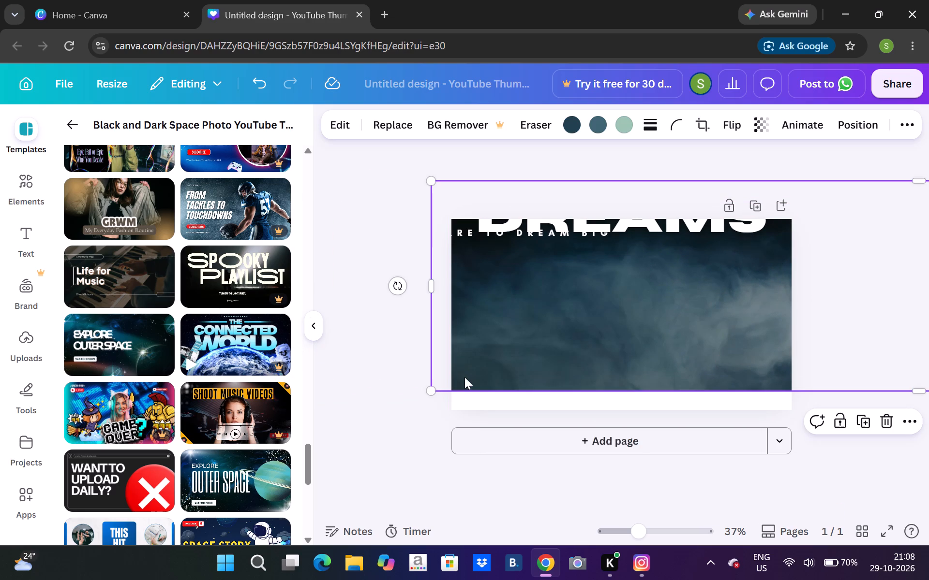
pyautogui.moveTo(436, 389); pyautogui.dragTo(393, 445)
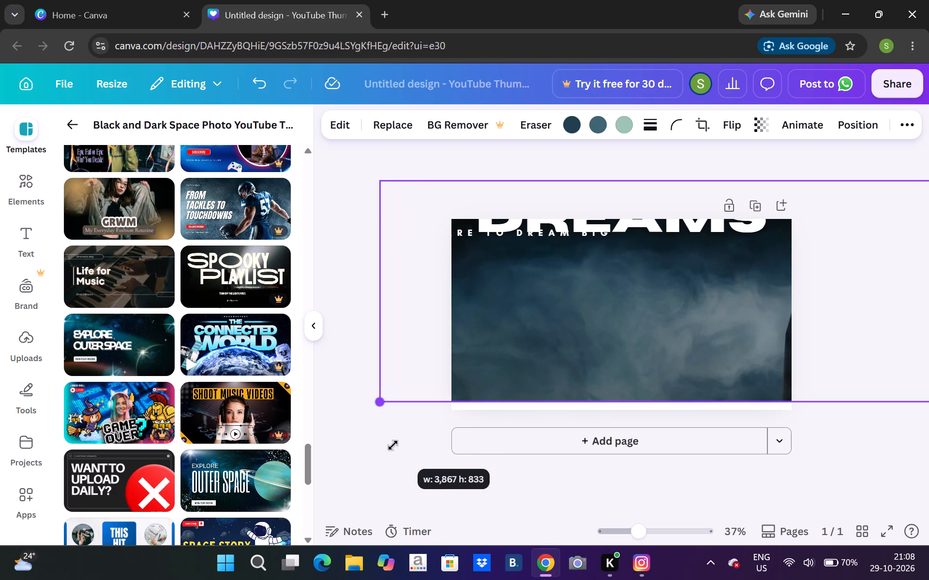
pyautogui.moveTo(393, 445); pyautogui.dragTo(356, 479)
pyautogui.moveTo(557, 304); pyautogui.dragTo(637, 317)
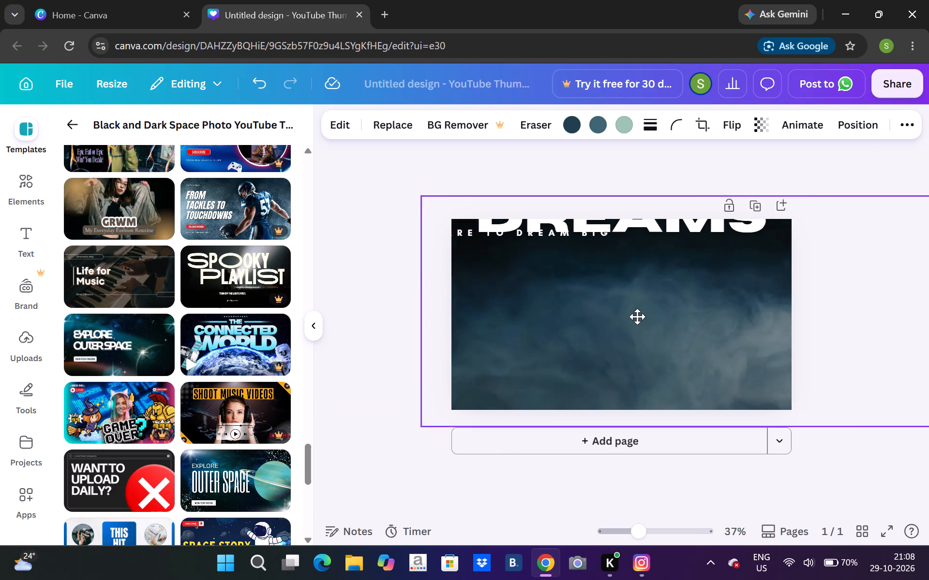
# Lower the DREAMS heading until it sits fully on the page, and place the small tagline just beneath it.
pyautogui.moveTo(637, 317); pyautogui.dragTo(638, 311)
pyautogui.moveTo(653, 240); pyautogui.dragTo(651, 257)
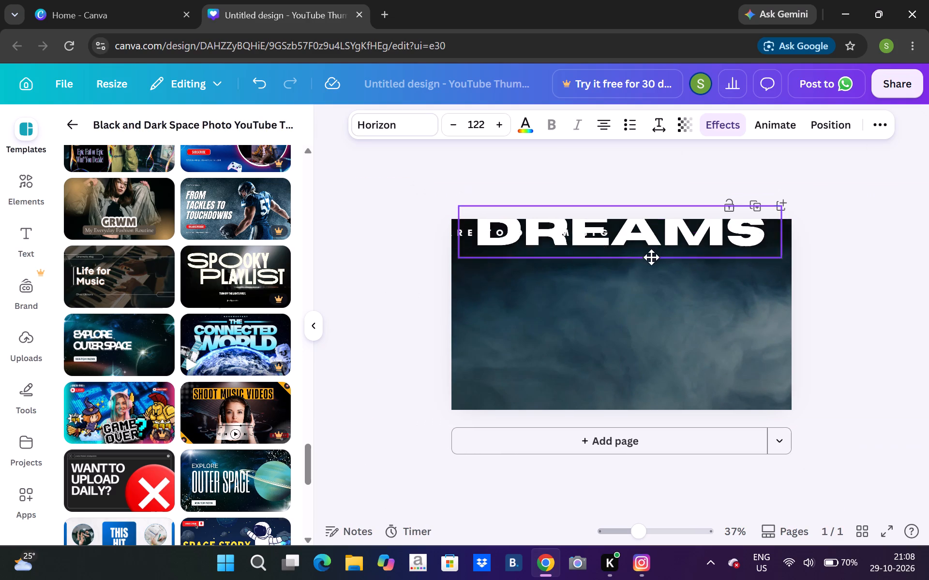
pyautogui.moveTo(651, 257); pyautogui.dragTo(659, 285)
pyautogui.moveTo(553, 228); pyautogui.dragTo(563, 285)
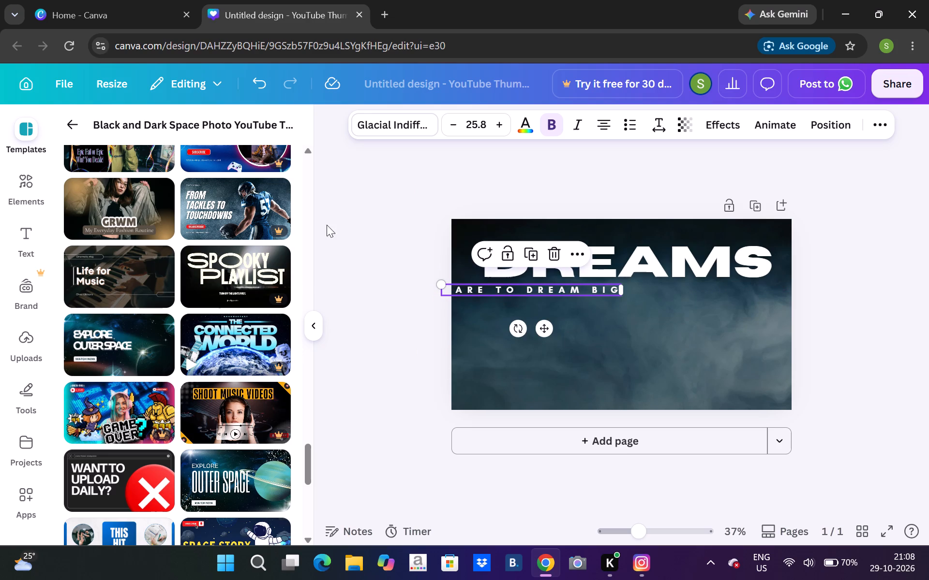
# Search the elements library for shoes in place of black stones, and browse the shoe graphics.
pyautogui.click(31, 185)
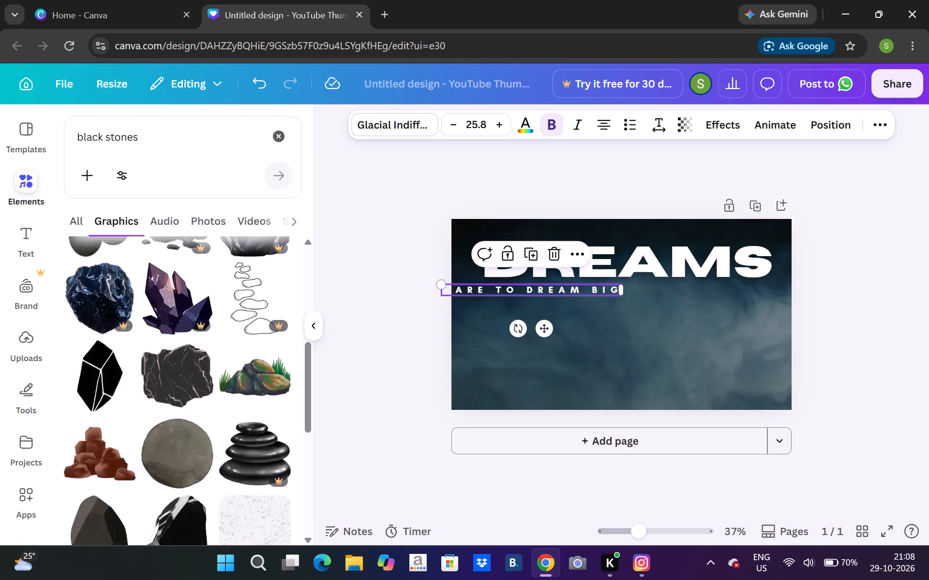
pyautogui.click(283, 138)
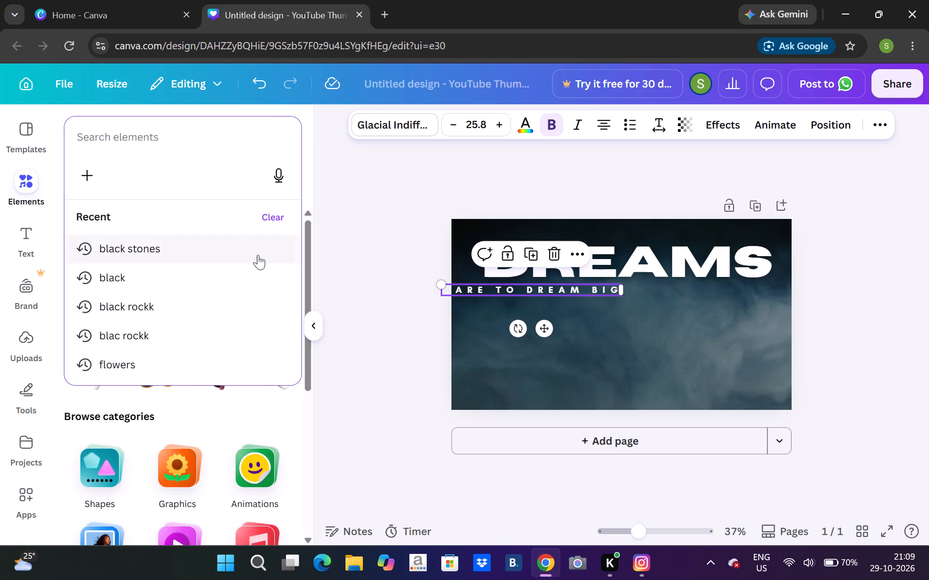
pyautogui.write('shoes')
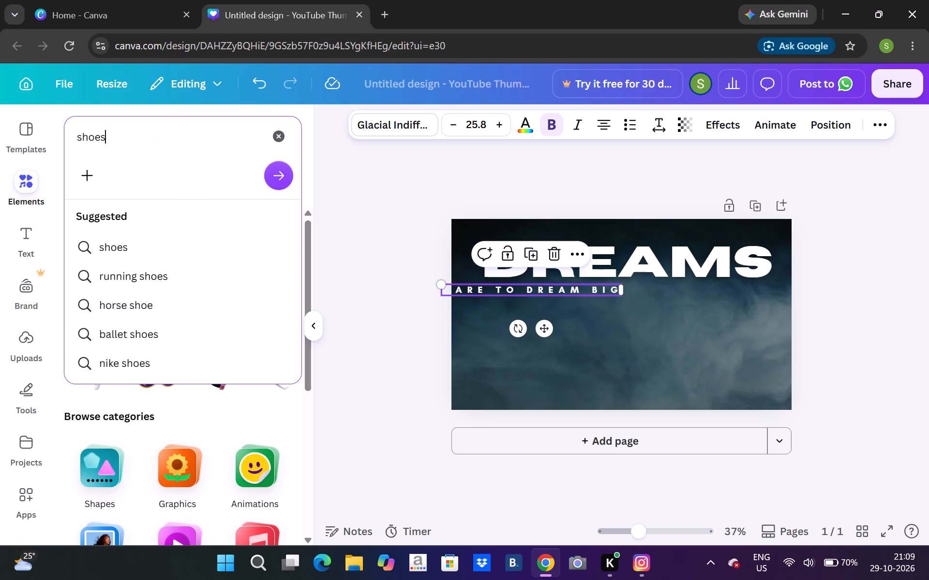
pyautogui.click(279, 184)
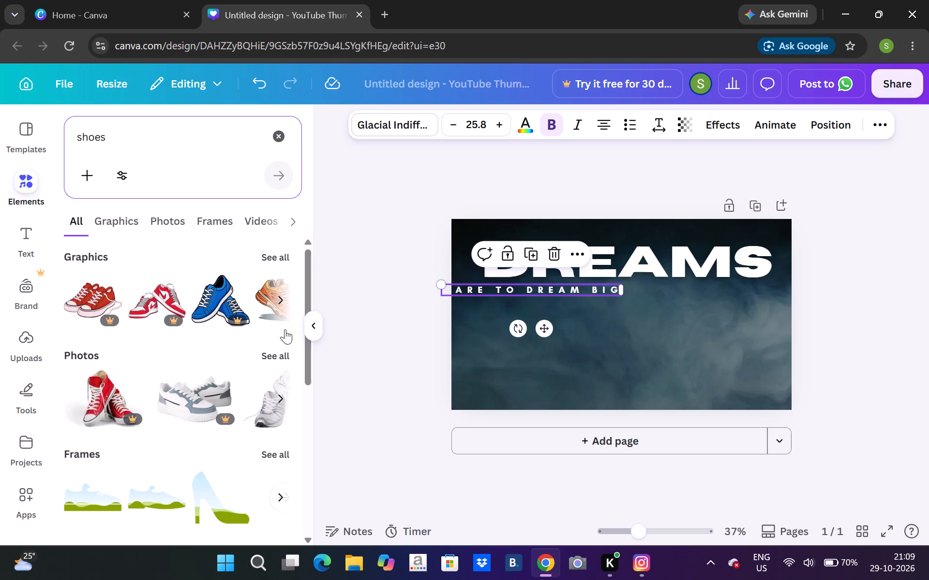
pyautogui.click(279, 293)
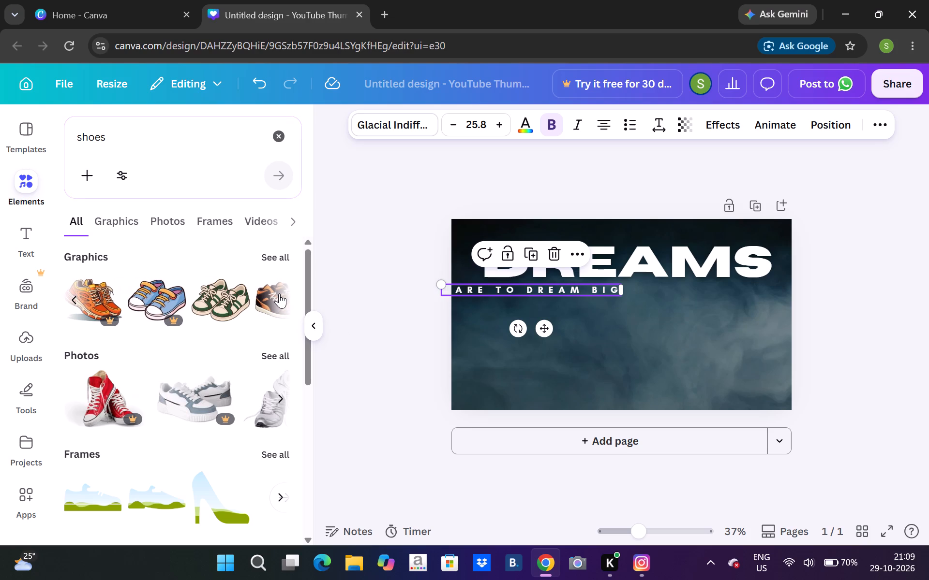
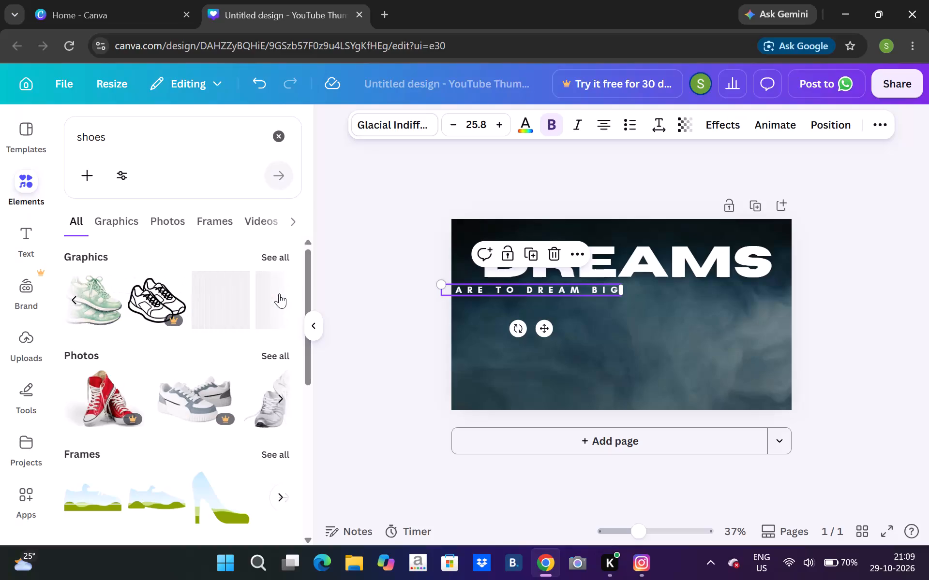
# Open the full set of shoe graphics and look through it for a shoe suited to the thumbnail.
pyautogui.click(279, 293)
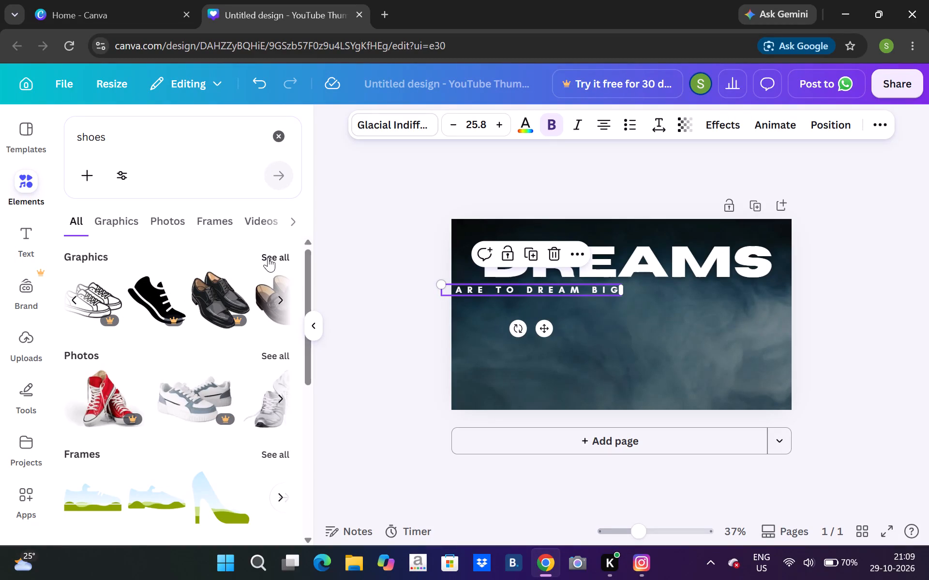
pyautogui.click(268, 257)
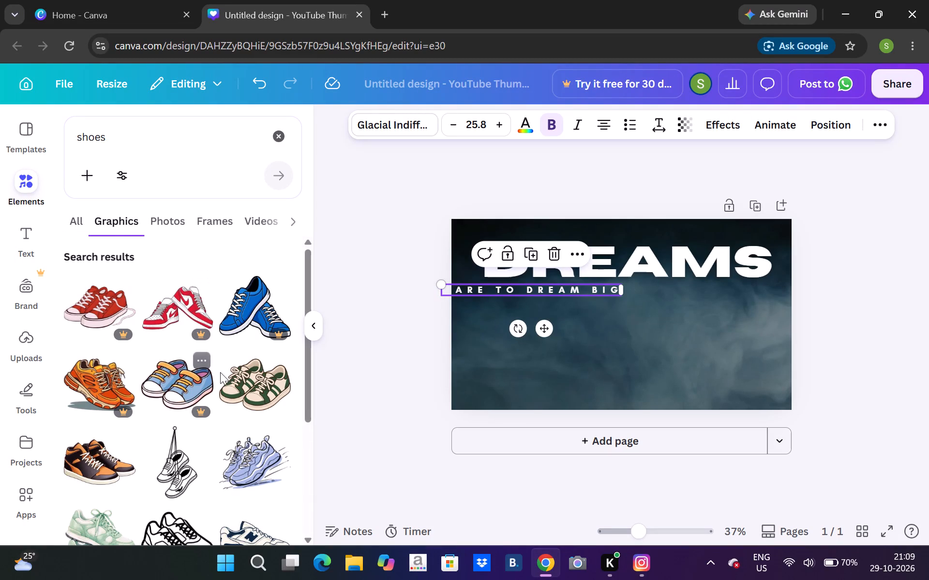
pyautogui.click(305, 534)
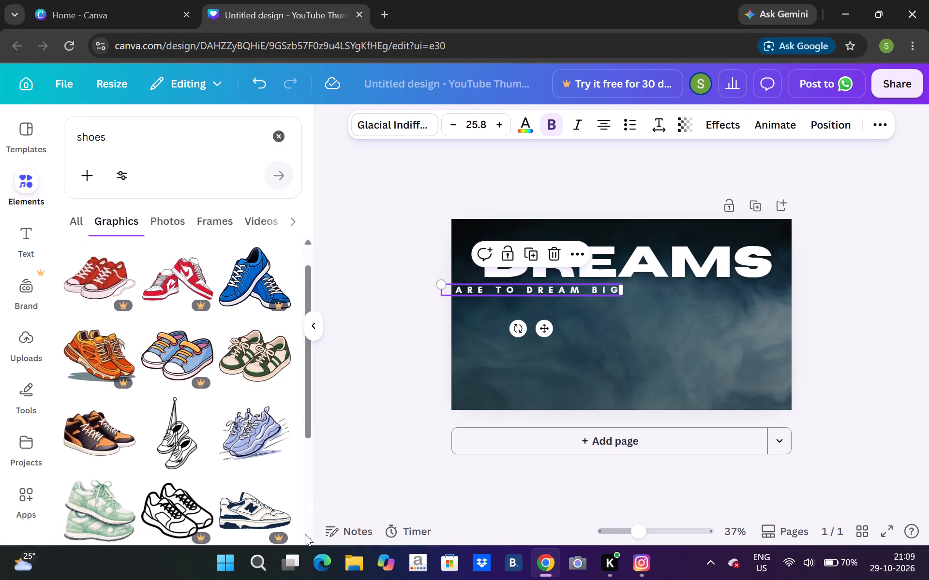
pyautogui.press('Down')
pyautogui.press('Down')
pyautogui.press('Down')
pyautogui.tripleClick(305, 534)
pyautogui.tripleClick(305, 534)
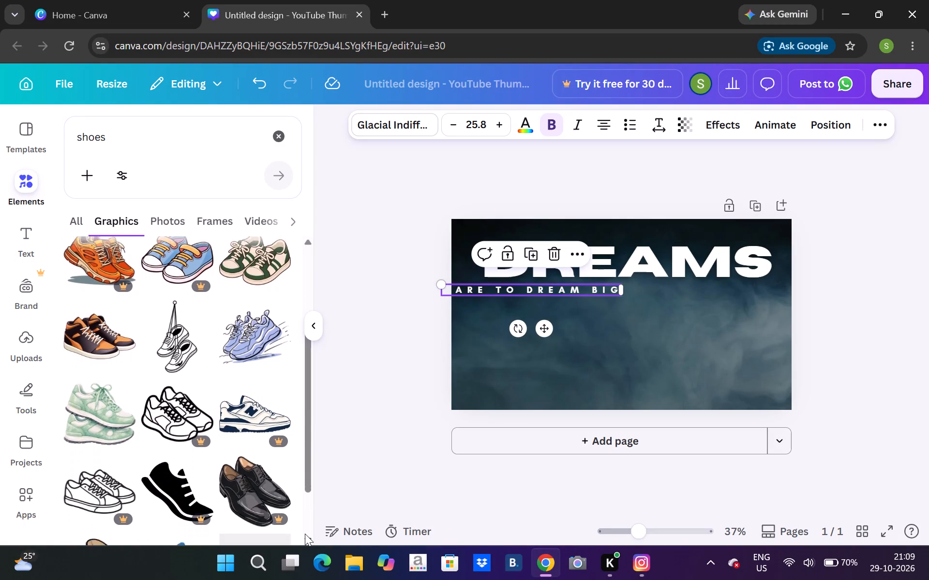
pyautogui.doubleClick(305, 534)
pyautogui.doubleClick(305, 534)
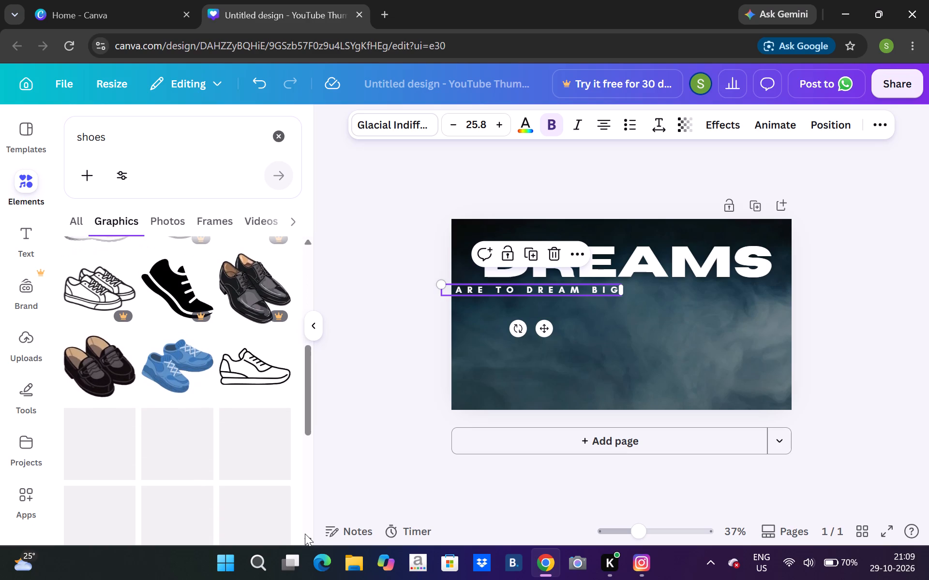
pyautogui.tripleClick(305, 534)
pyautogui.tripleClick(305, 534)
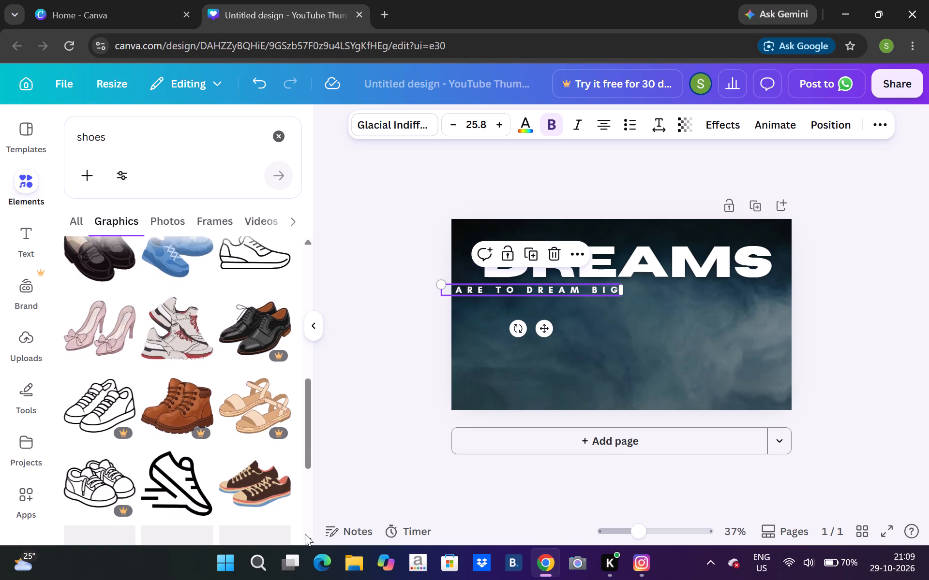
pyautogui.tripleClick(305, 534)
pyautogui.click(305, 534)
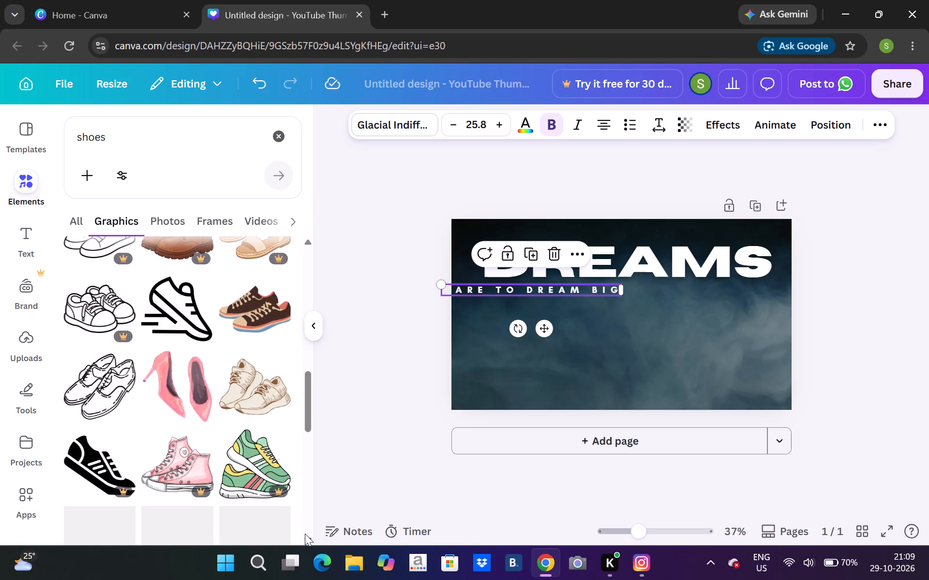
pyautogui.tripleClick(305, 534)
pyautogui.tripleClick(305, 534)
pyautogui.click(305, 534)
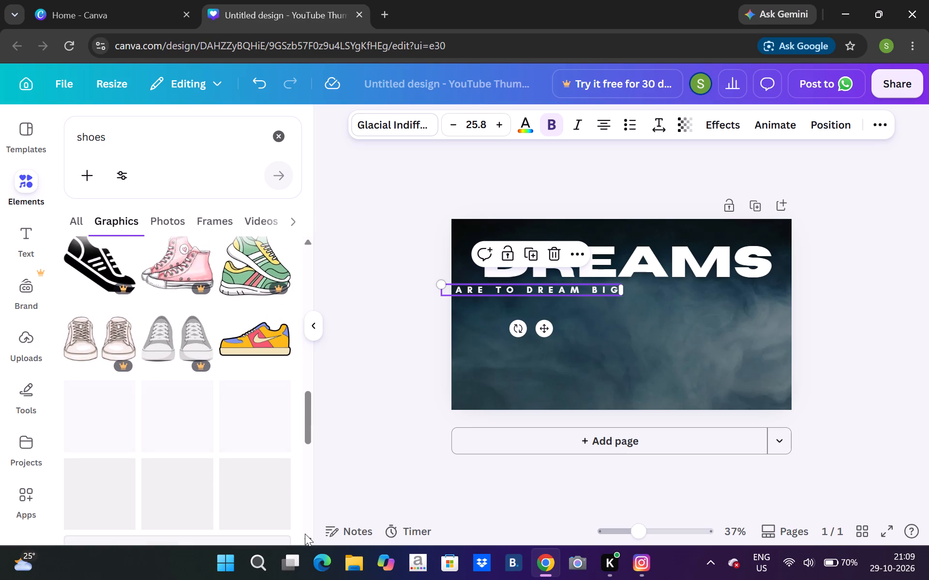
pyautogui.tripleClick(305, 534)
pyautogui.click(305, 534)
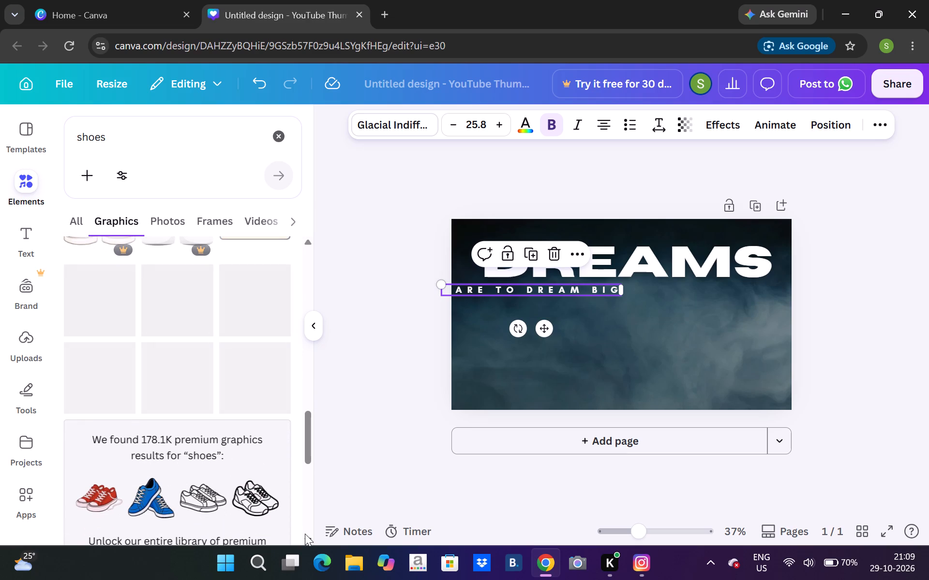
pyautogui.doubleClick(305, 534)
pyautogui.doubleClick(305, 534)
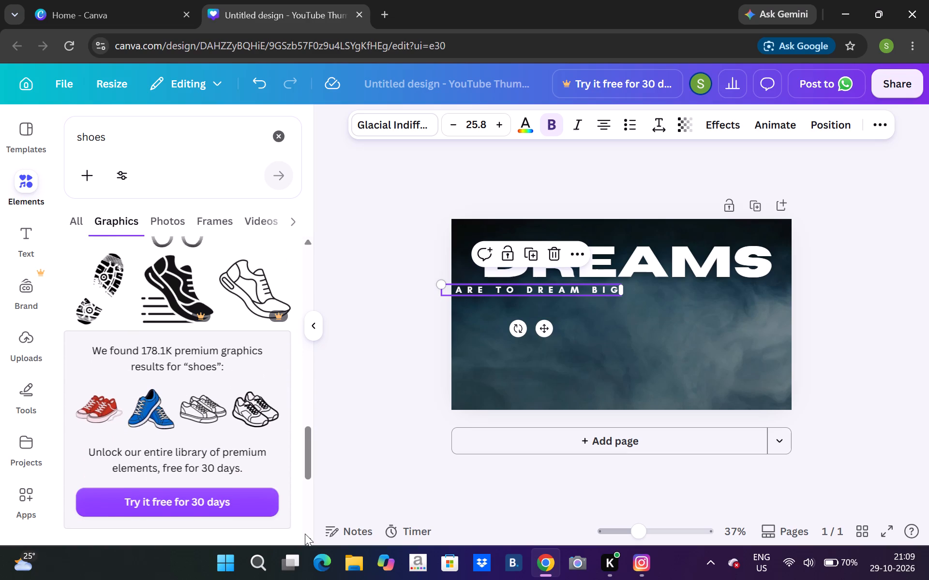
pyautogui.click(305, 534)
pyautogui.doubleClick(305, 534)
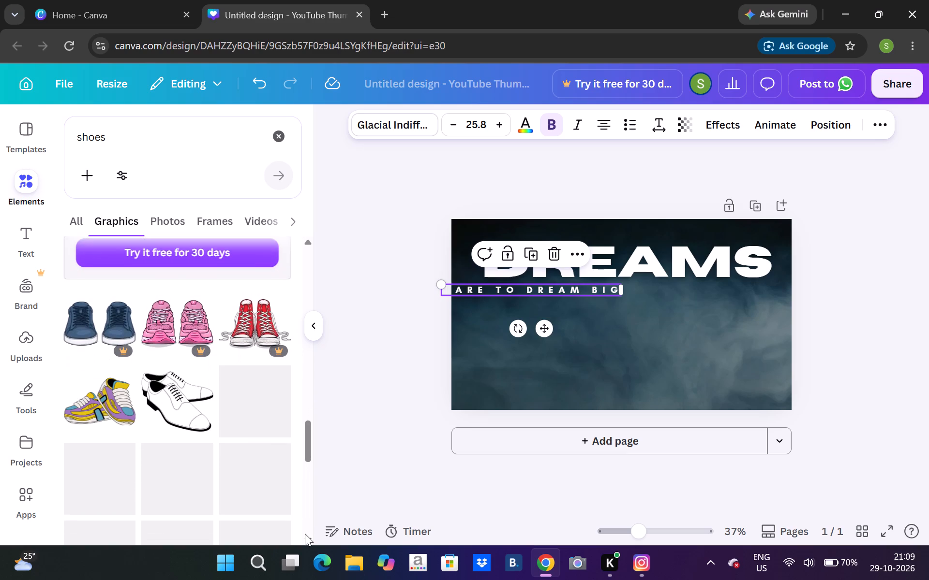
pyautogui.click(305, 534)
pyautogui.tripleClick(305, 534)
pyautogui.tripleClick(305, 534)
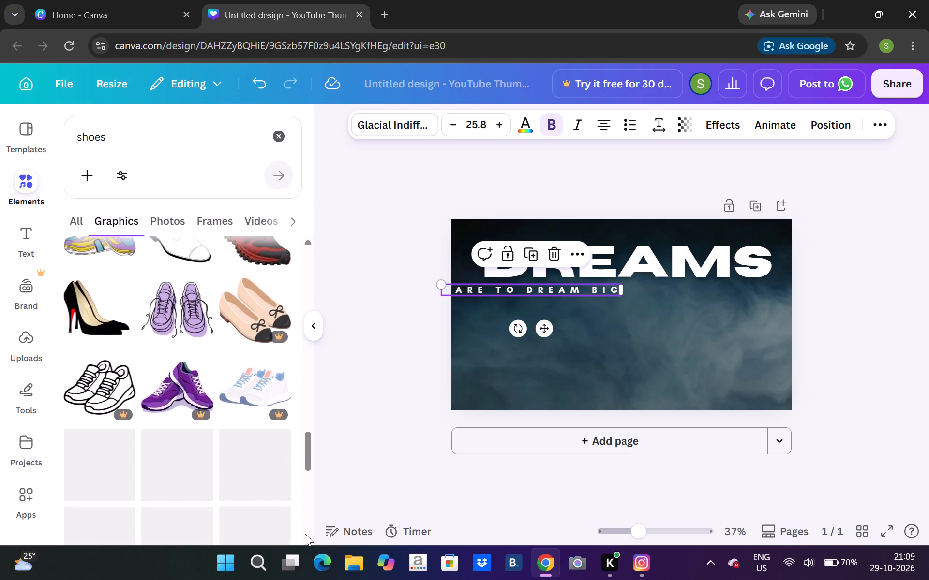
pyautogui.tripleClick(305, 534)
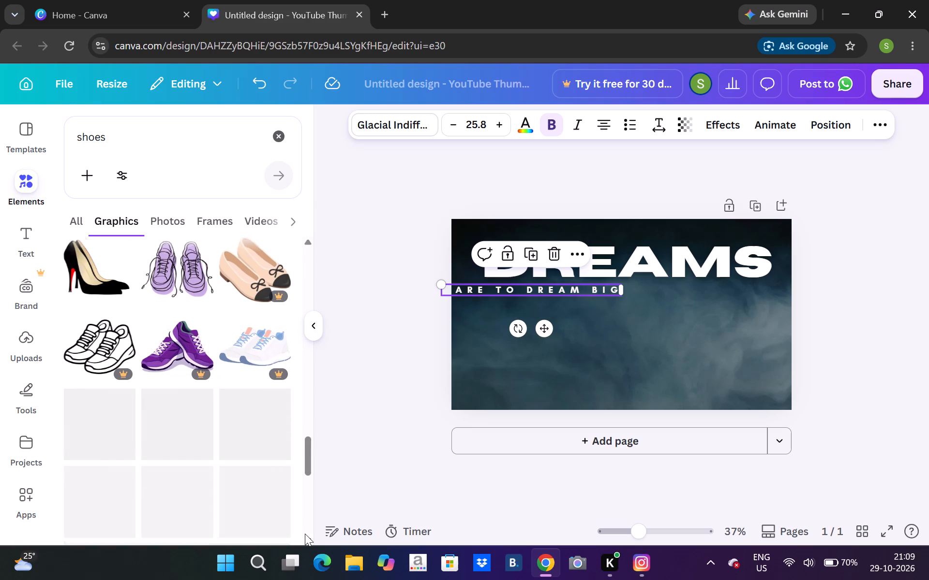
pyautogui.click(305, 534)
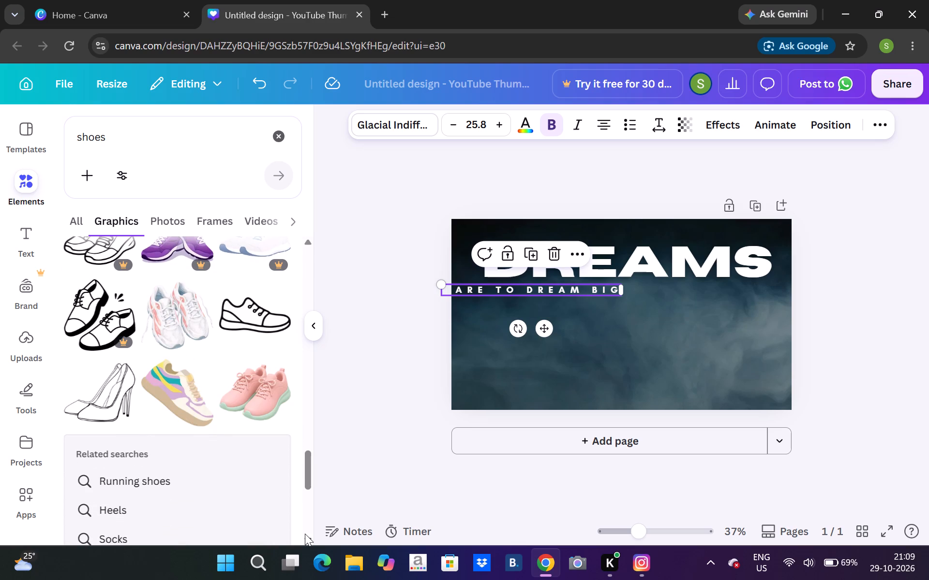
pyautogui.tripleClick(305, 534)
pyautogui.click(305, 534)
pyautogui.click(305, 534)
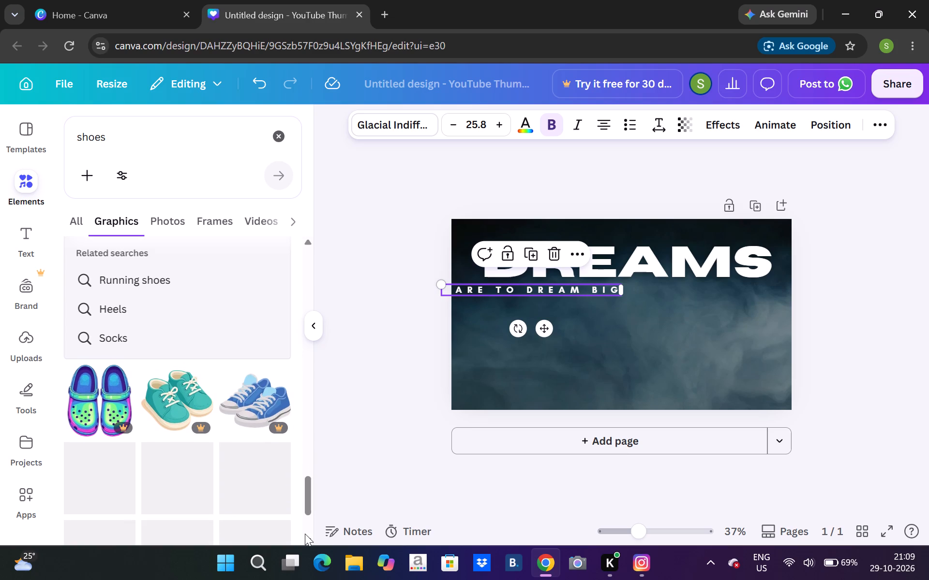
pyautogui.click(305, 534)
pyautogui.click(305, 534)
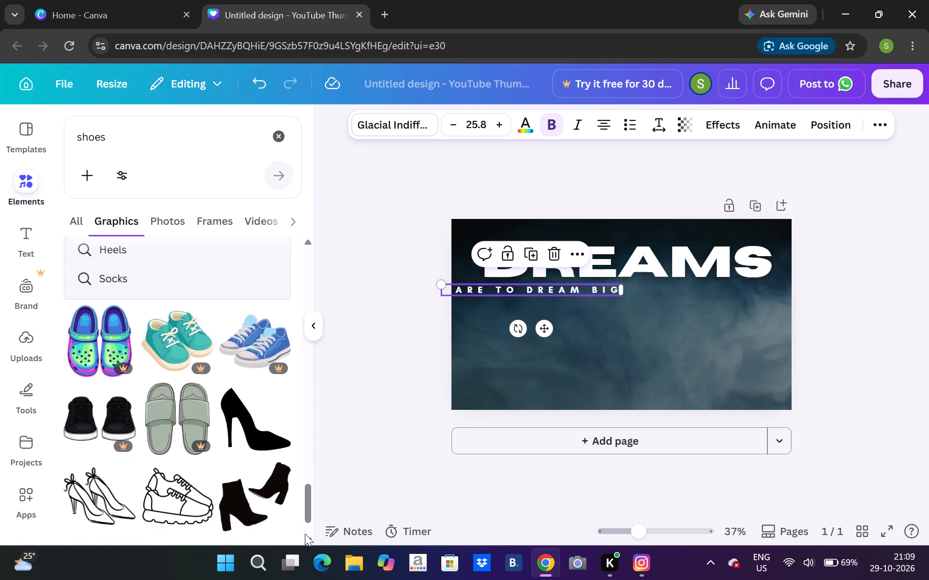
pyautogui.click(305, 534)
pyautogui.tripleClick(305, 534)
pyautogui.doubleClick(305, 534)
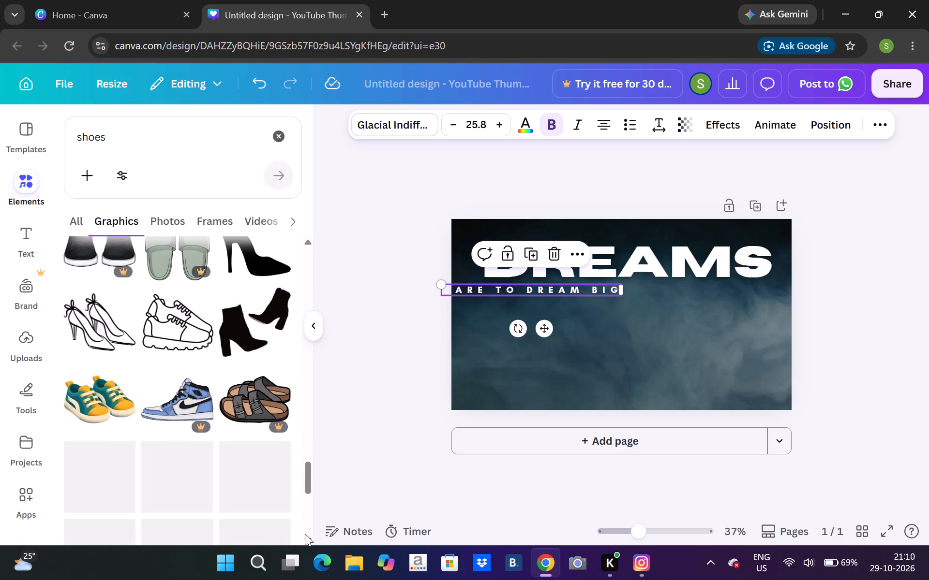
pyautogui.click(305, 534)
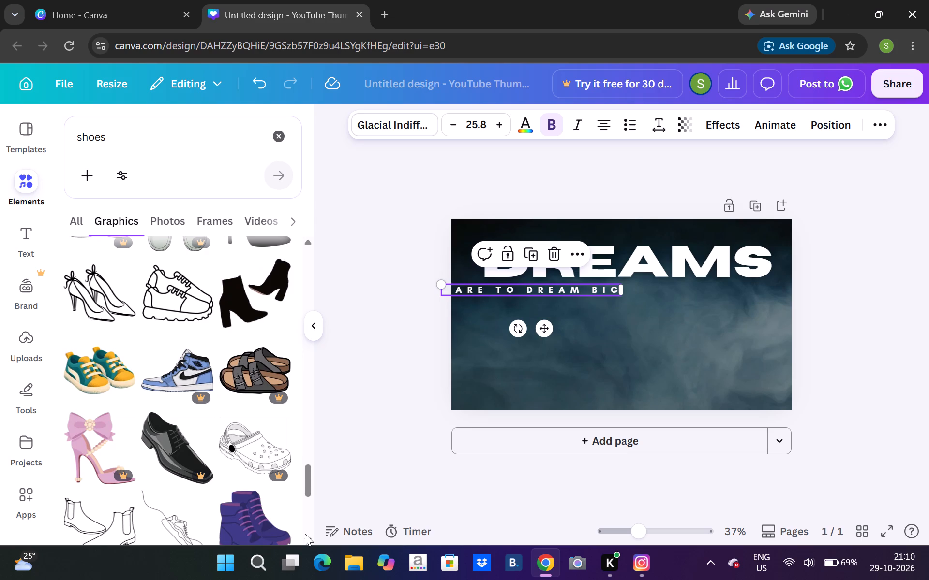
pyautogui.click(305, 534)
pyautogui.tripleClick(305, 534)
pyautogui.click(305, 534)
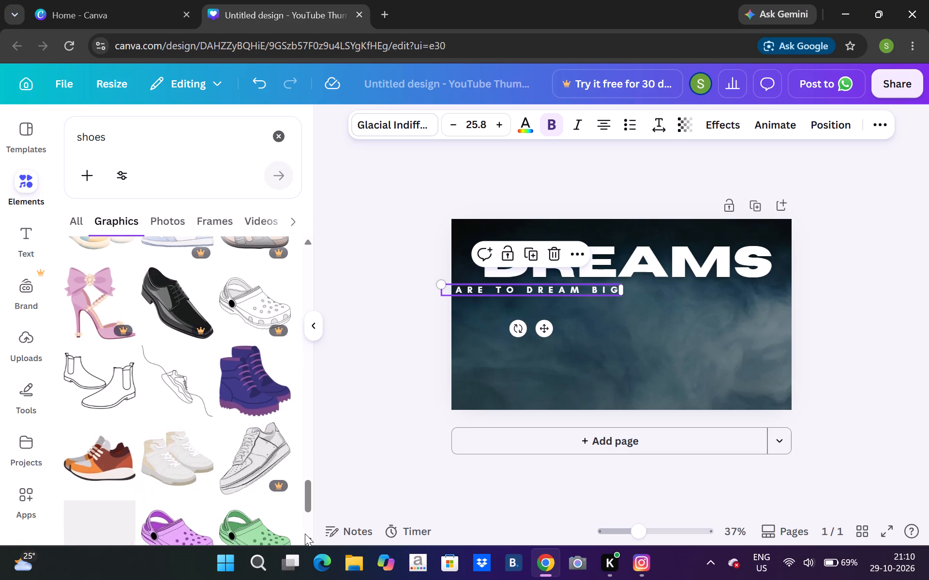
pyautogui.tripleClick(305, 534)
pyautogui.tripleClick(305, 534)
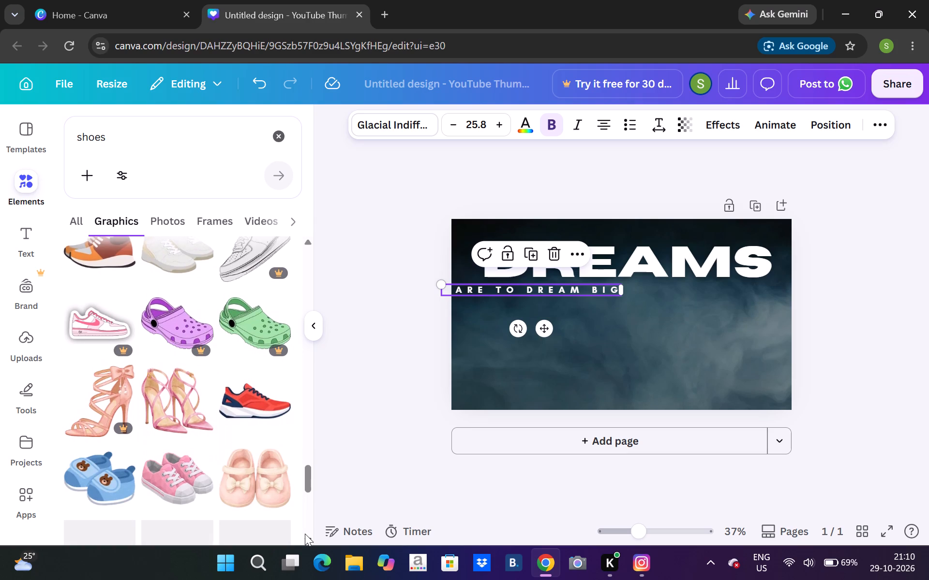
pyautogui.tripleClick(305, 534)
pyautogui.doubleClick(305, 534)
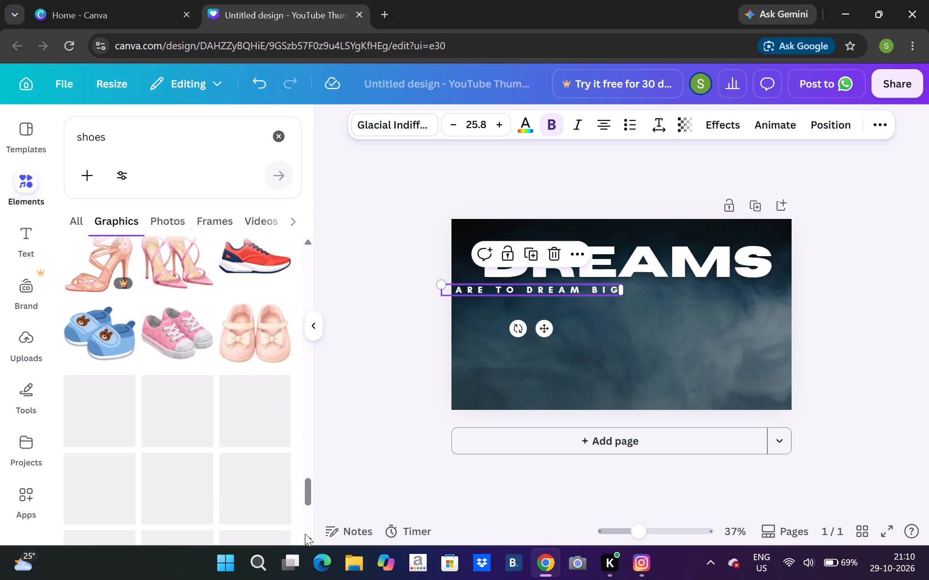
pyautogui.doubleClick(305, 534)
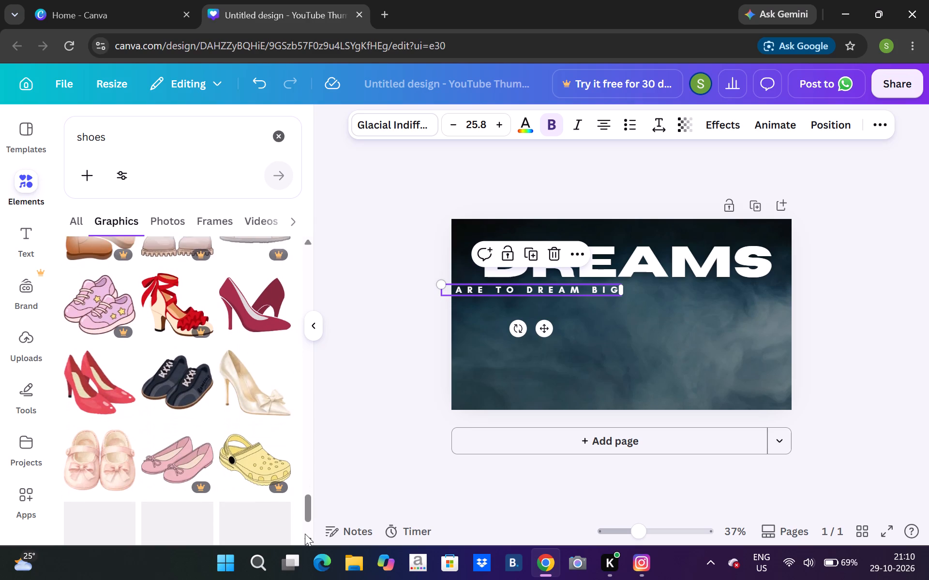
pyautogui.tripleClick(305, 534)
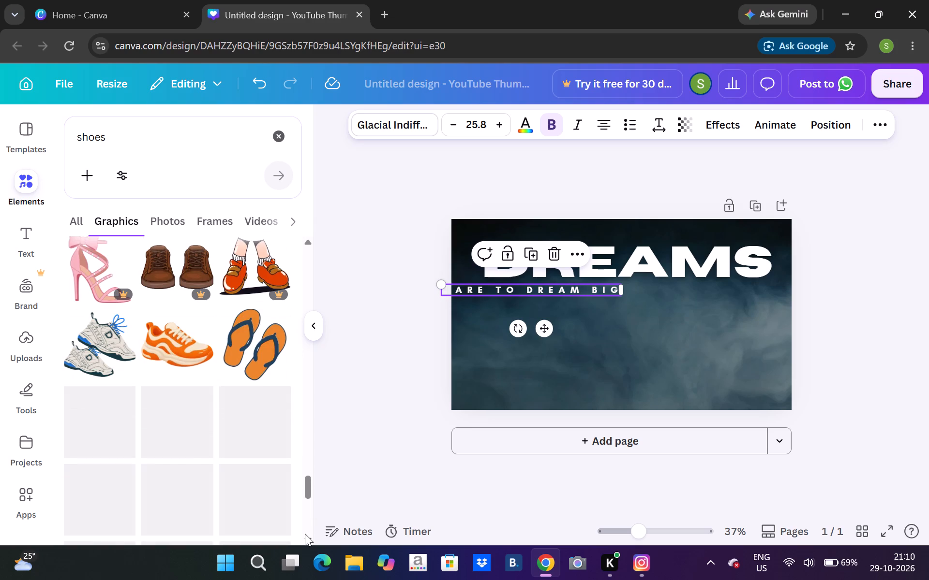
pyautogui.doubleClick(305, 534)
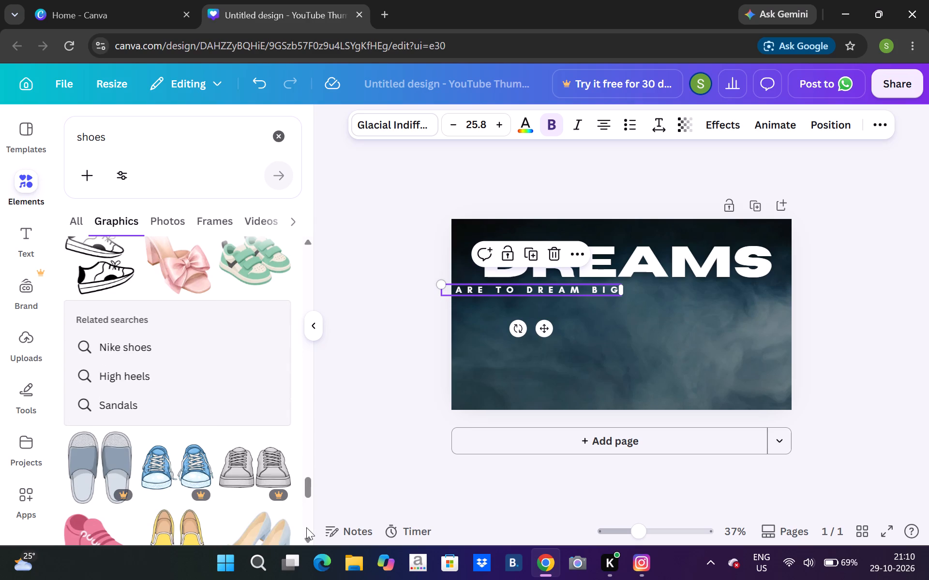
pyautogui.doubleClick(306, 527)
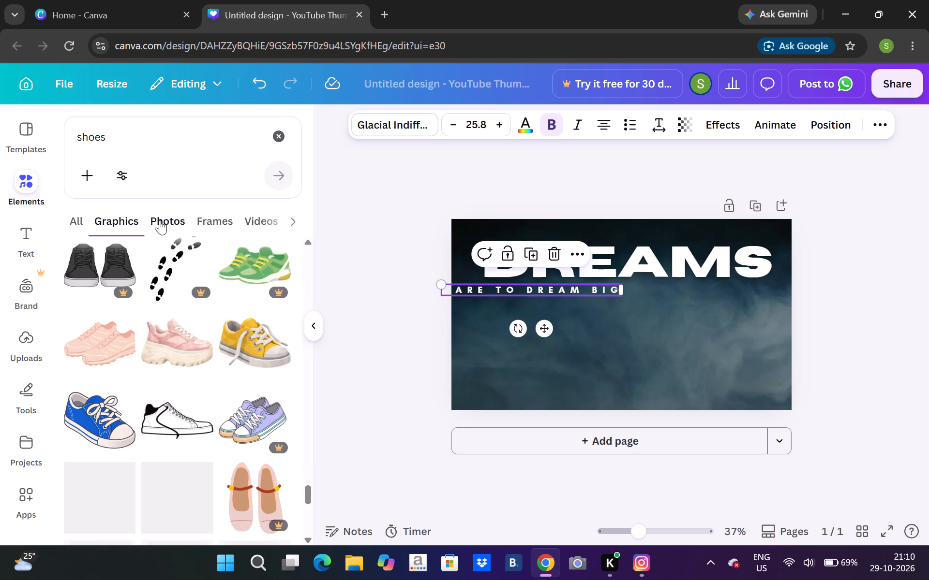
# Switch the shoes search from graphics to photos, and look through the results for a shoe photo suited to the thumbnail.
pyautogui.click(160, 220)
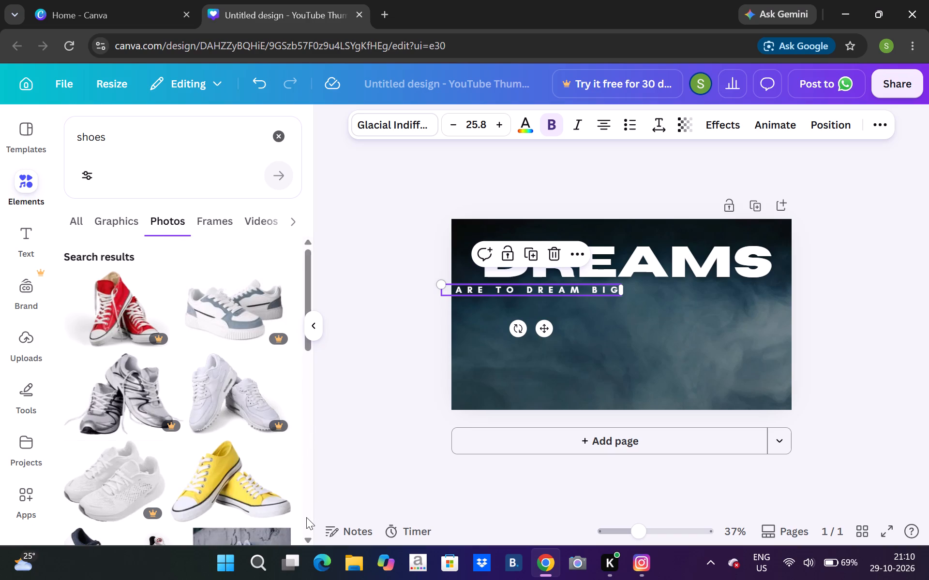
pyautogui.click(307, 533)
pyautogui.tripleClick(307, 533)
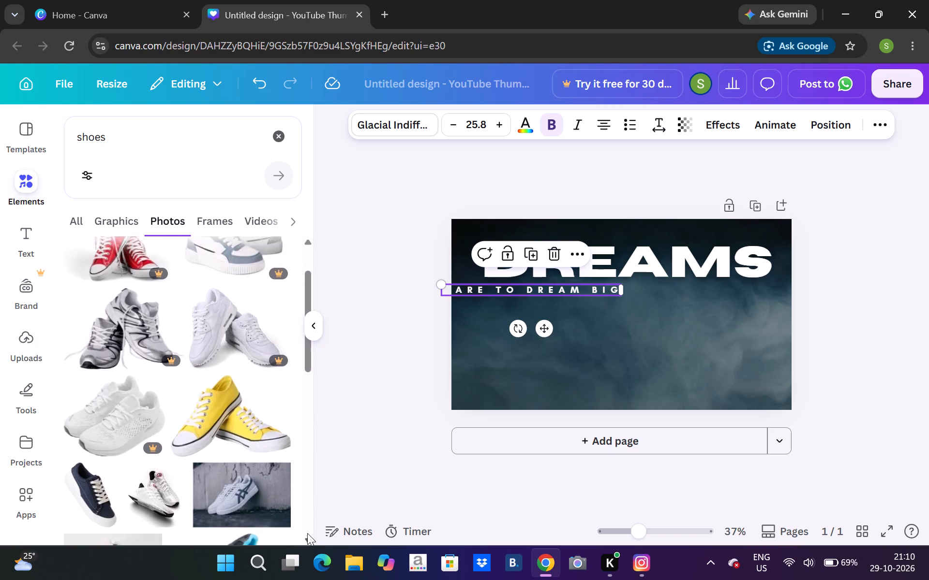
pyautogui.tripleClick(307, 533)
pyautogui.tripleClick(307, 533)
pyautogui.tripleClick(307, 533)
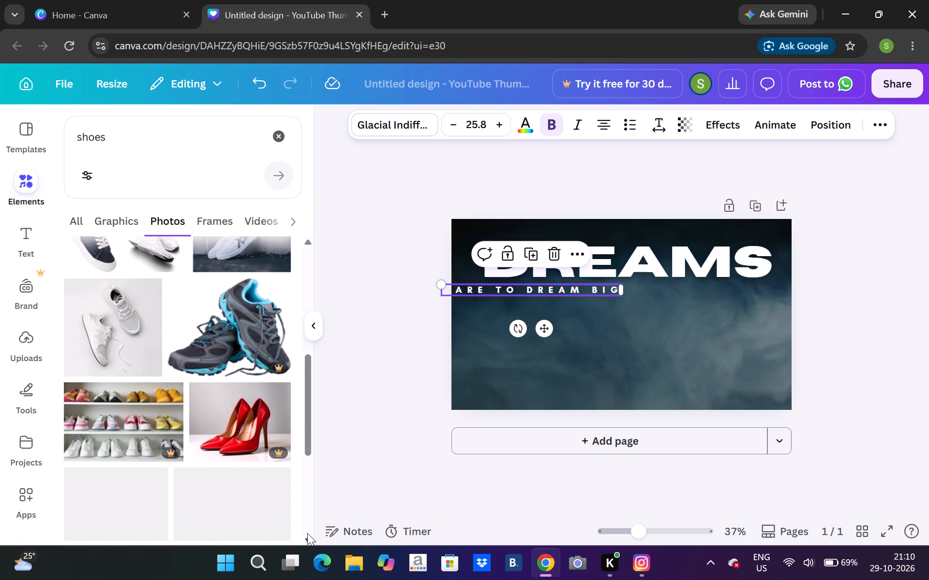
pyautogui.click(307, 533)
pyautogui.doubleClick(307, 533)
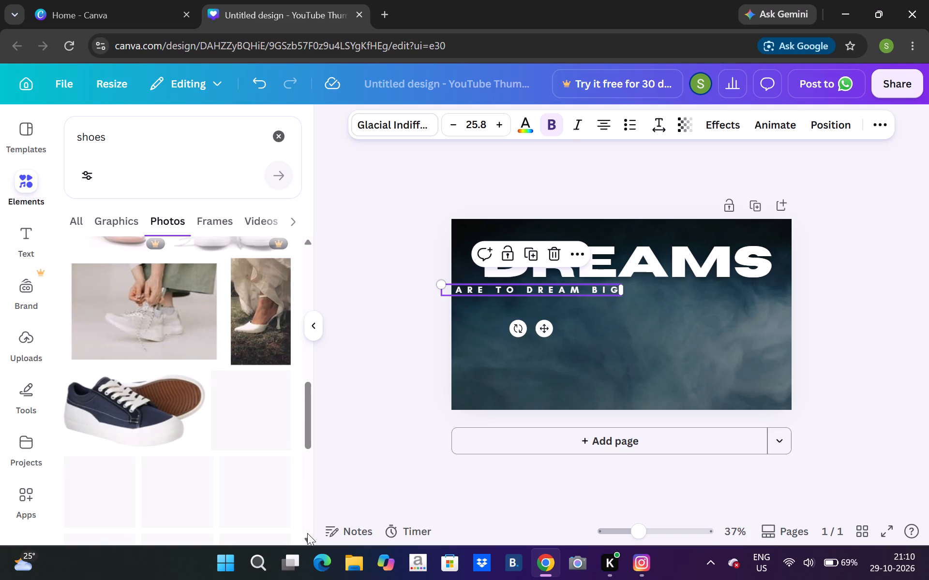
pyautogui.click(307, 533)
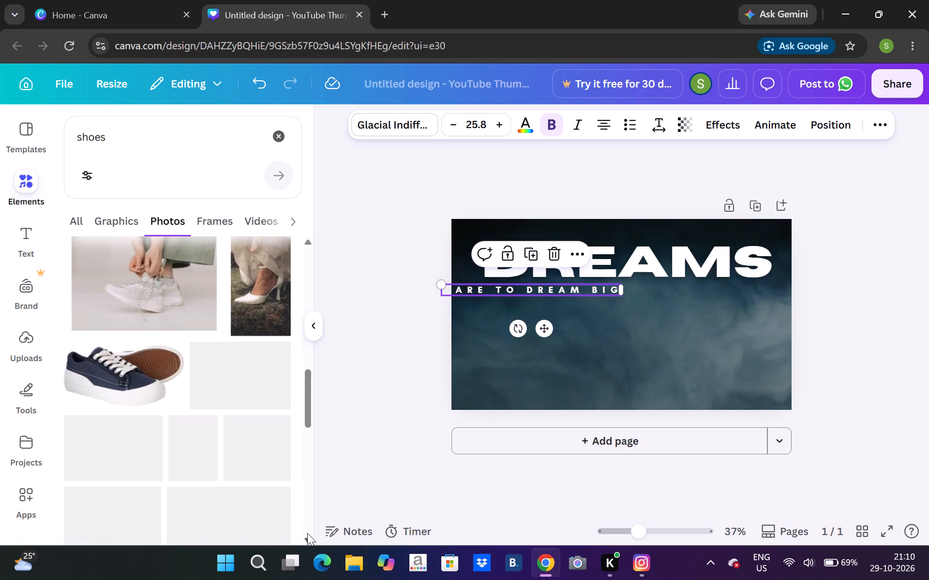
pyautogui.click(307, 533)
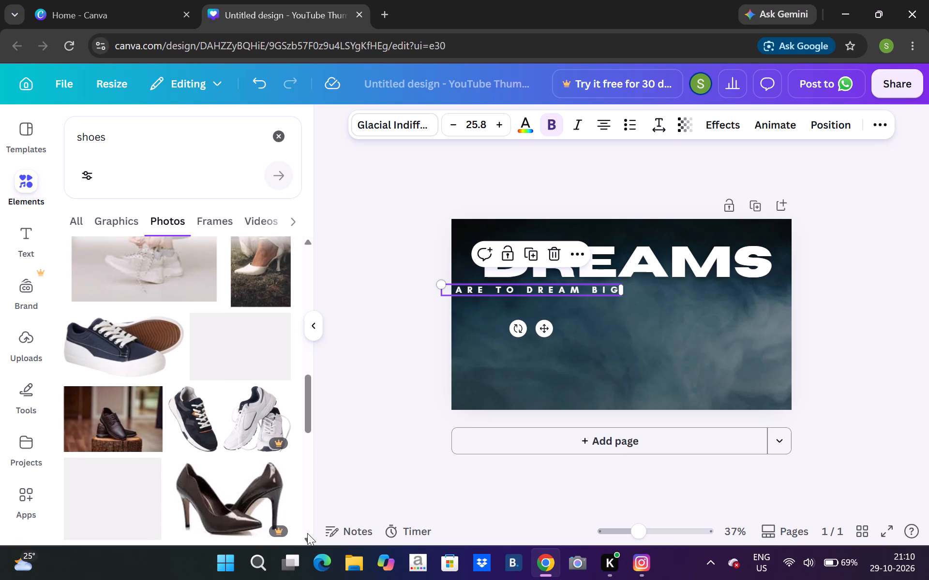
pyautogui.click(307, 533)
pyautogui.doubleClick(307, 533)
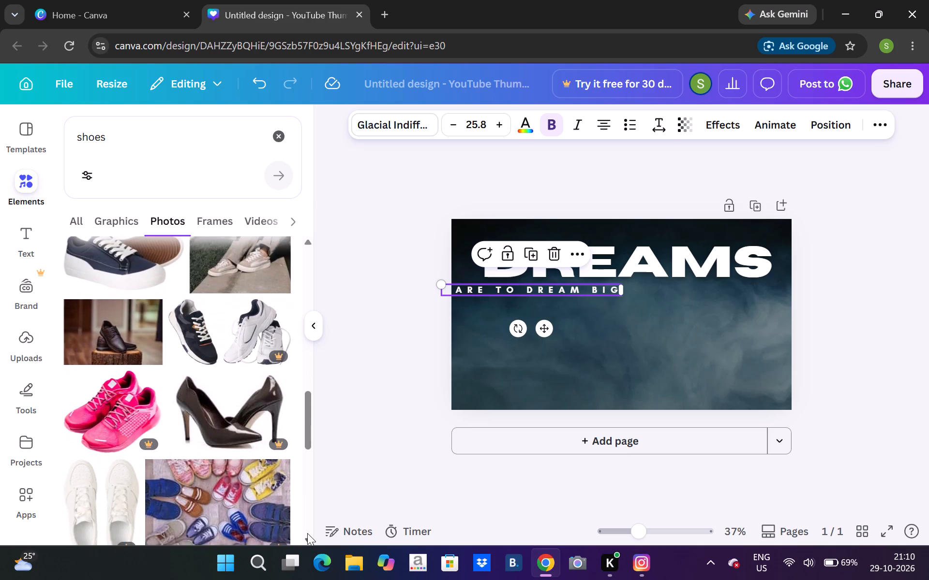
pyautogui.tripleClick(307, 533)
pyautogui.click(307, 533)
pyautogui.click(307, 533)
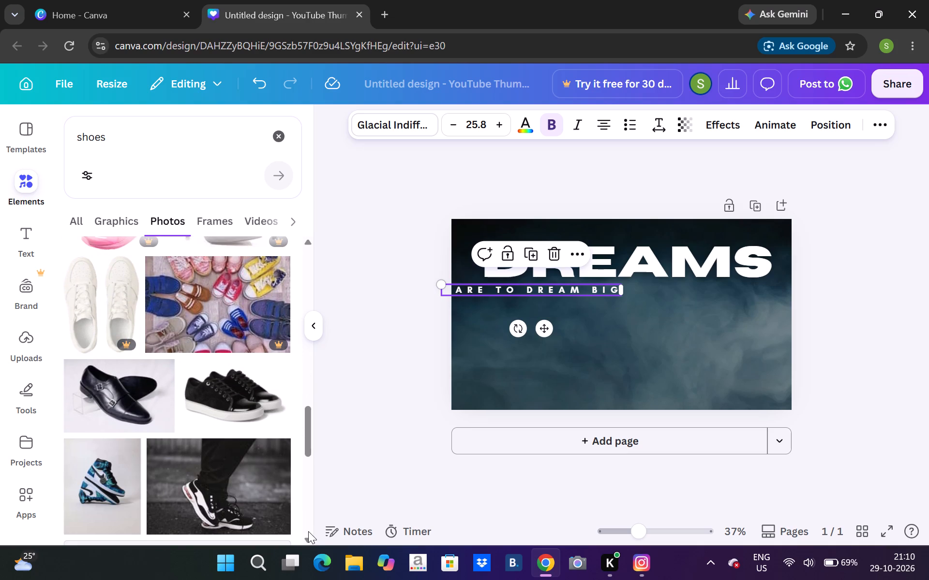
pyautogui.tripleClick(309, 534)
pyautogui.tripleClick(309, 534)
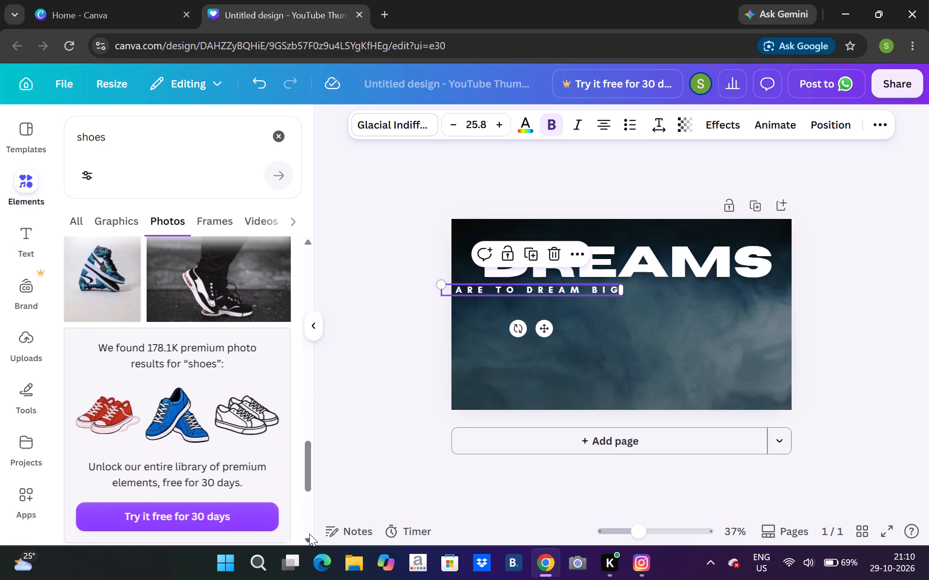
pyautogui.tripleClick(309, 534)
pyautogui.tripleClick(309, 534)
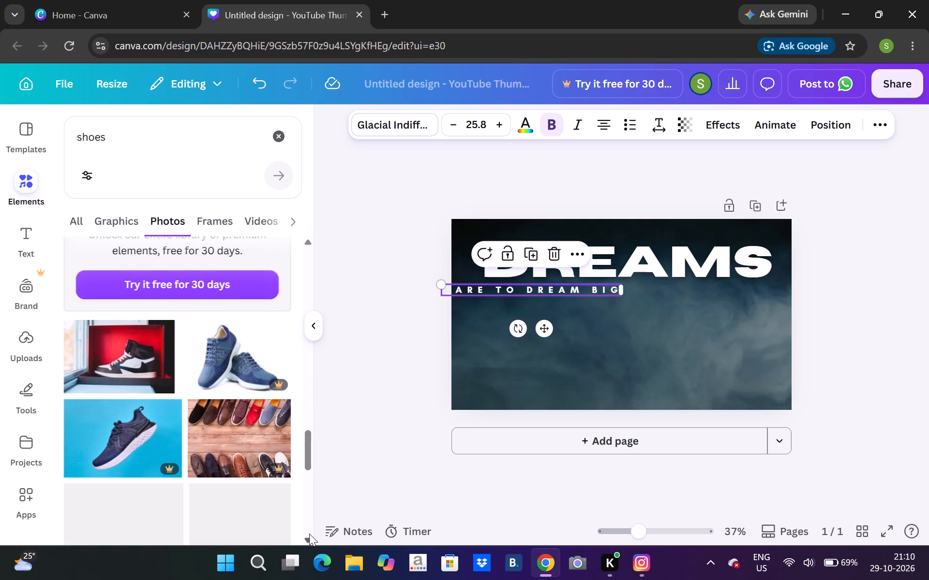
pyautogui.click(309, 534)
pyautogui.doubleClick(309, 534)
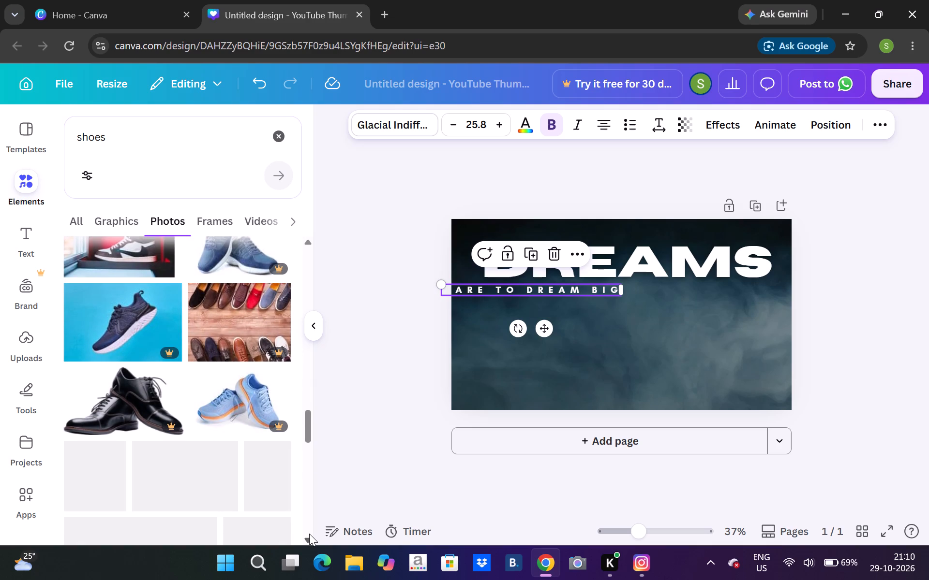
pyautogui.doubleClick(309, 534)
pyautogui.tripleClick(309, 534)
pyautogui.tripleClick(309, 534)
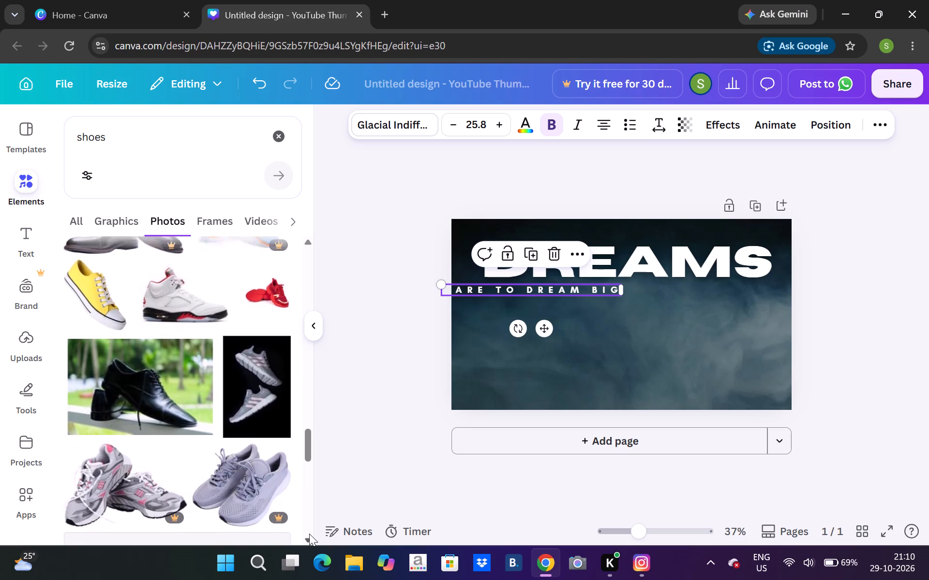
pyautogui.tripleClick(309, 534)
pyautogui.tripleClick(309, 534)
pyautogui.tripleClick(309, 534)
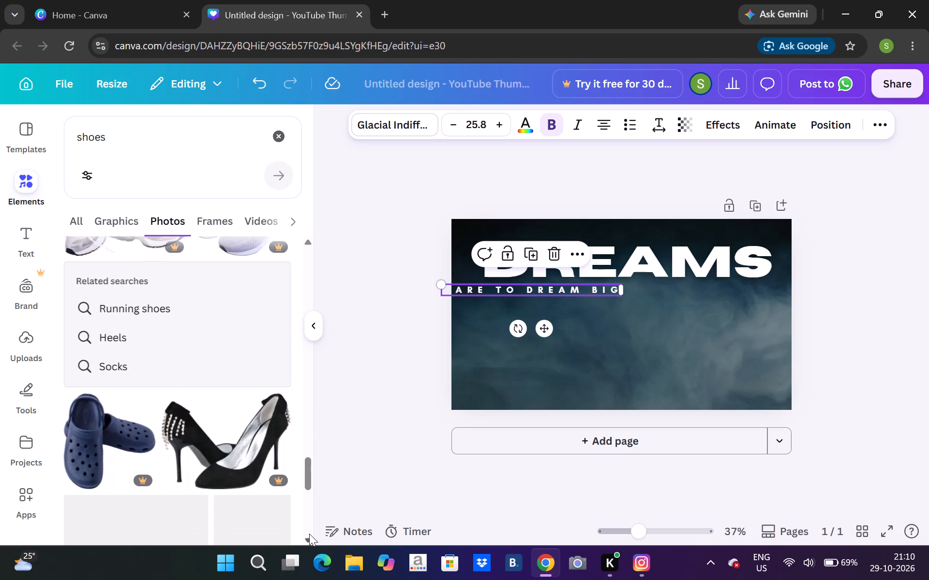
pyautogui.click(309, 534)
pyautogui.tripleClick(309, 534)
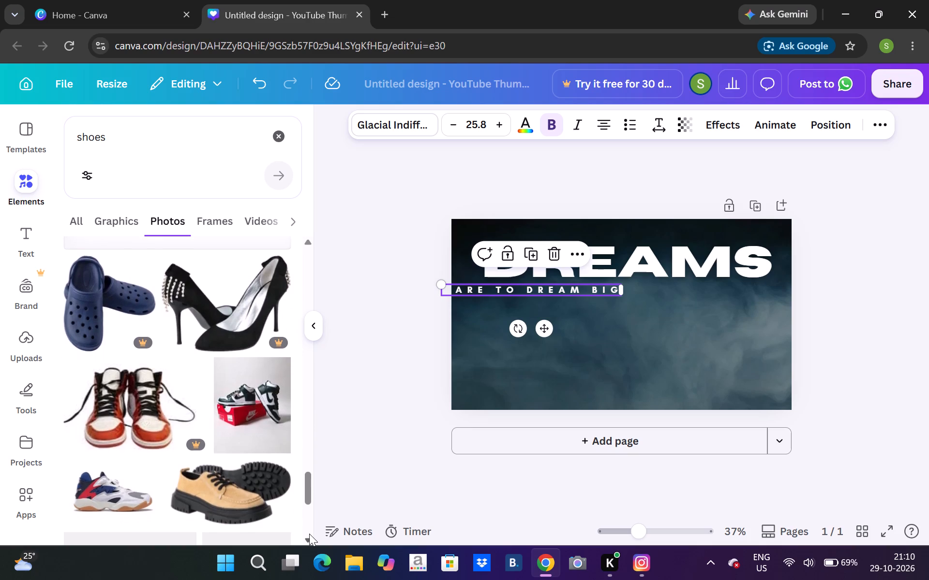
pyautogui.doubleClick(309, 534)
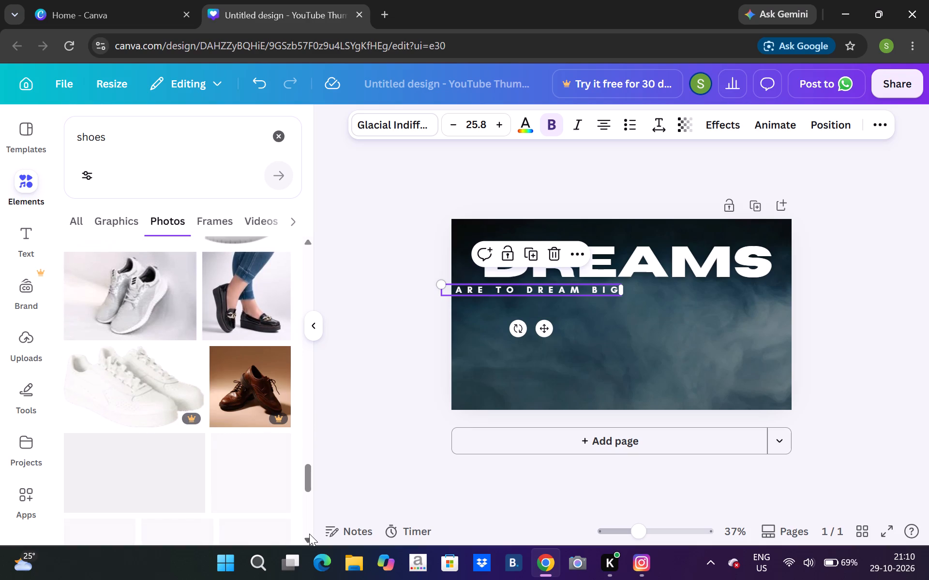
pyautogui.doubleClick(309, 534)
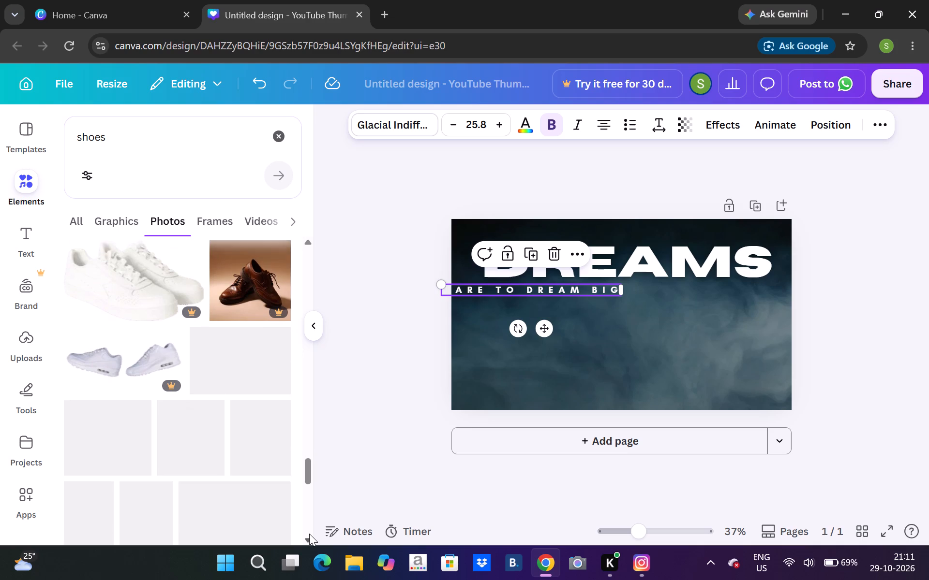
pyautogui.click(309, 534)
pyautogui.click(309, 534)
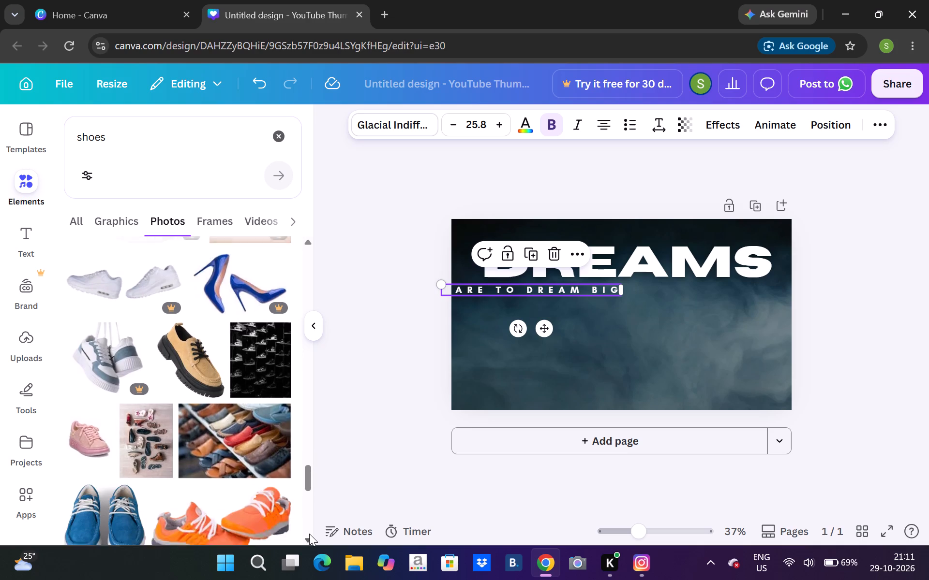
pyautogui.doubleClick(309, 534)
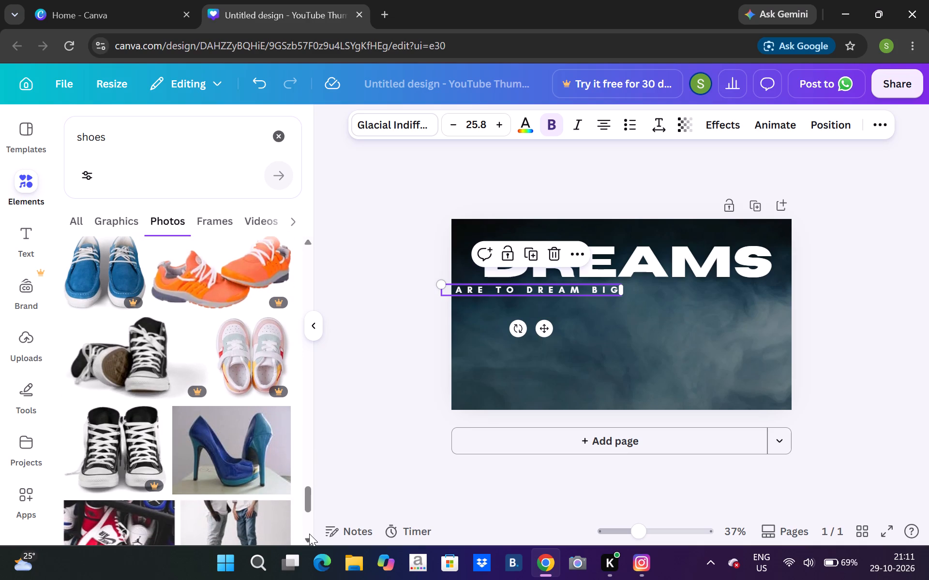
pyautogui.tripleClick(309, 534)
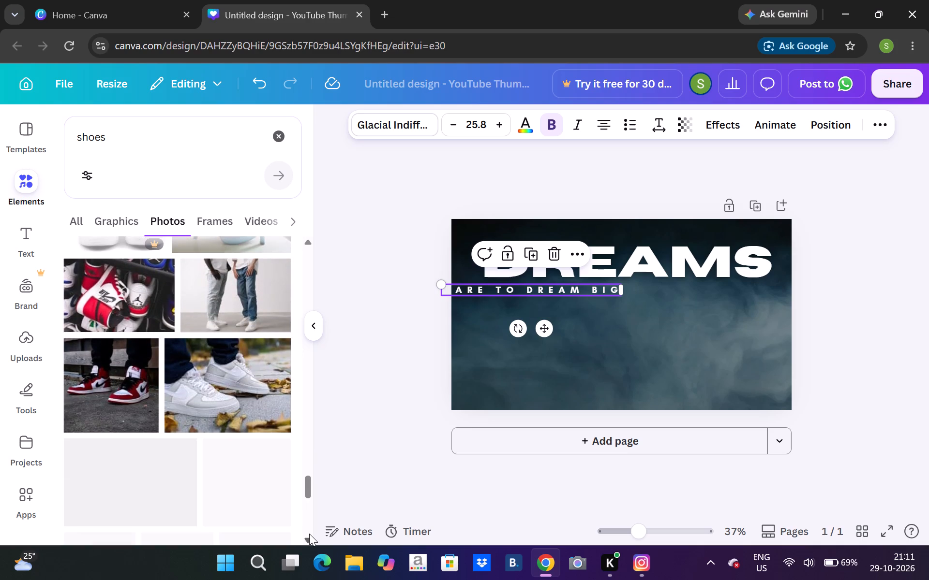
pyautogui.tripleClick(309, 534)
pyautogui.click(309, 534)
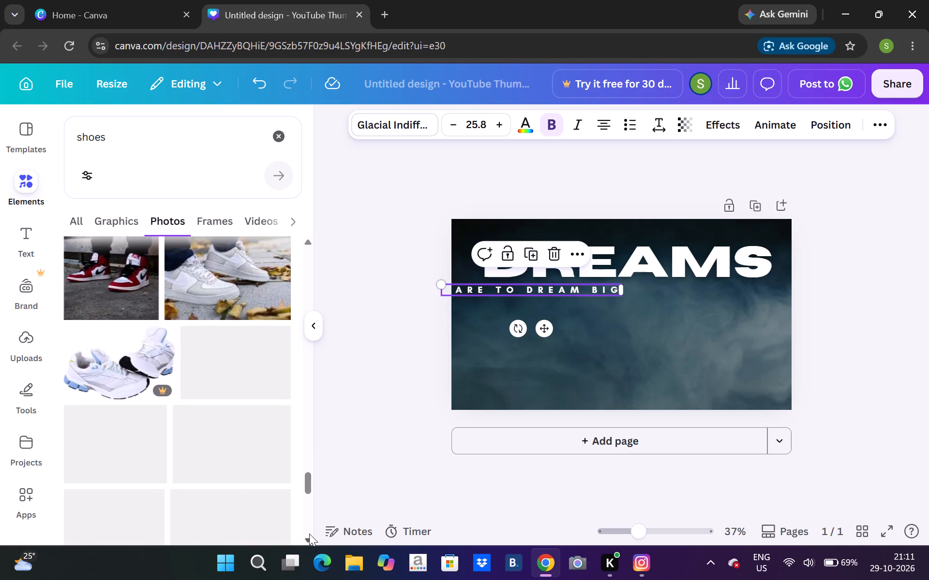
pyautogui.doubleClick(309, 534)
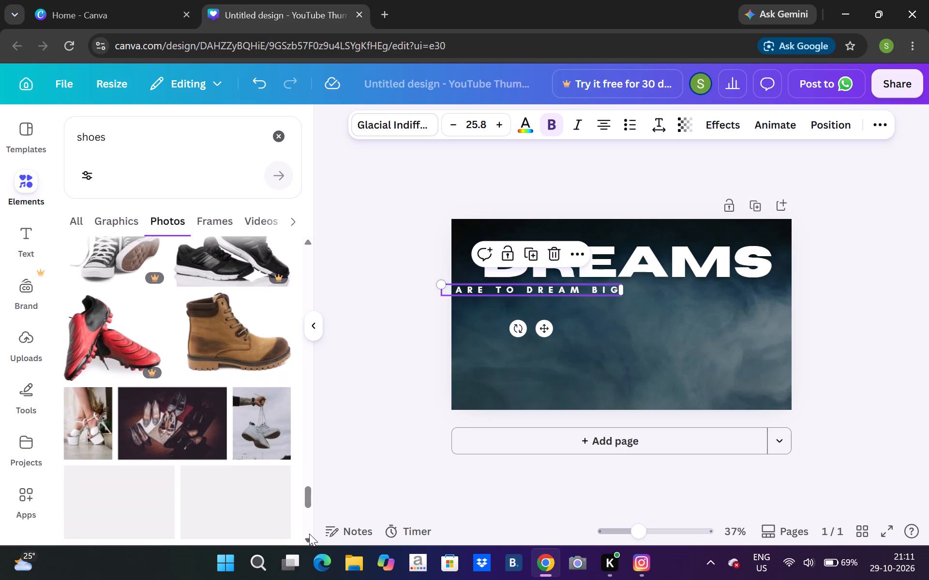
pyautogui.tripleClick(309, 534)
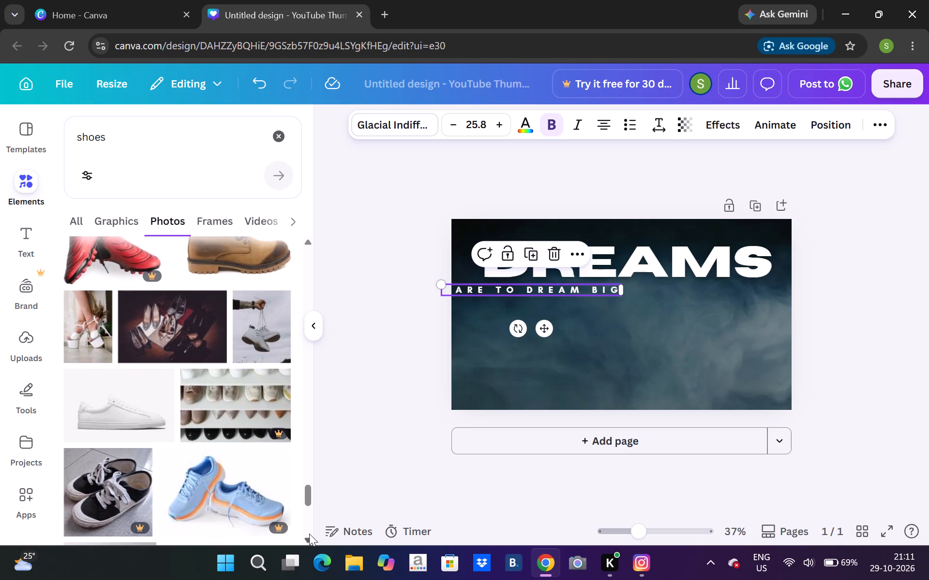
pyautogui.doubleClick(309, 534)
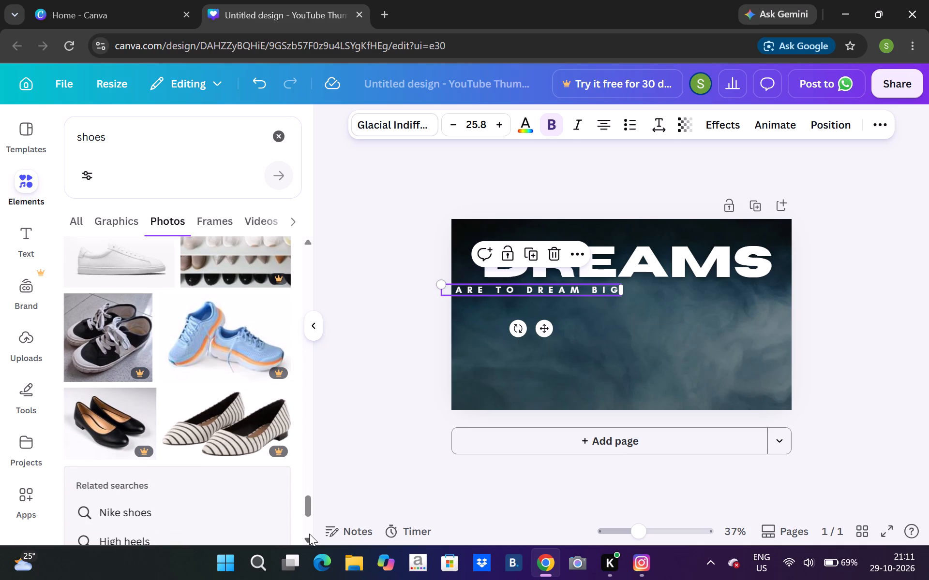
pyautogui.tripleClick(309, 534)
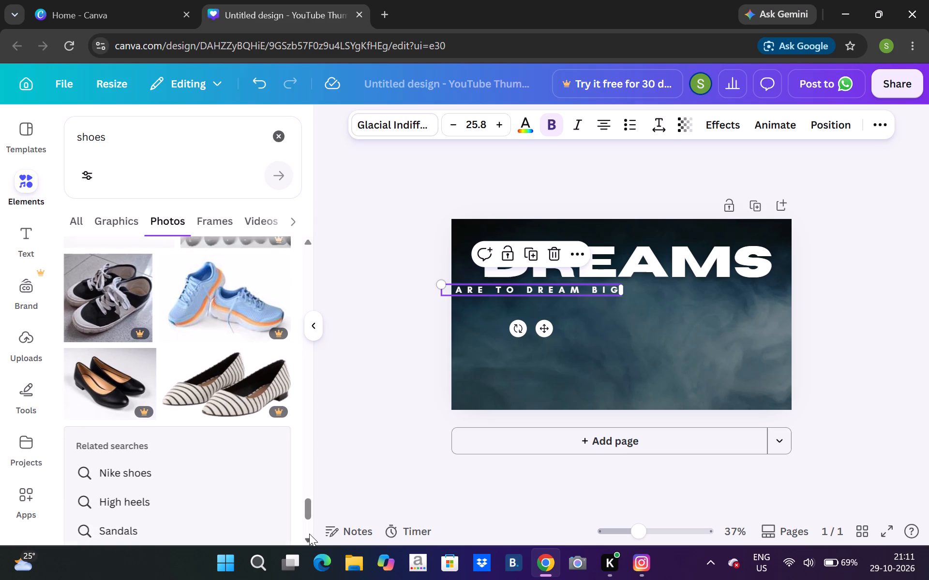
pyautogui.click(309, 534)
pyautogui.tripleClick(309, 534)
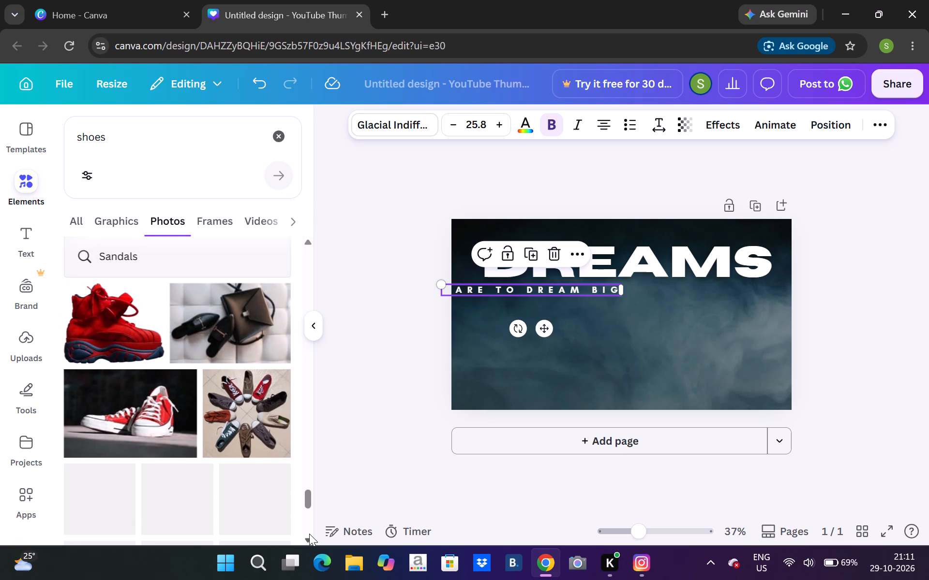
pyautogui.click(309, 534)
pyautogui.click(309, 534)
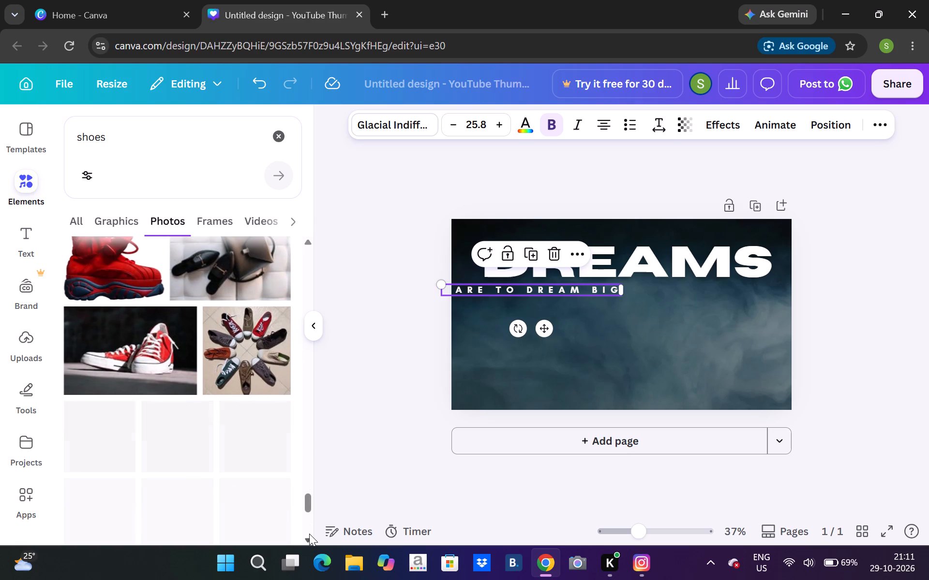
pyautogui.click(309, 534)
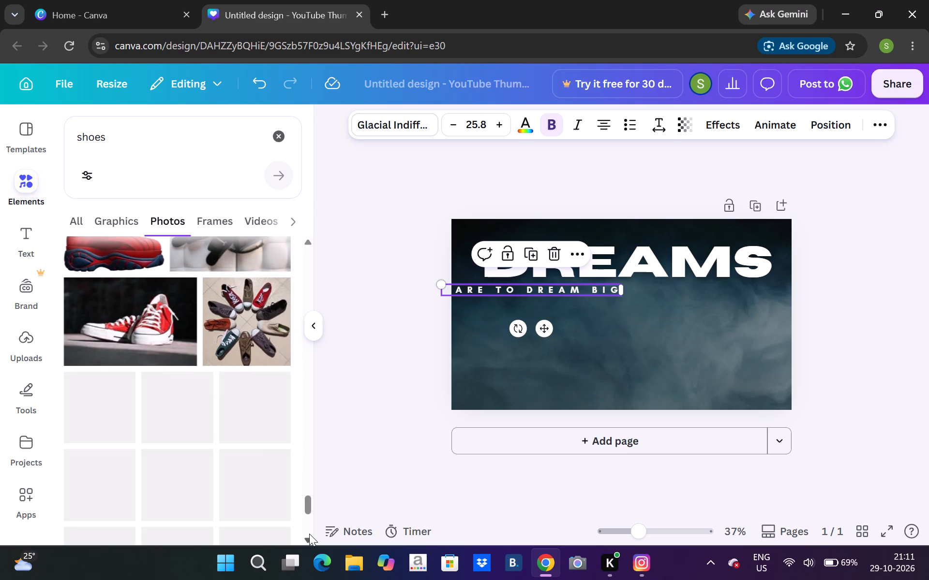
pyautogui.click(309, 534)
pyautogui.tripleClick(309, 534)
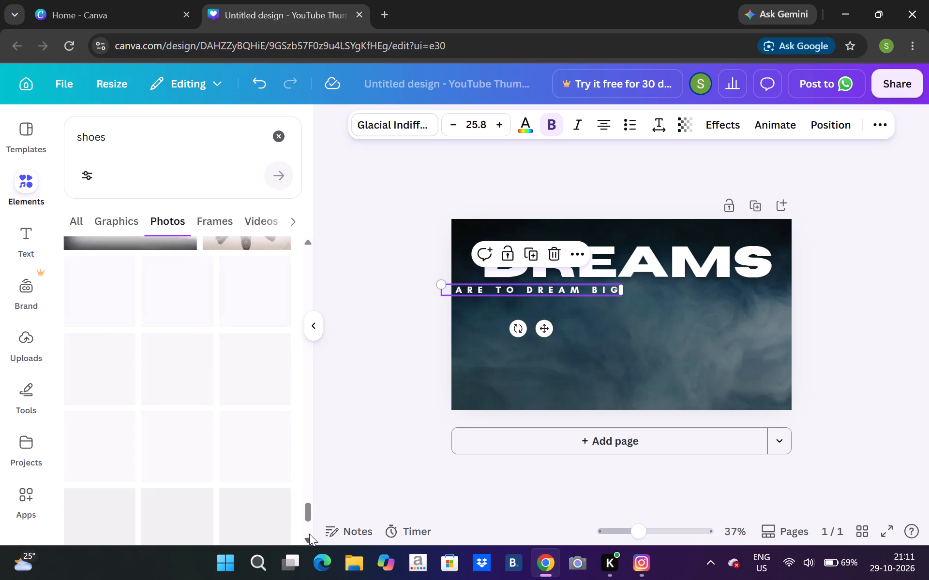
pyautogui.click(309, 534)
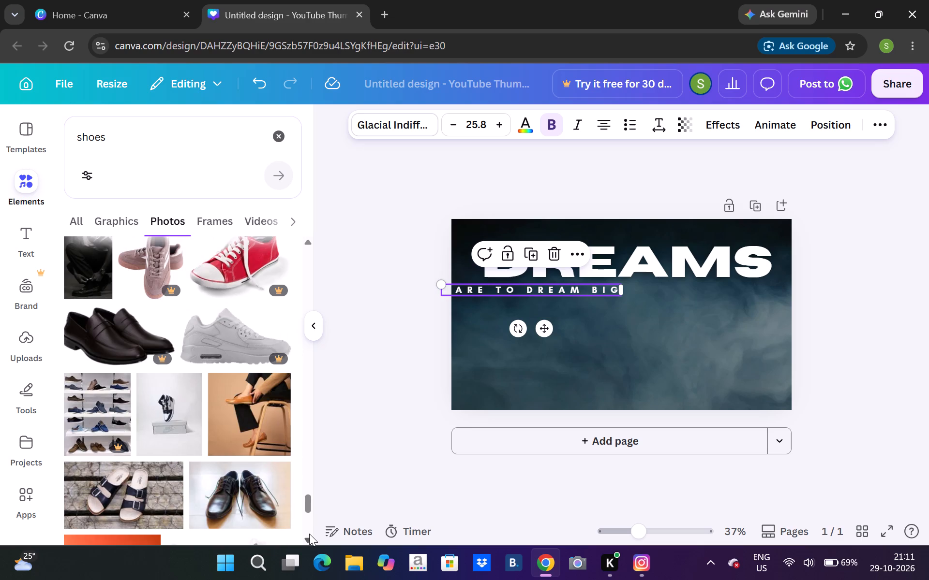
pyautogui.press('Down')
pyautogui.click(309, 534)
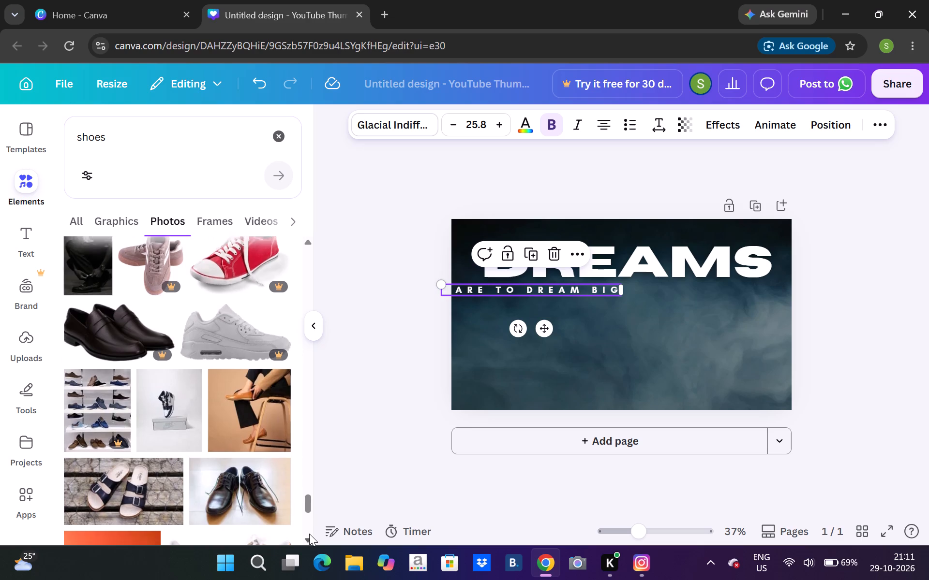
pyautogui.tripleClick(309, 534)
pyautogui.click(309, 534)
pyautogui.tripleClick(309, 534)
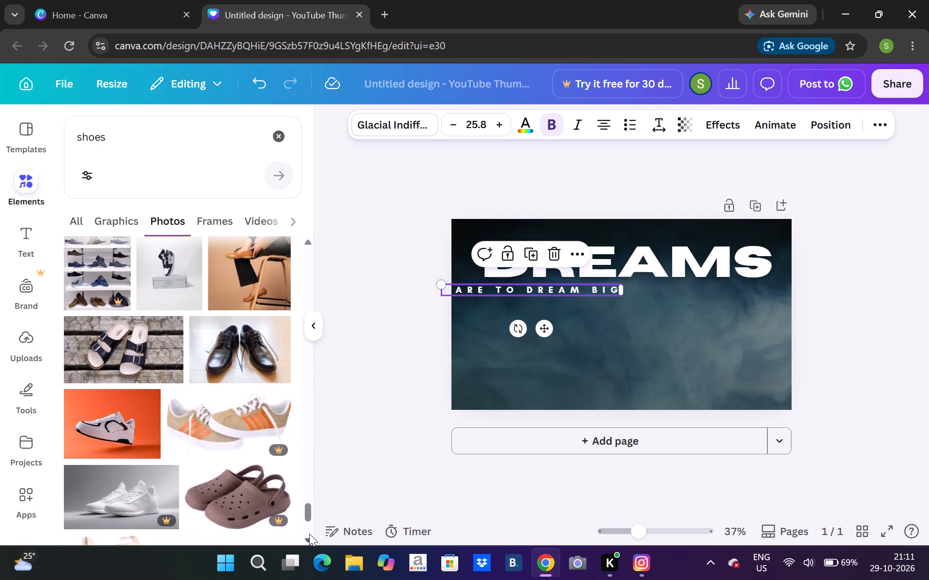
pyautogui.tripleClick(309, 534)
pyautogui.click(309, 534)
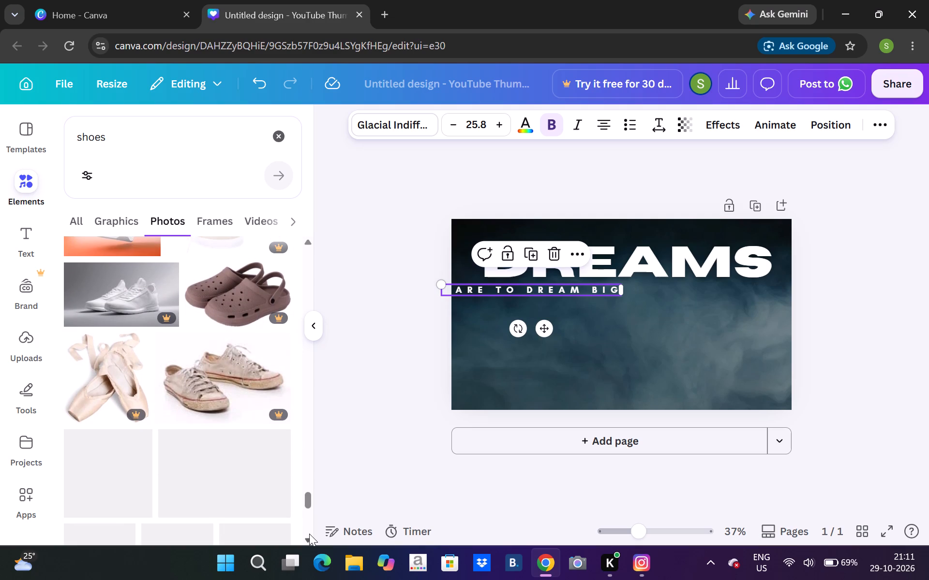
pyautogui.tripleClick(309, 534)
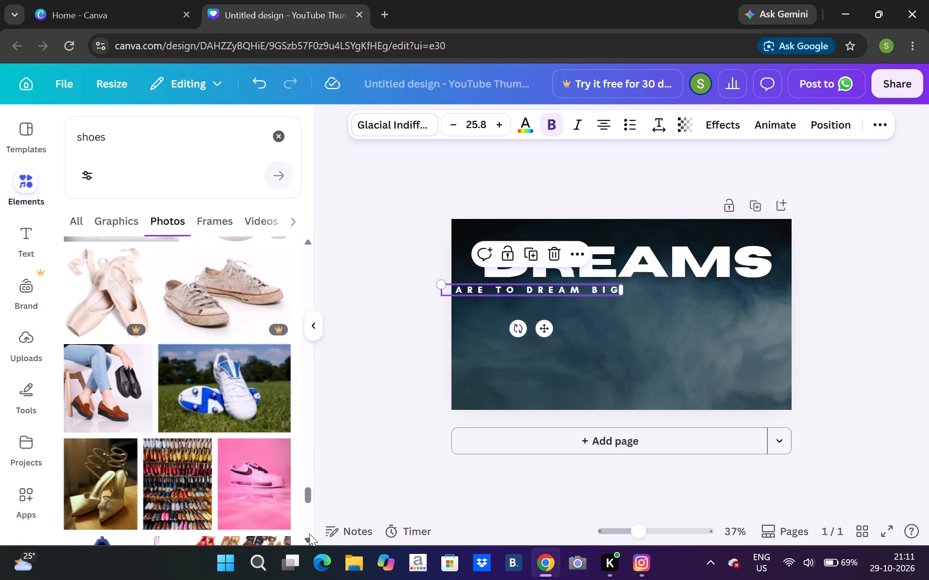
pyautogui.tripleClick(309, 534)
pyautogui.tripleClick(309, 534)
pyautogui.tripleClick(309, 534)
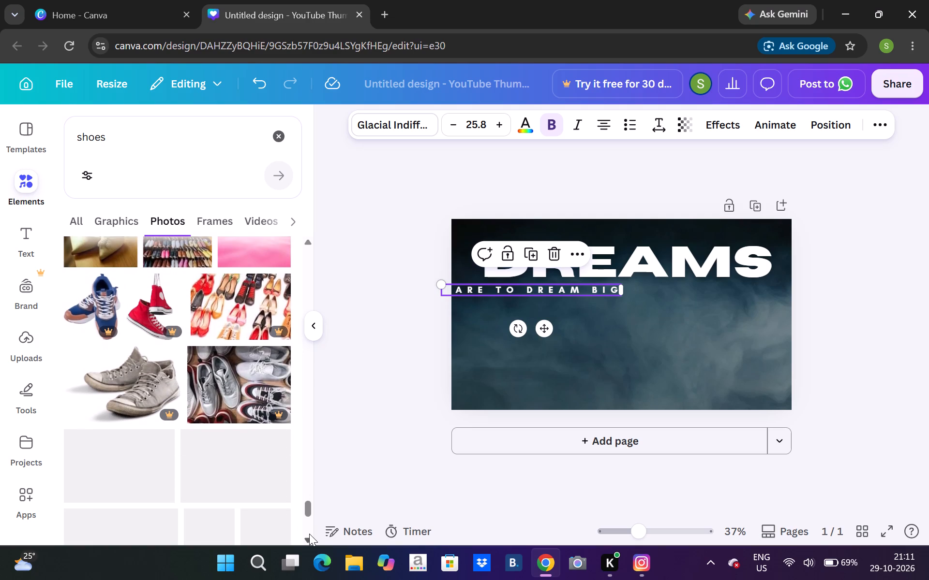
pyautogui.tripleClick(309, 534)
pyautogui.click(309, 534)
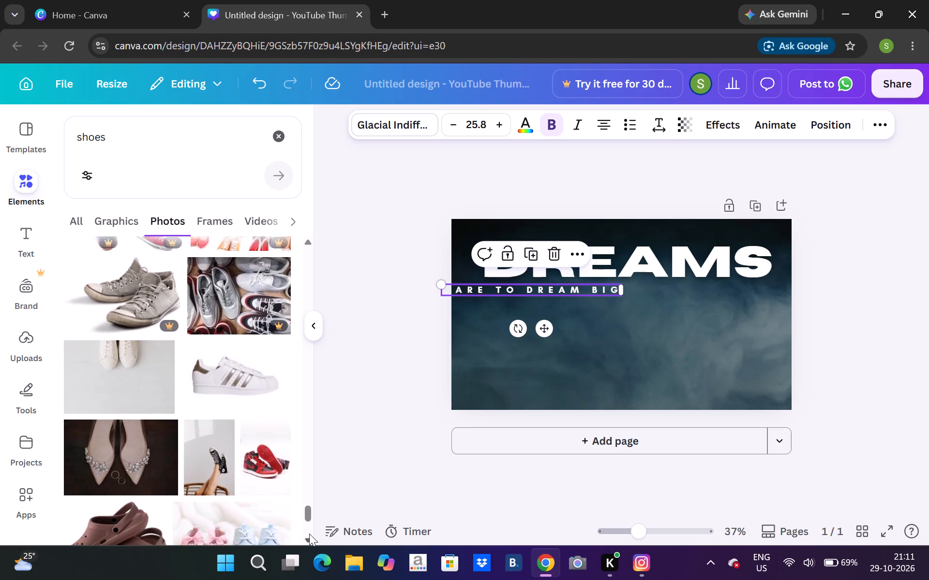
# Look further through the shoe photo results for a shoe picture that suits the dark, smoky thumbnail.
pyautogui.click(309, 534)
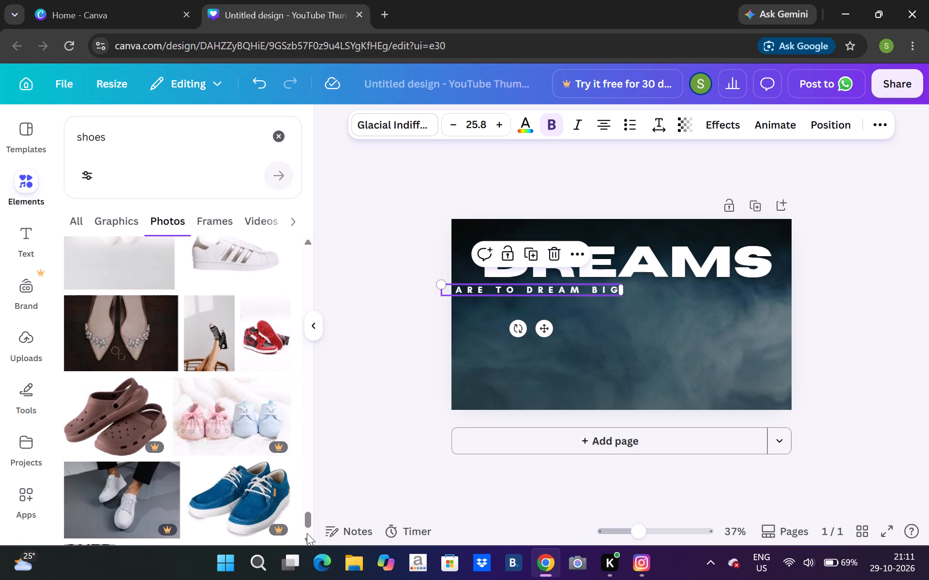
pyautogui.doubleClick(305, 533)
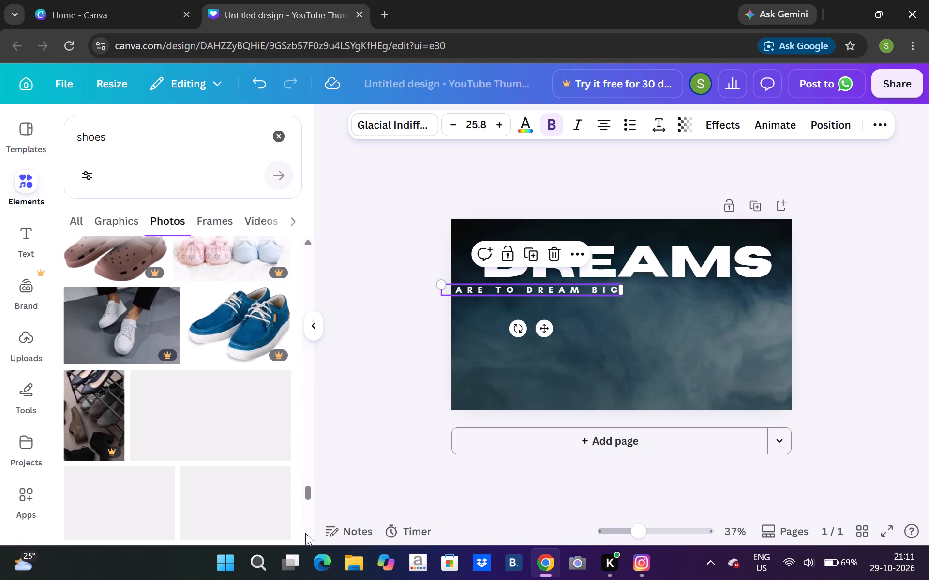
pyautogui.doubleClick(305, 533)
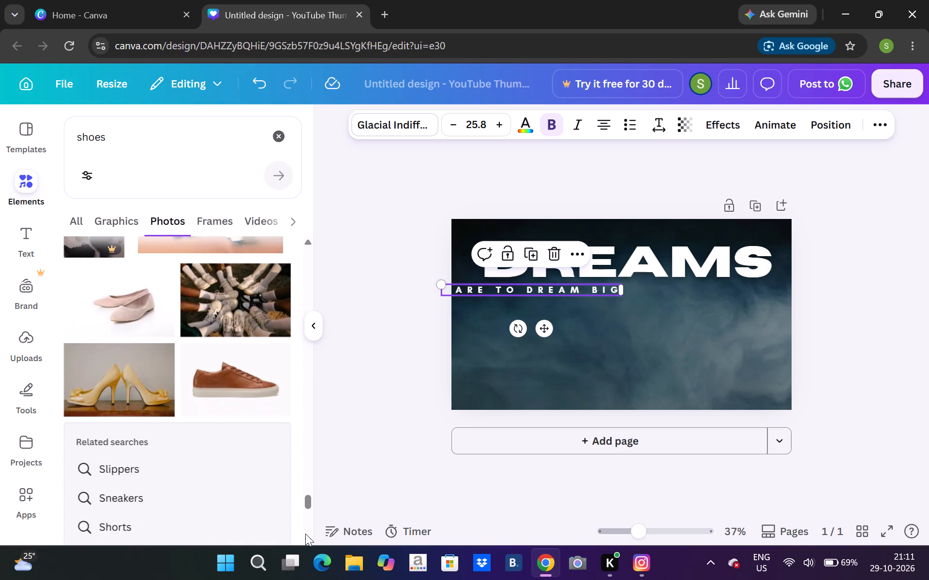
pyautogui.click(305, 534)
pyautogui.doubleClick(305, 534)
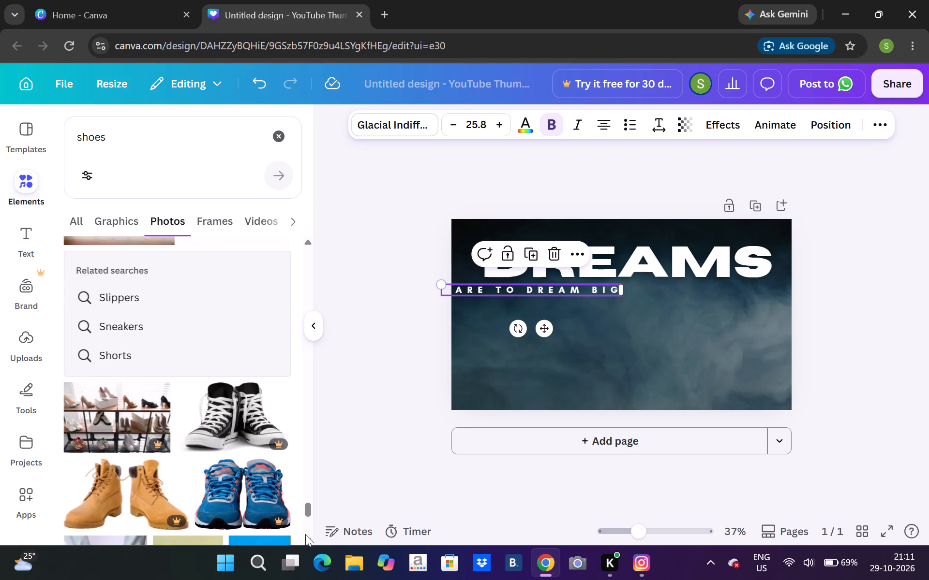
pyautogui.click(305, 534)
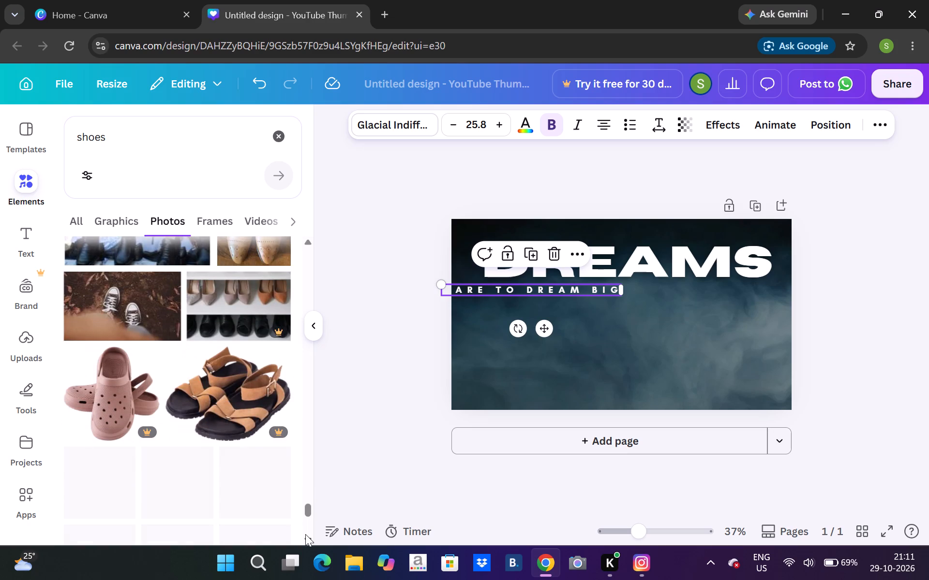
pyautogui.tripleClick(305, 534)
pyautogui.click(305, 534)
pyautogui.click(305, 534)
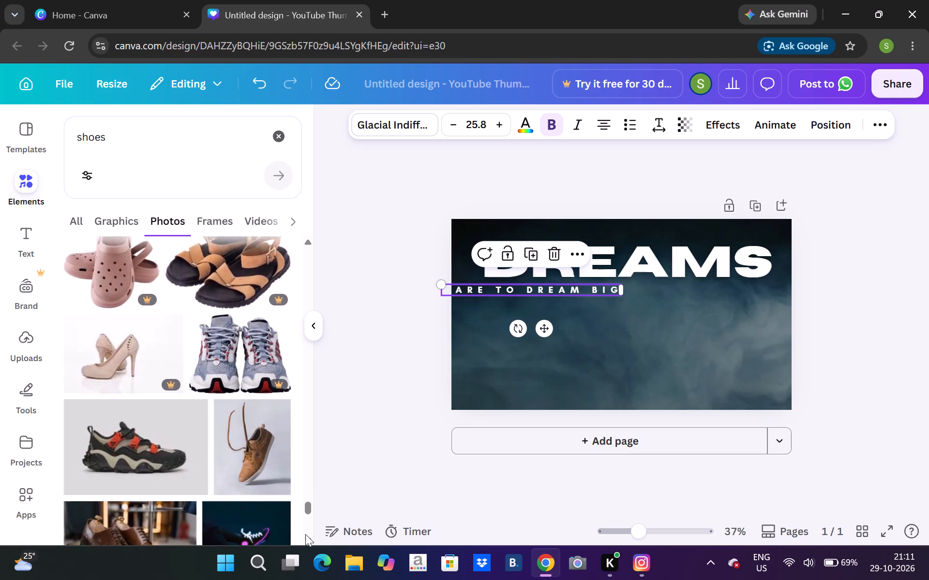
pyautogui.tripleClick(305, 534)
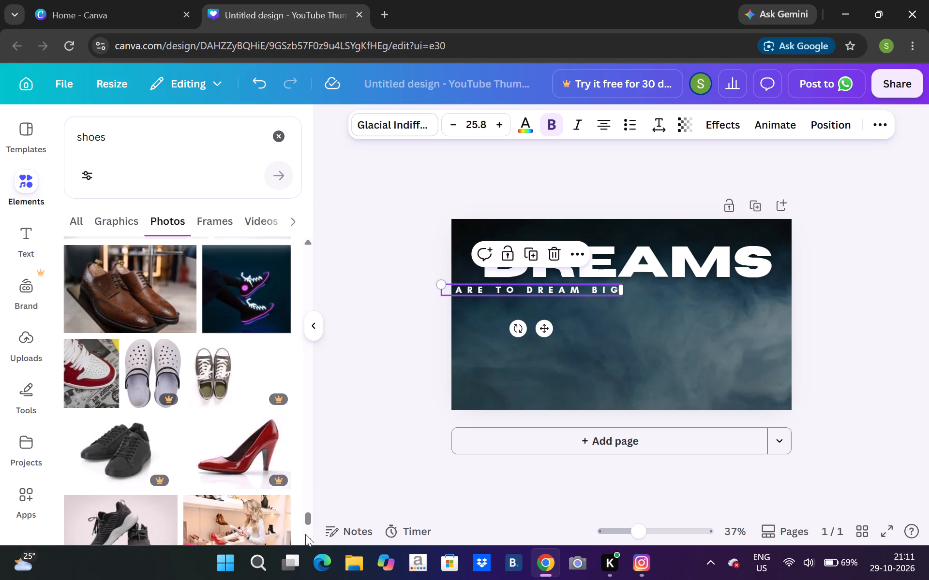
pyautogui.doubleClick(305, 534)
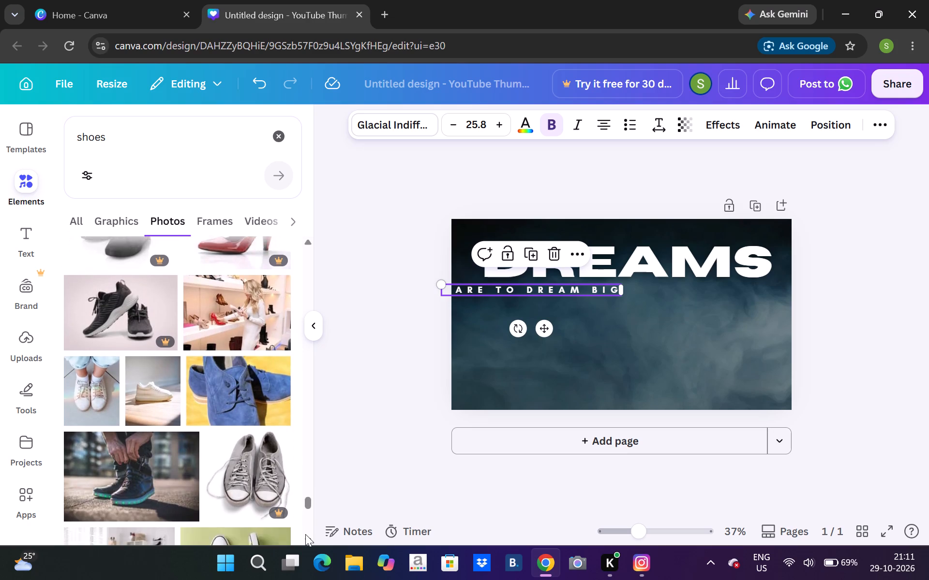
pyautogui.doubleClick(305, 534)
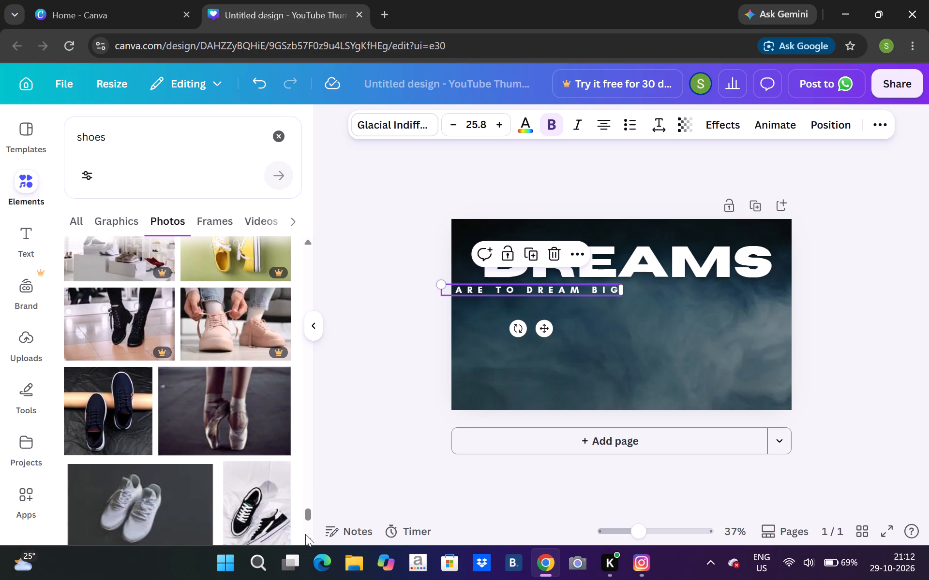
pyautogui.click(305, 534)
pyautogui.doubleClick(304, 536)
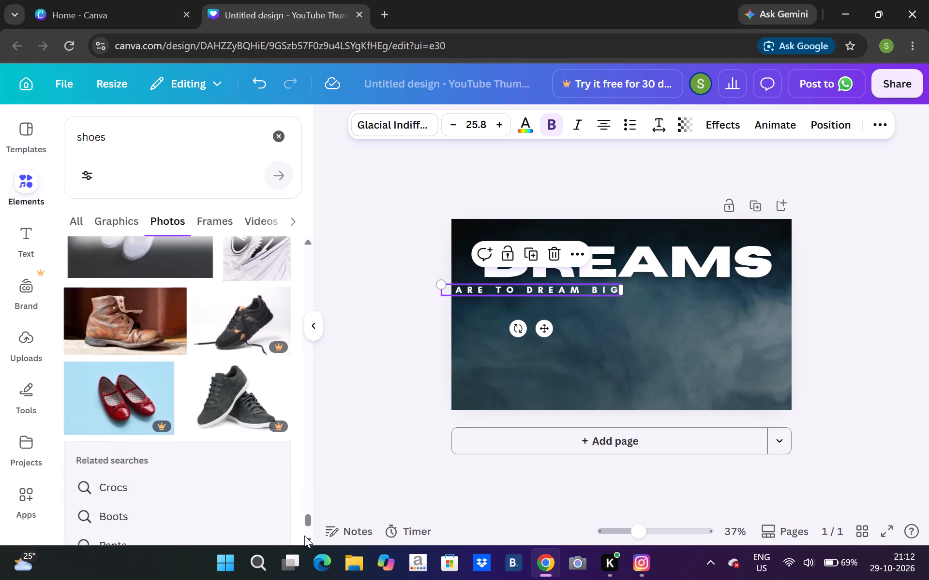
pyautogui.click(304, 536)
pyautogui.click(304, 536)
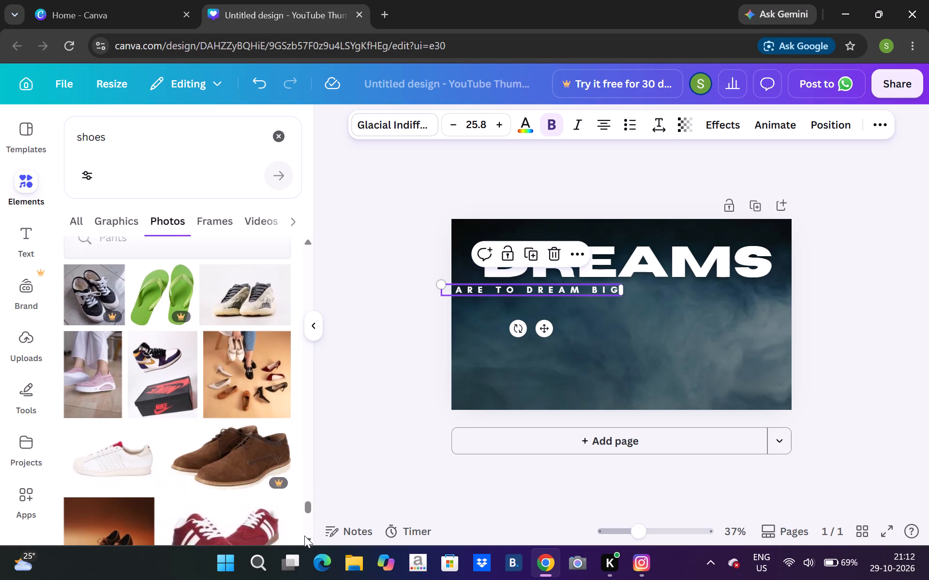
pyautogui.click(304, 536)
pyautogui.tripleClick(304, 536)
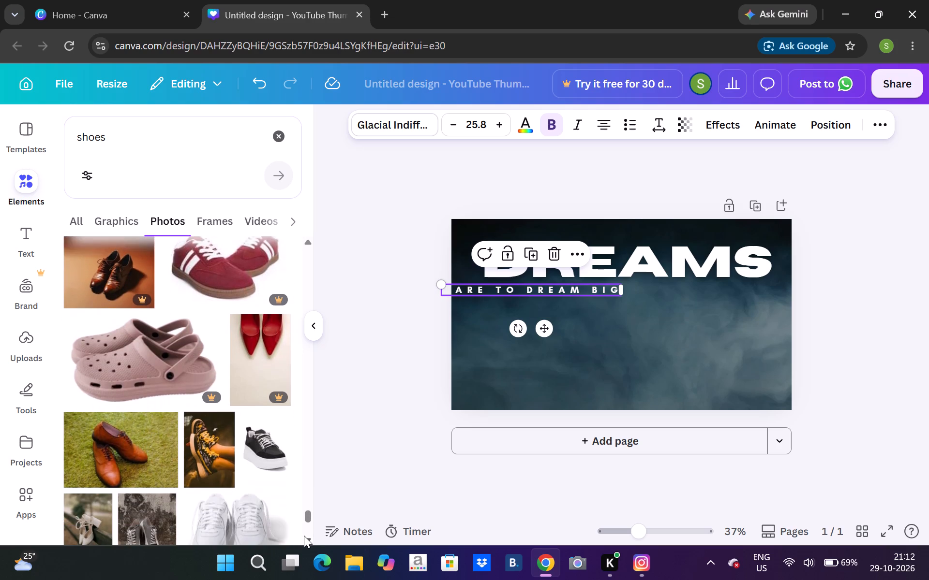
pyautogui.click(304, 536)
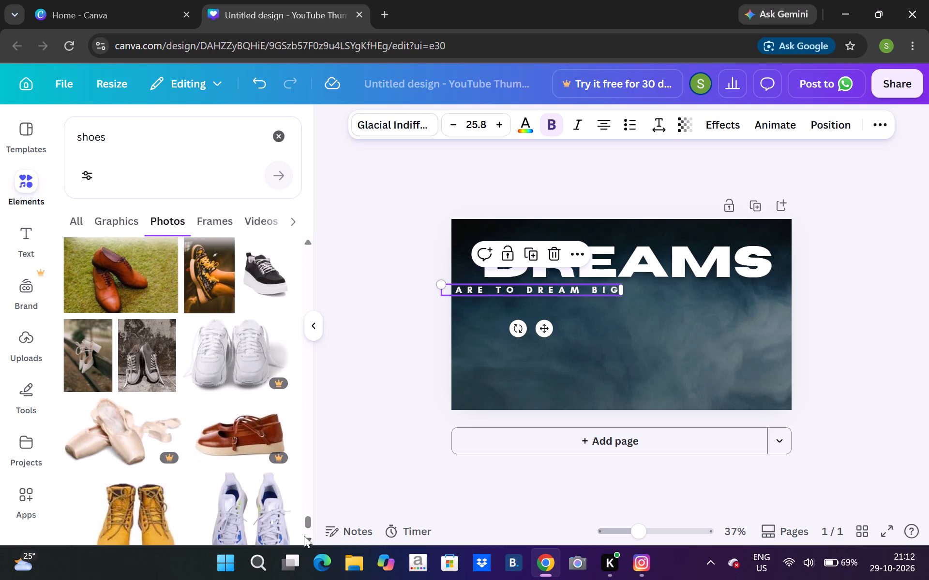
pyautogui.click(304, 536)
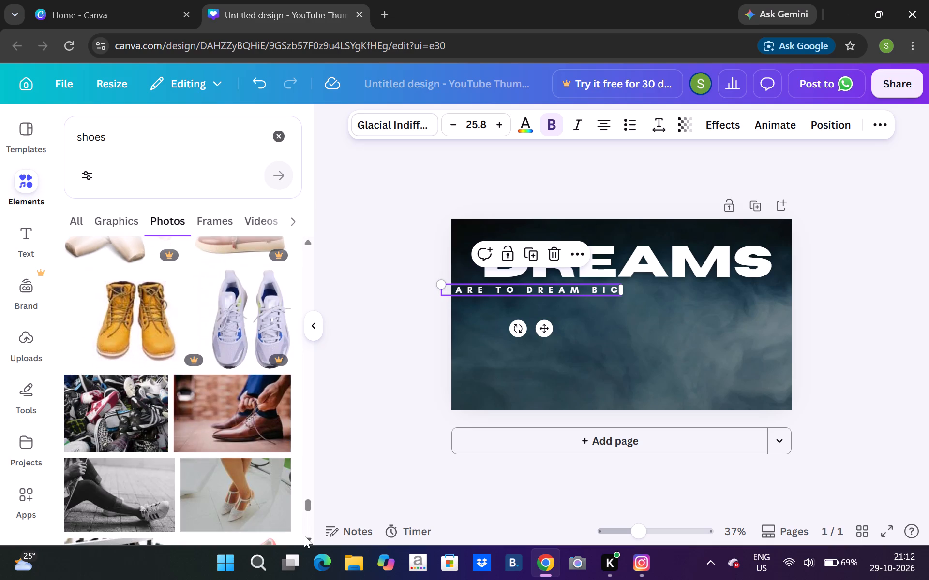
pyautogui.click(304, 536)
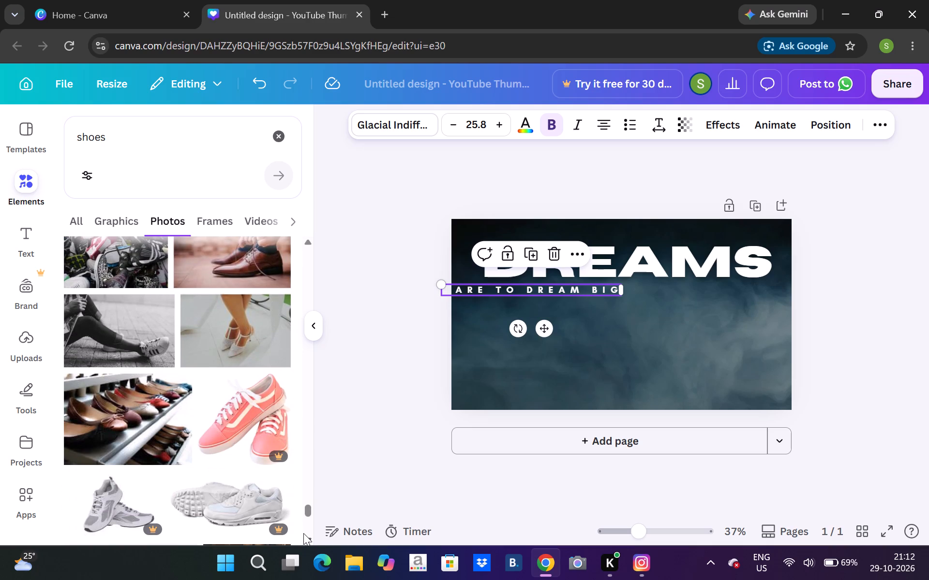
pyautogui.doubleClick(303, 533)
pyautogui.tripleClick(303, 533)
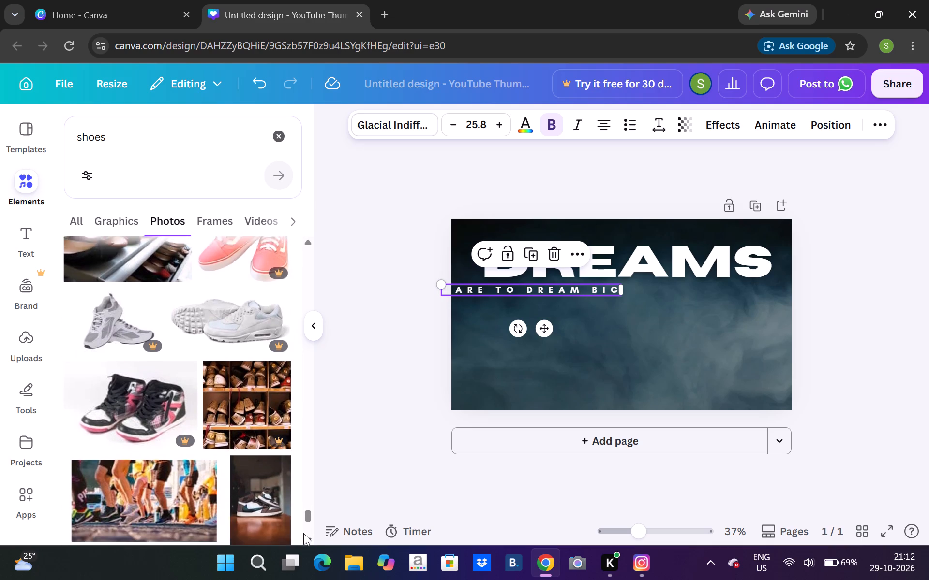
pyautogui.click(303, 533)
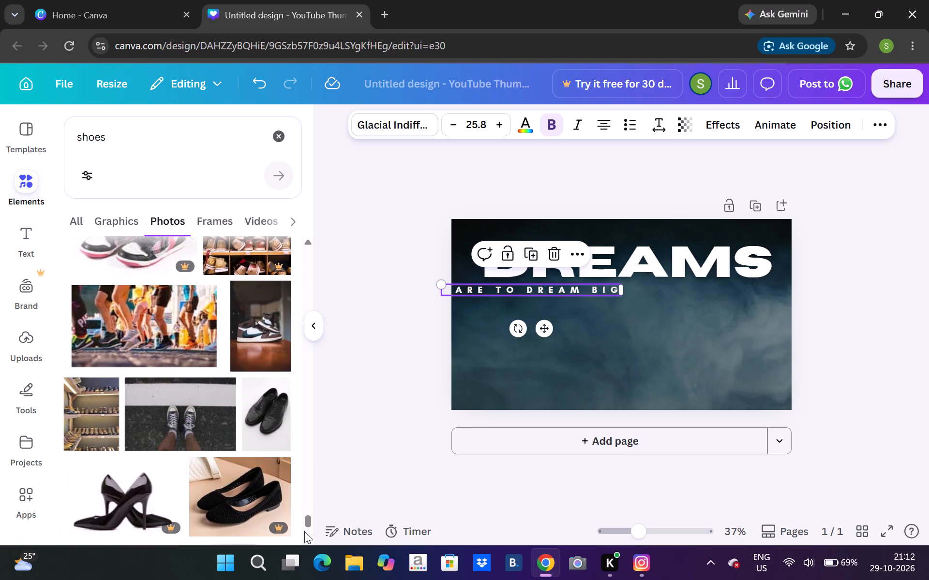
pyautogui.doubleClick(304, 531)
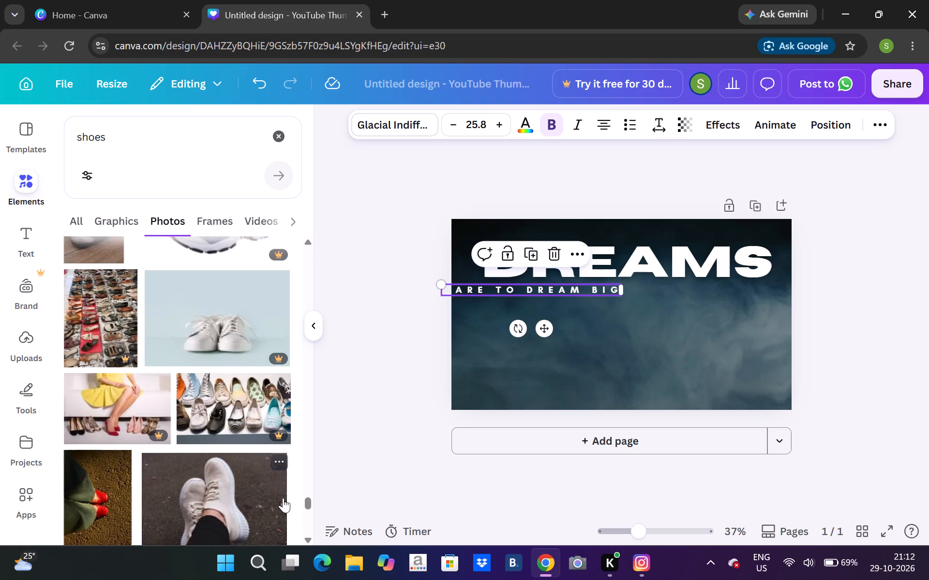
pyautogui.doubleClick(306, 533)
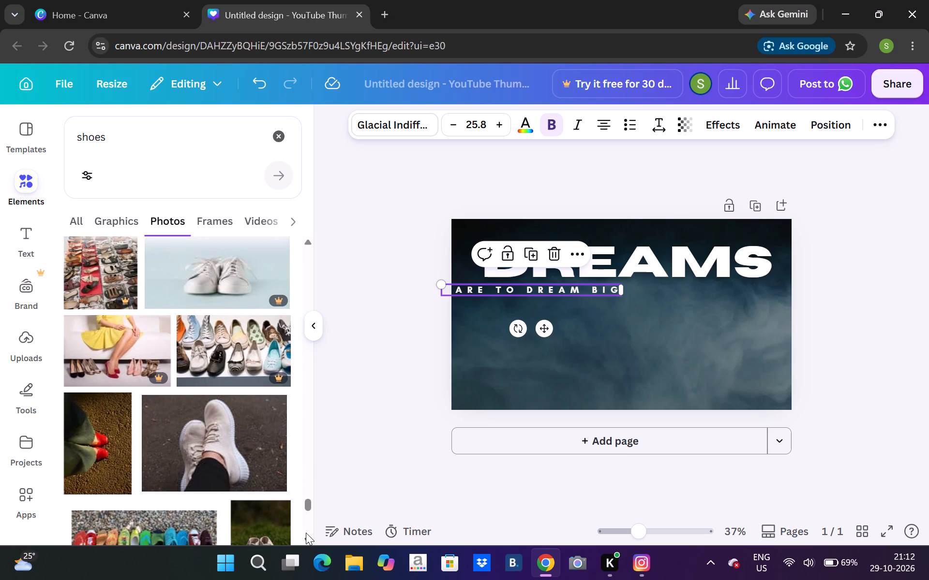
pyautogui.click(306, 533)
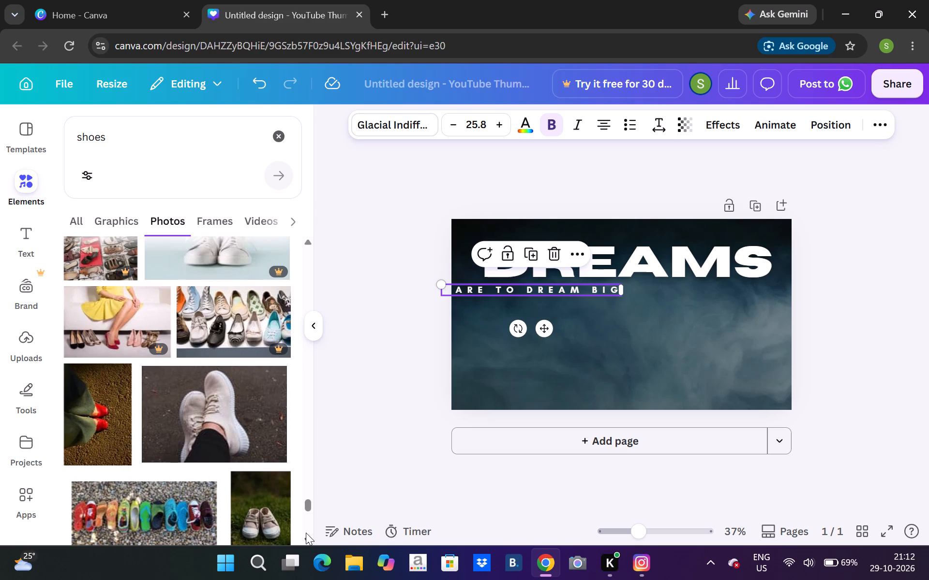
pyautogui.click(306, 533)
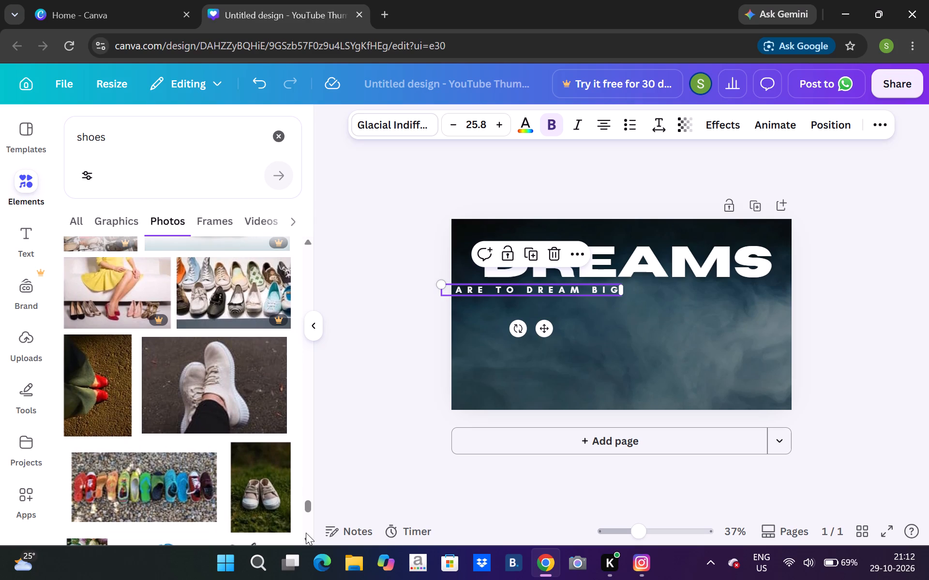
# Continue looking down the shoe photo results for a picture that suits the dark, smoky DREAMS thumbnail.
pyautogui.click(306, 533)
pyautogui.click(306, 533)
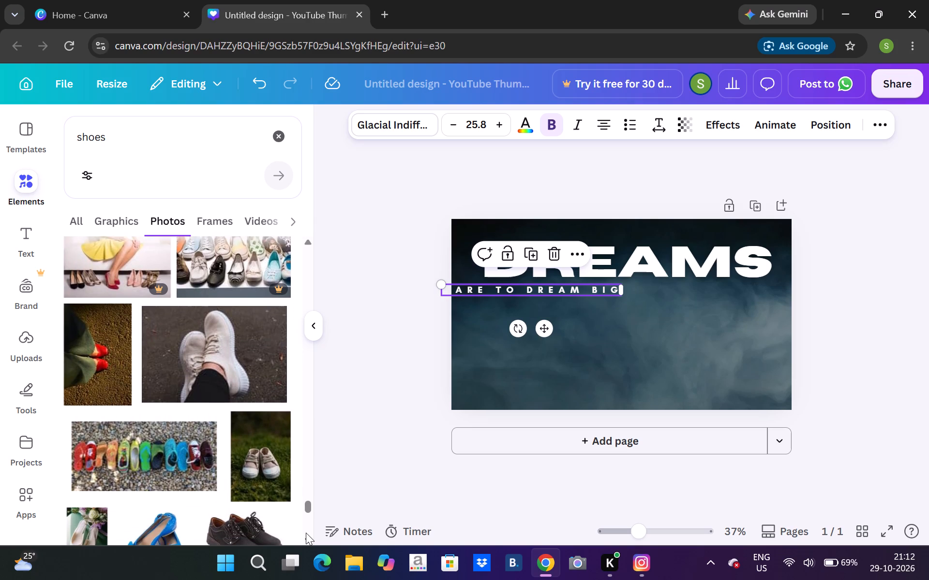
pyautogui.click(306, 533)
pyautogui.click(306, 533)
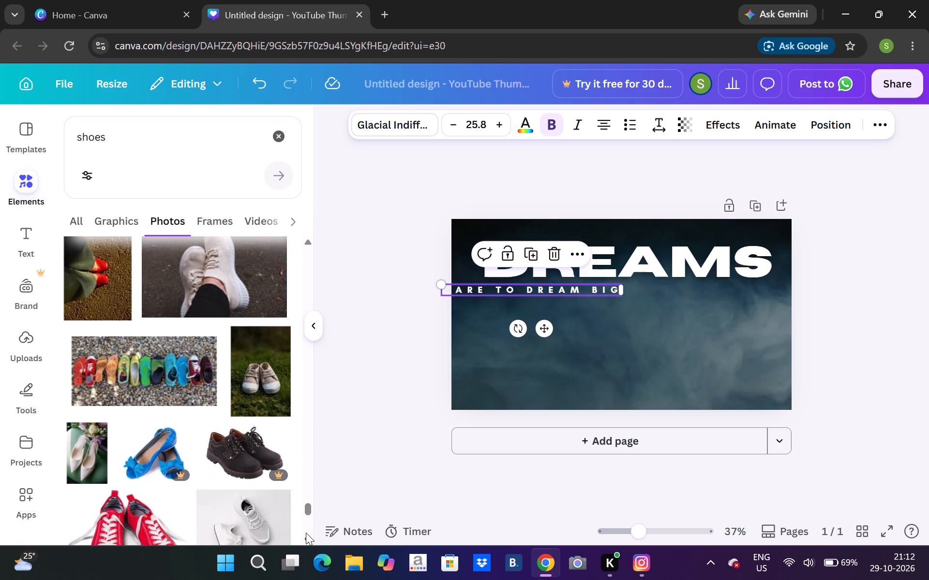
pyautogui.doubleClick(306, 533)
pyautogui.tripleClick(306, 533)
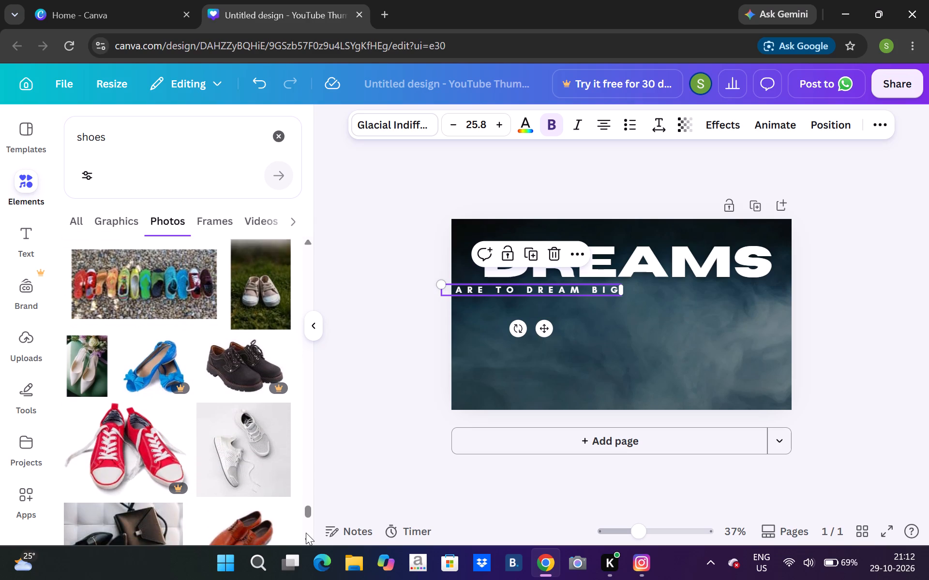
pyautogui.tripleClick(306, 533)
pyautogui.tripleClick(306, 533)
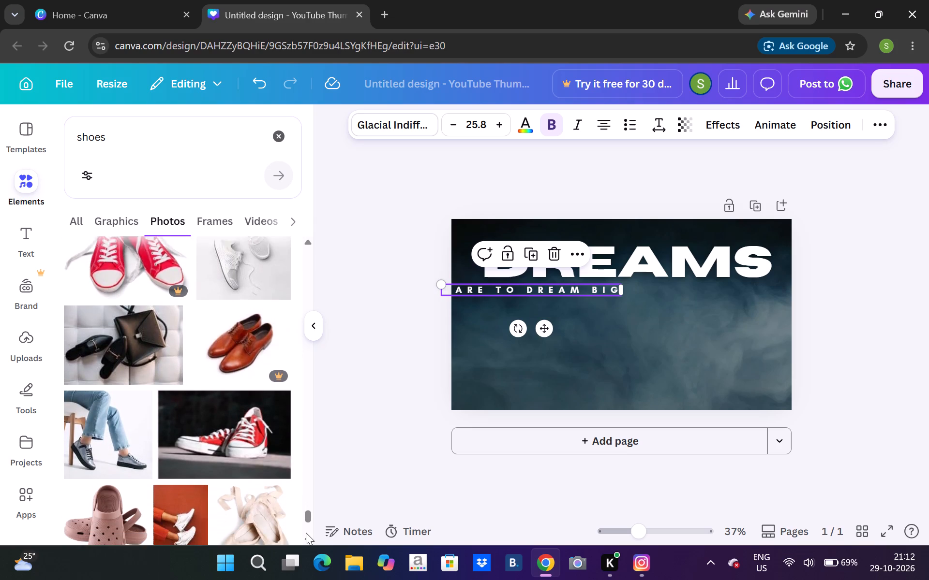
pyautogui.doubleClick(306, 533)
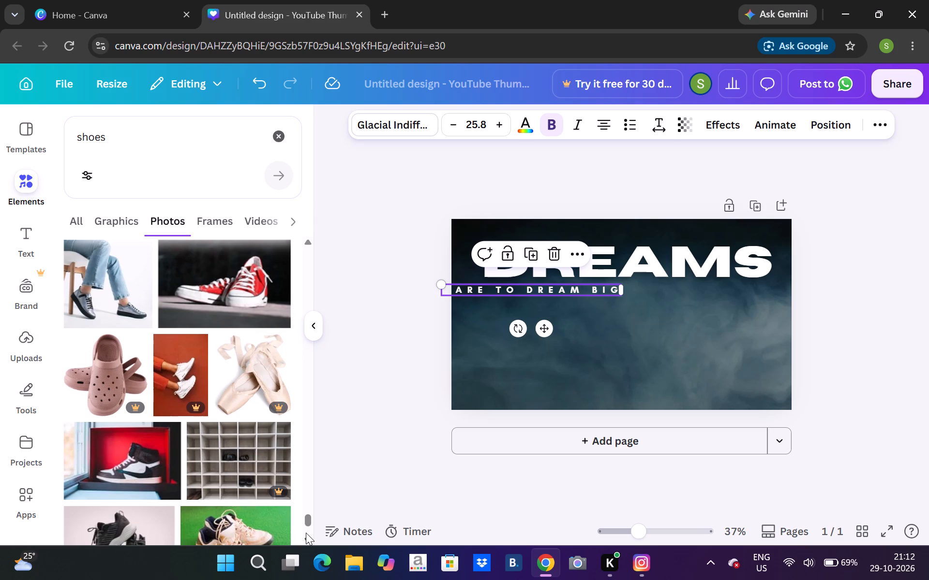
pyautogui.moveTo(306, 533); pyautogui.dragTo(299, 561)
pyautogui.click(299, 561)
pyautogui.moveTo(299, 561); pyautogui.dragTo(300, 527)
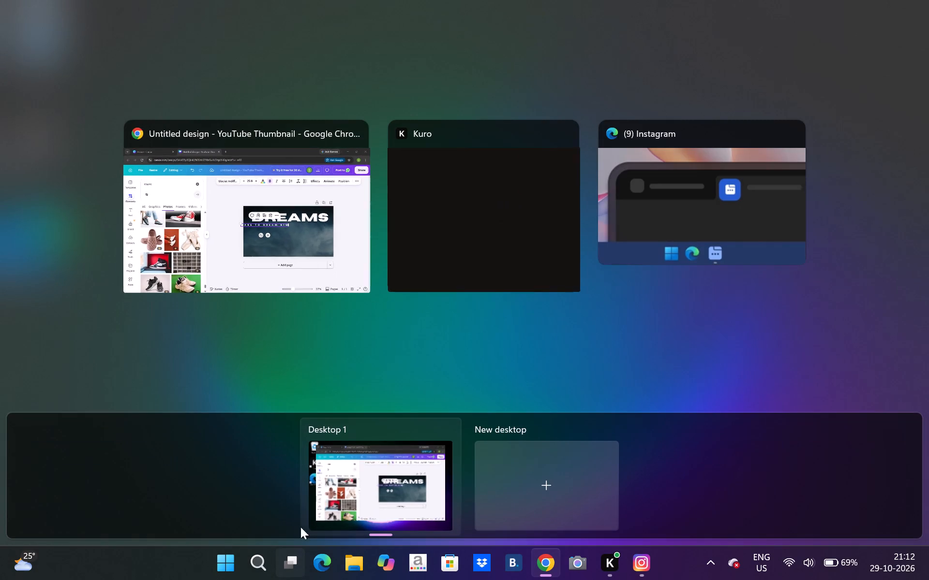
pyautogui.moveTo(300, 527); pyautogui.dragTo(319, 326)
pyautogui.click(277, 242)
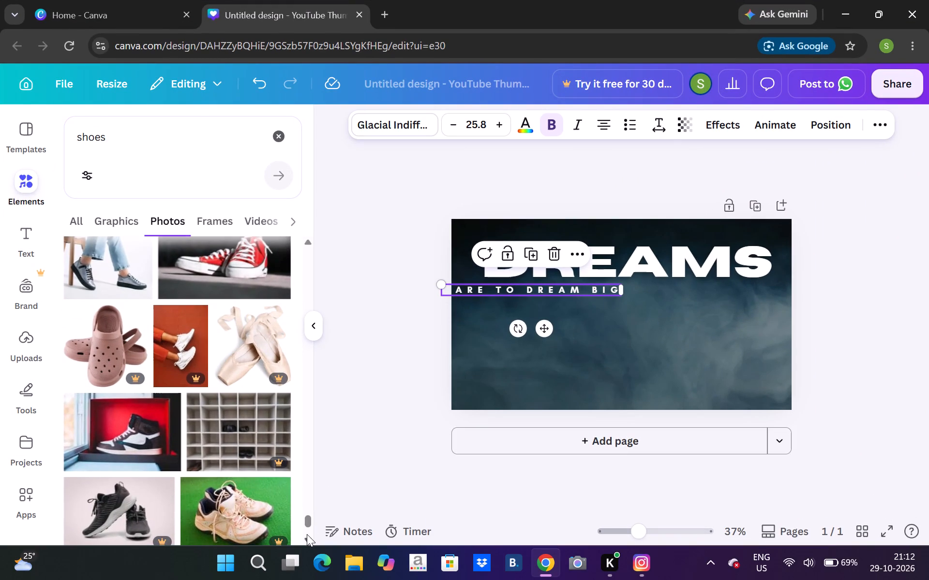
# Examine further shoe photos down to the related searches, and go back up through the results to compare earlier ones.
pyautogui.doubleClick(307, 534)
pyautogui.tripleClick(307, 534)
pyautogui.doubleClick(307, 534)
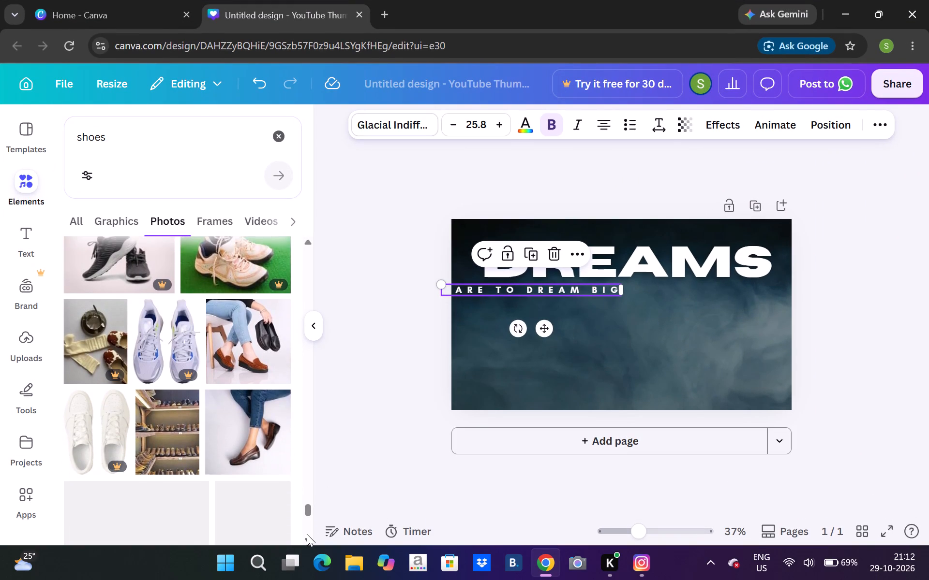
pyautogui.click(307, 534)
pyautogui.tripleClick(307, 534)
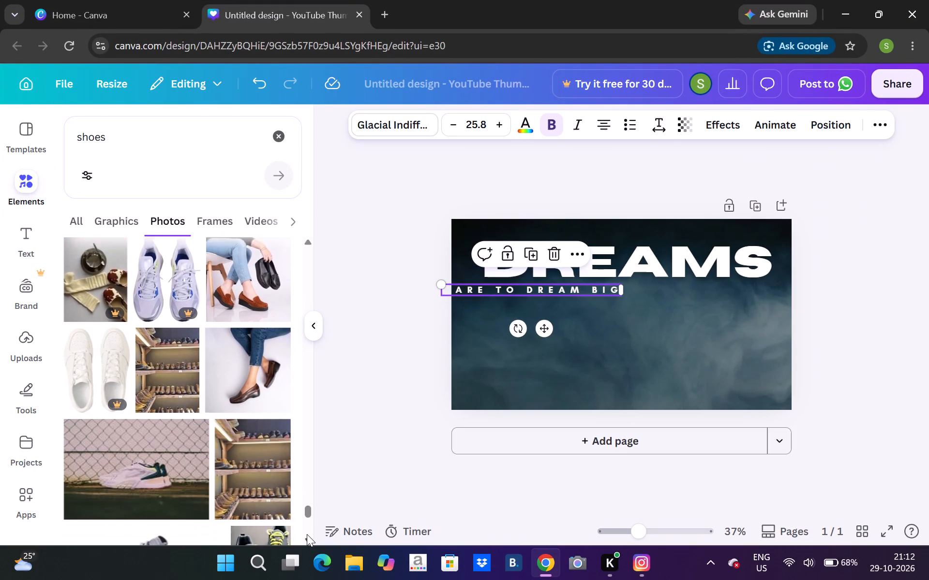
pyautogui.click(307, 534)
pyautogui.doubleClick(307, 534)
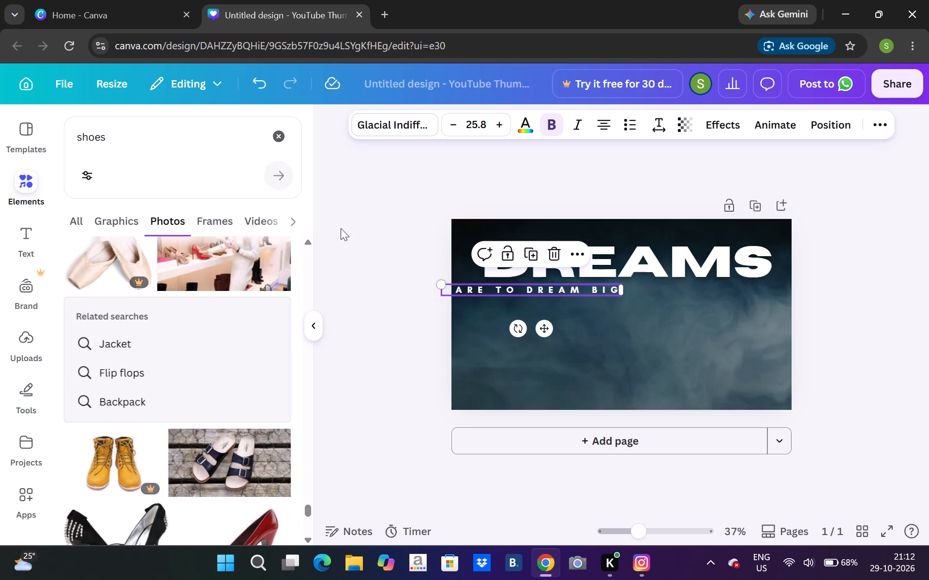
pyautogui.doubleClick(306, 243)
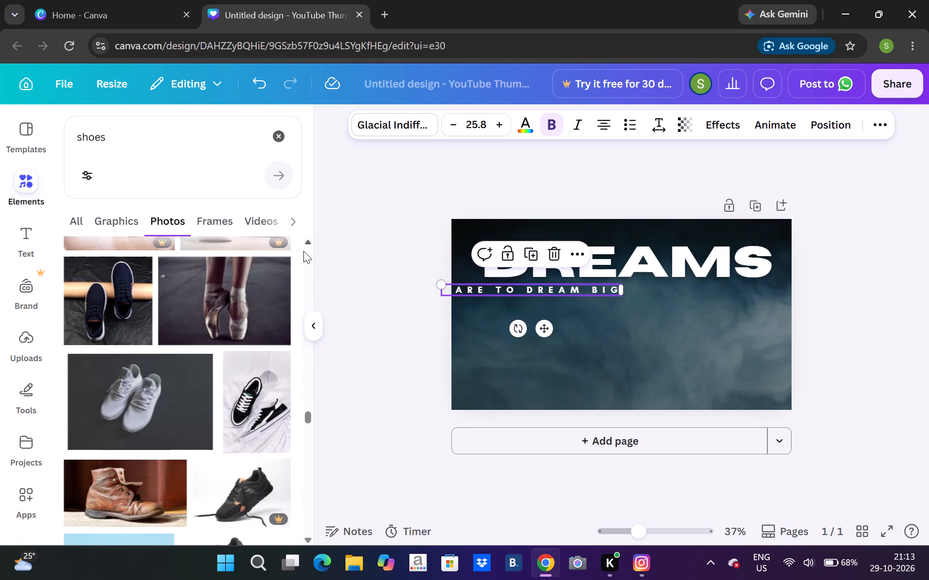
# Go back up through the shoe photos already passed and re-examine the earlier results for a suitable shoe picture.
pyautogui.tripleClick(304, 244)
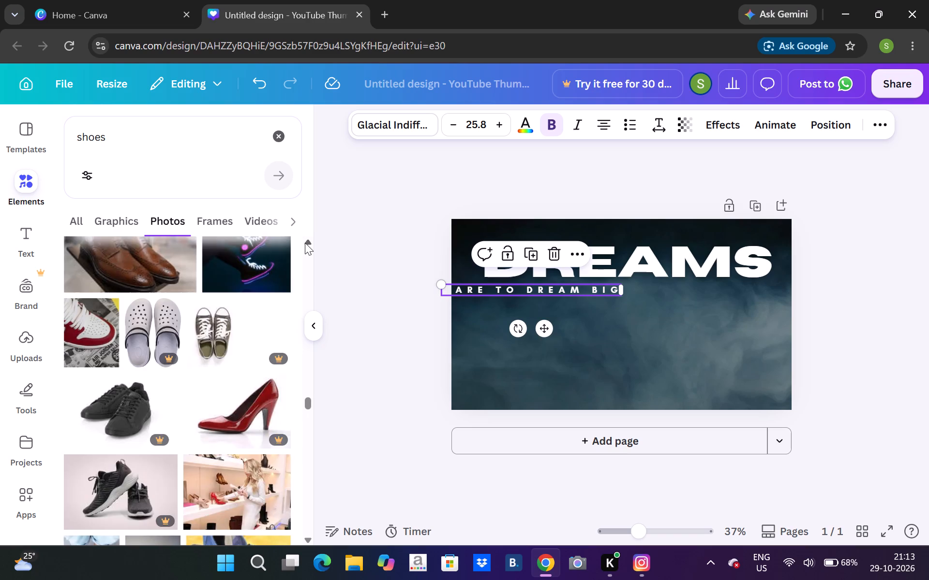
pyautogui.click(305, 243)
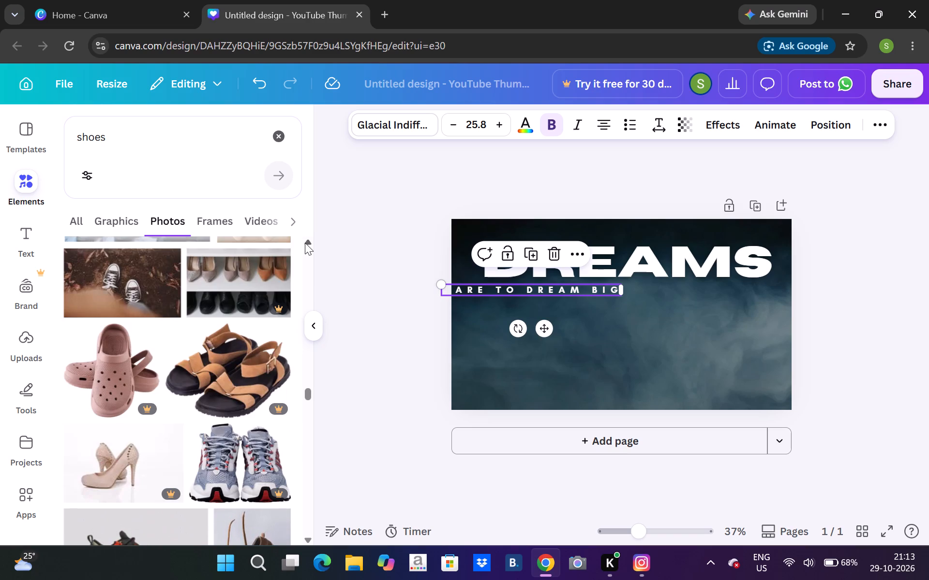
pyautogui.click(305, 243)
pyautogui.moveTo(305, 243); pyautogui.dragTo(304, 266)
pyautogui.click(304, 266)
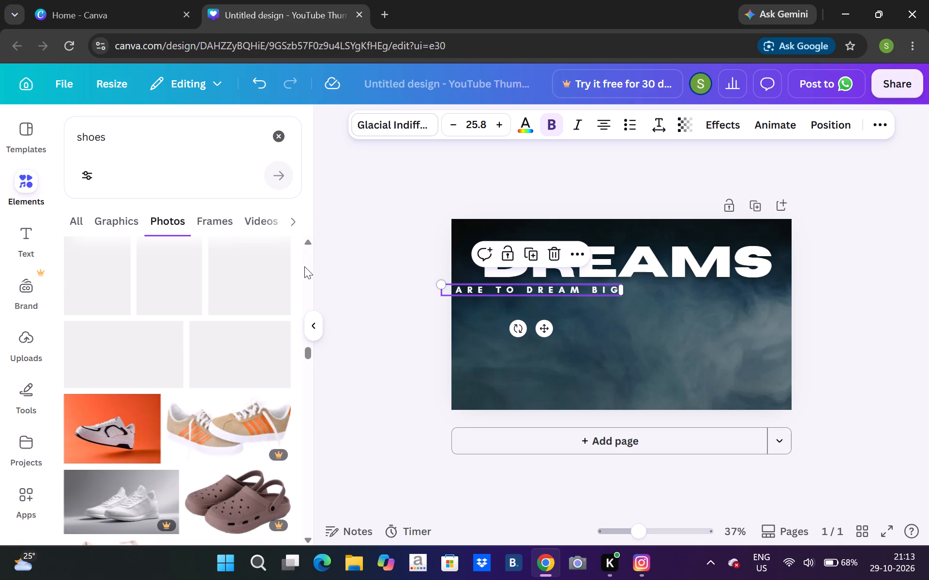
pyautogui.click(304, 266)
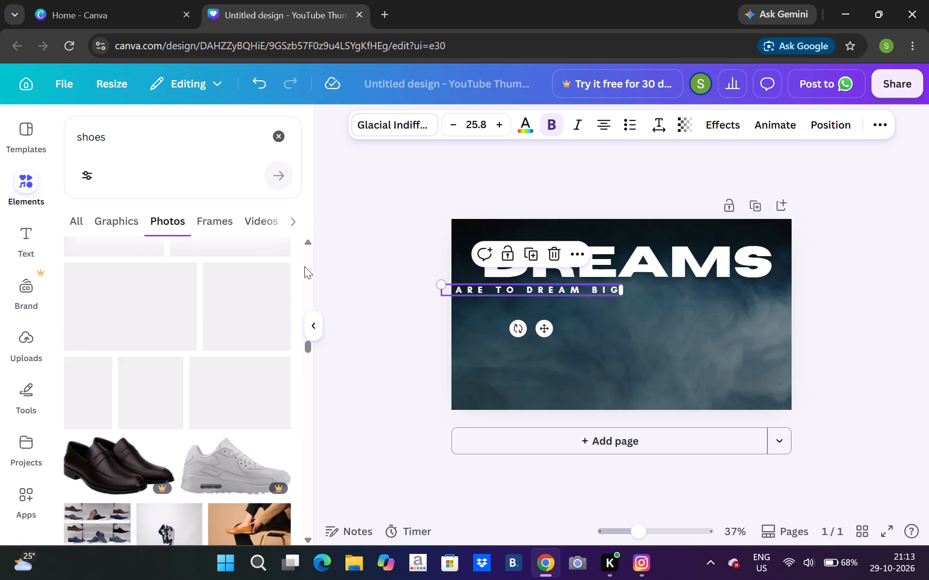
pyautogui.click(304, 266)
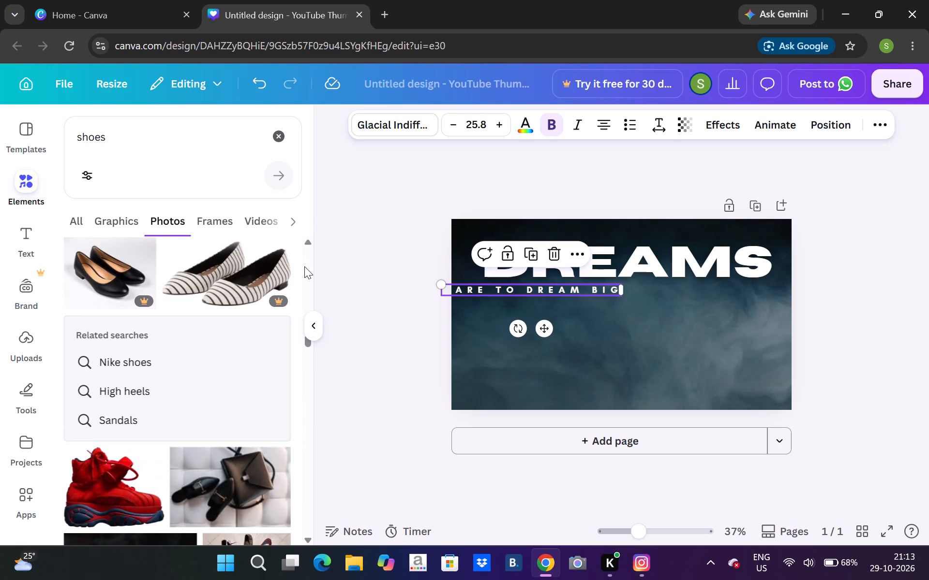
pyautogui.click(304, 266)
pyautogui.click(304, 266)
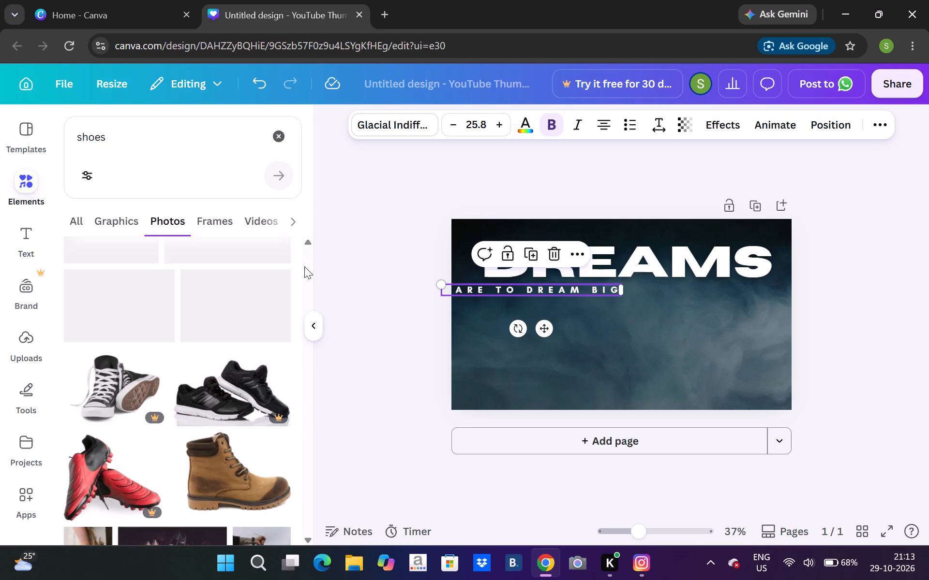
pyautogui.click(301, 254)
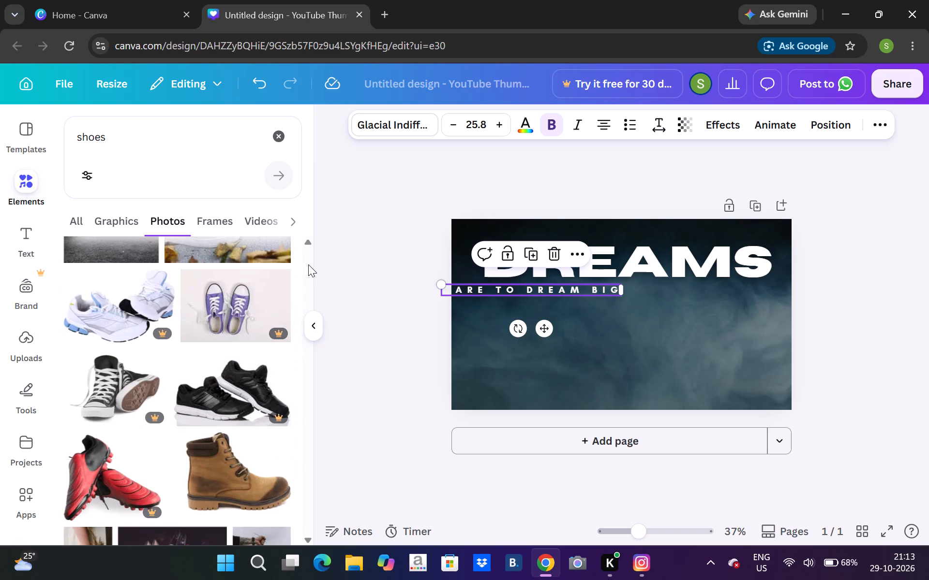
pyautogui.click(308, 264)
pyautogui.click(308, 264)
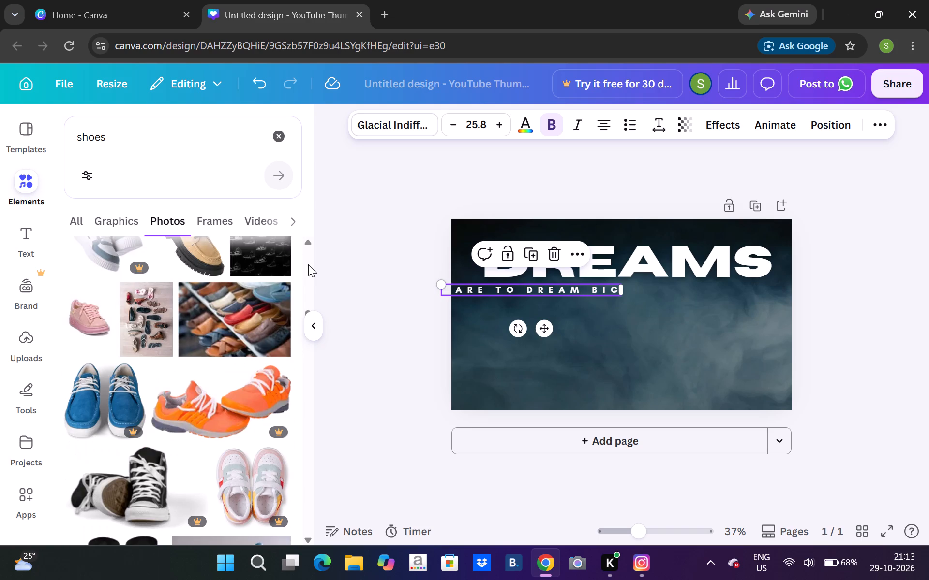
pyautogui.click(308, 264)
pyautogui.click(308, 264)
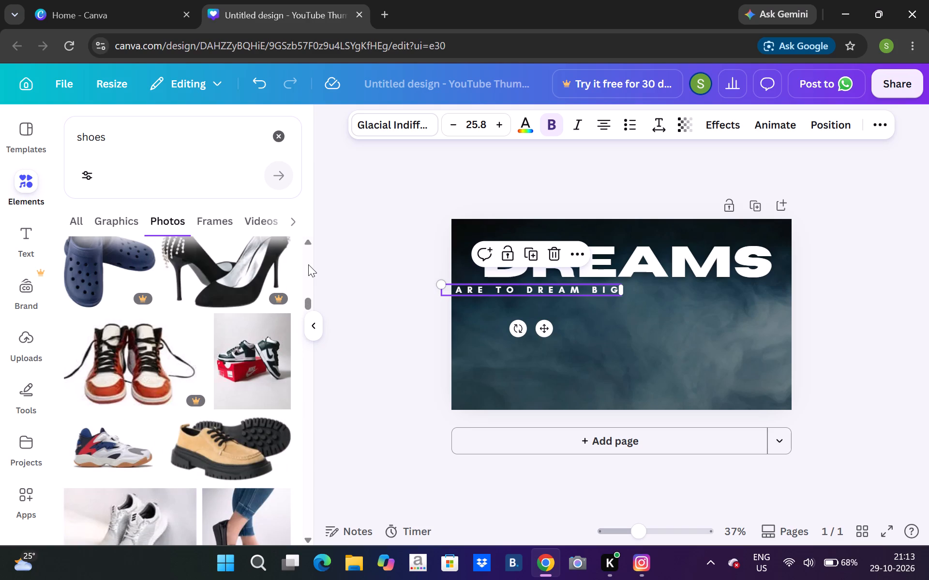
pyautogui.click(308, 264)
pyautogui.click(308, 264)
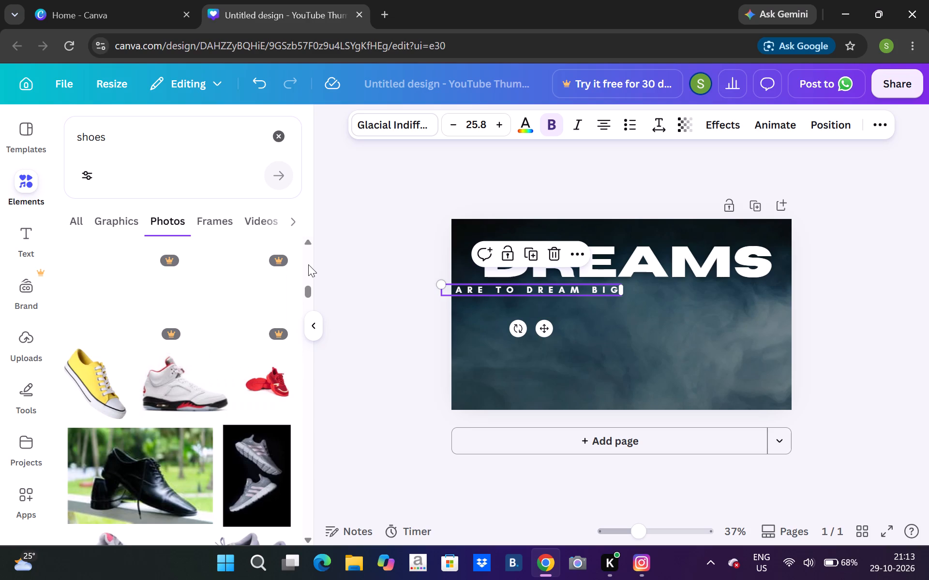
pyautogui.click(308, 264)
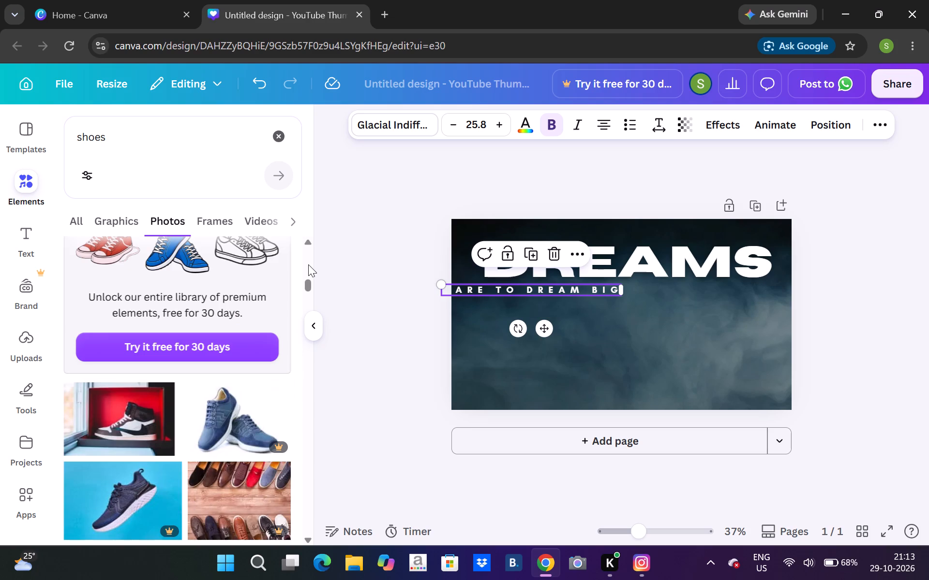
pyautogui.click(308, 264)
pyautogui.click(308, 264)
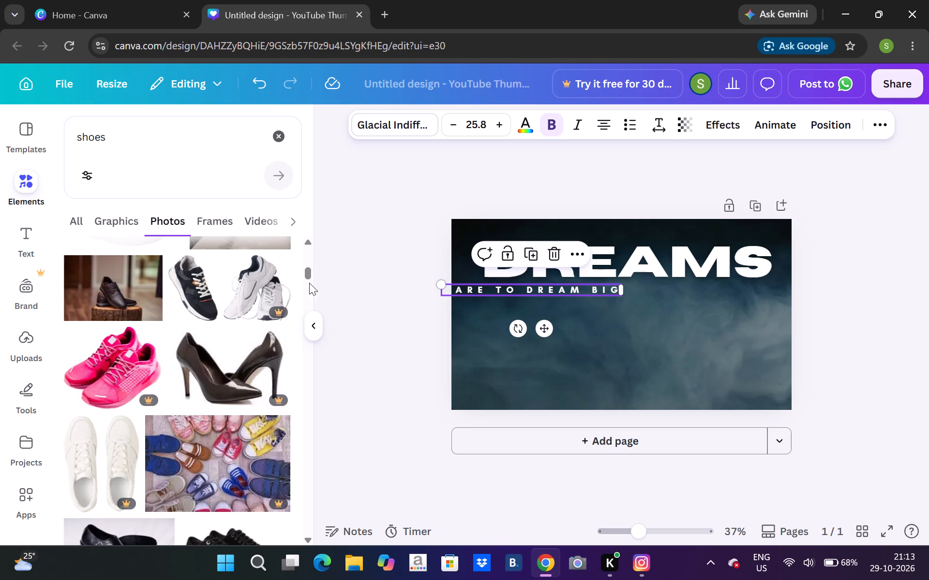
pyautogui.tripleClick(306, 239)
pyautogui.click(306, 239)
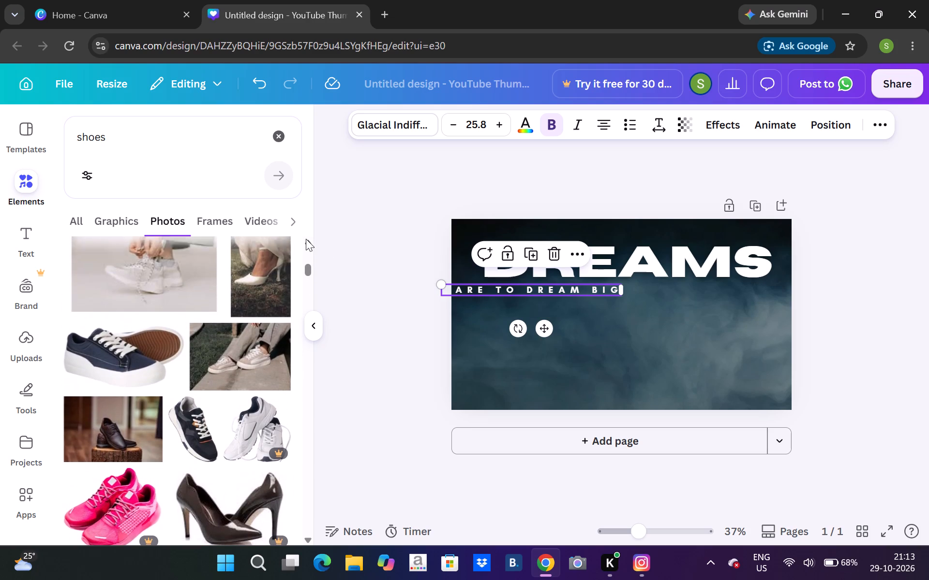
pyautogui.click(306, 239)
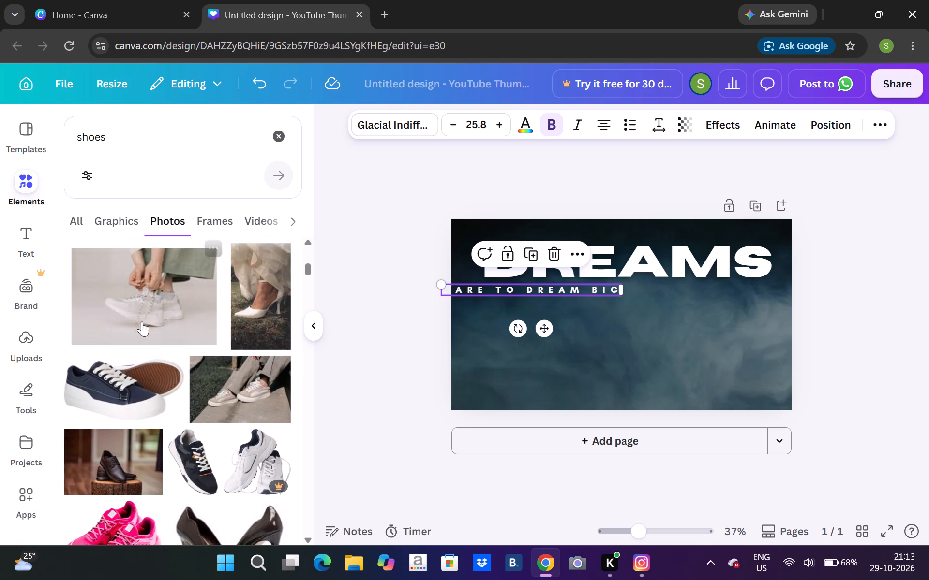
# Add the navy sneaker photo with the brown sole to the page and shrink it to about half the page width.
pyautogui.click(118, 356)
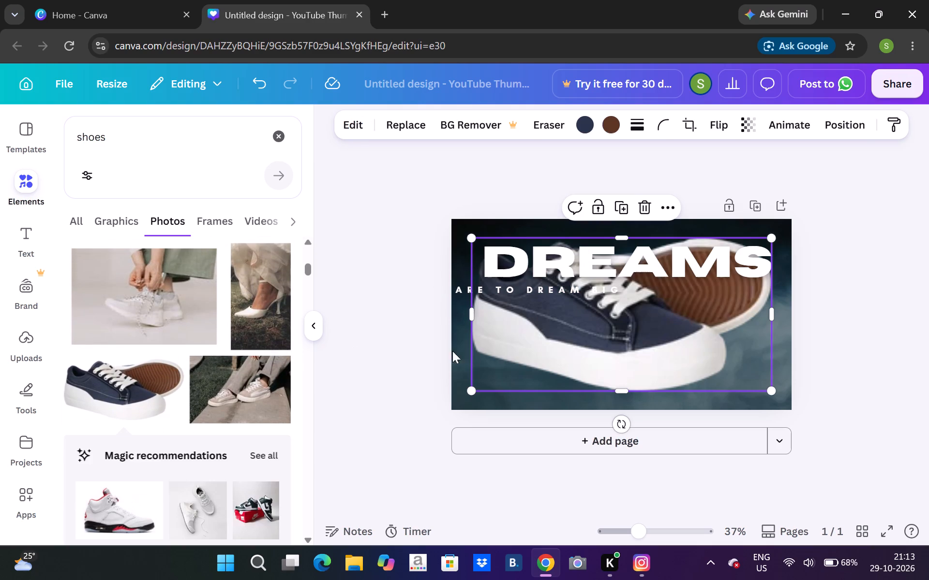
pyautogui.moveTo(574, 346); pyautogui.dragTo(566, 359)
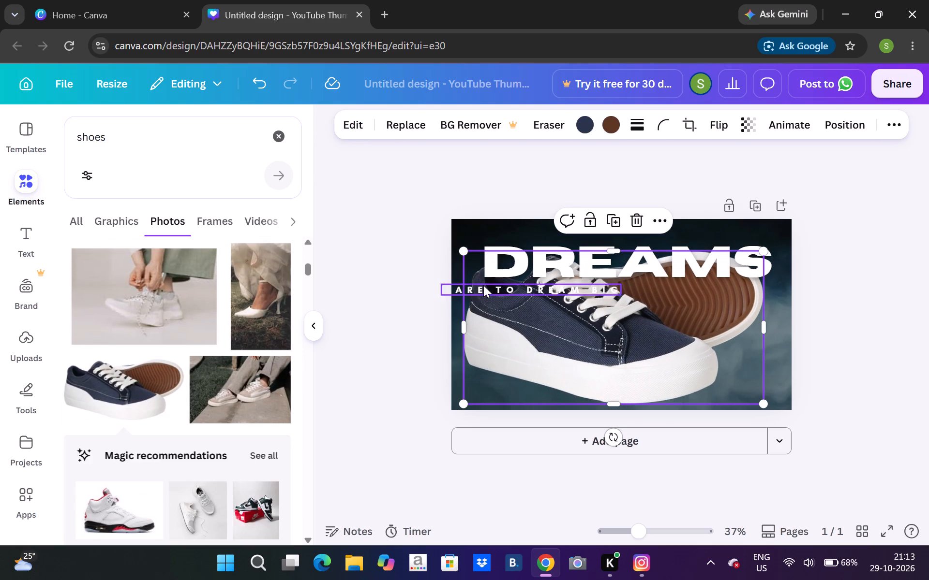
pyautogui.moveTo(471, 253); pyautogui.dragTo(530, 276)
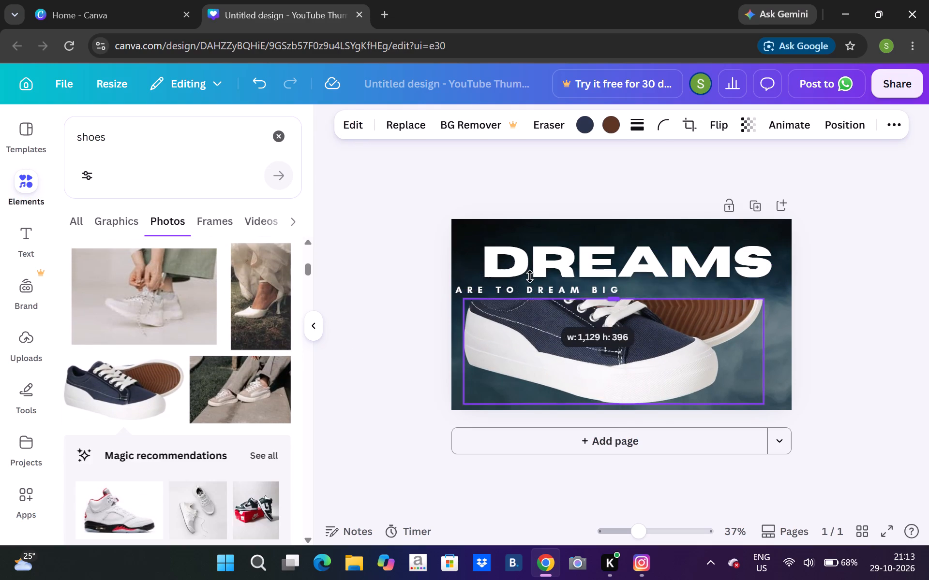
pyautogui.moveTo(530, 276); pyautogui.dragTo(524, 249)
pyautogui.moveTo(463, 248); pyautogui.dragTo(589, 337)
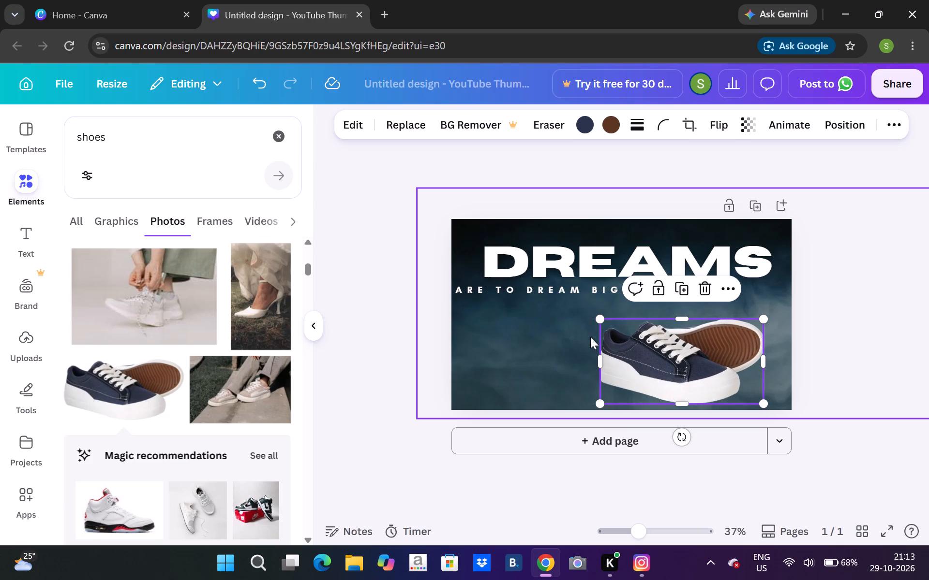
# Move the navy sneaker photo against the page's left edge, just under the heading area.
pyautogui.moveTo(688, 353); pyautogui.dragTo(649, 329)
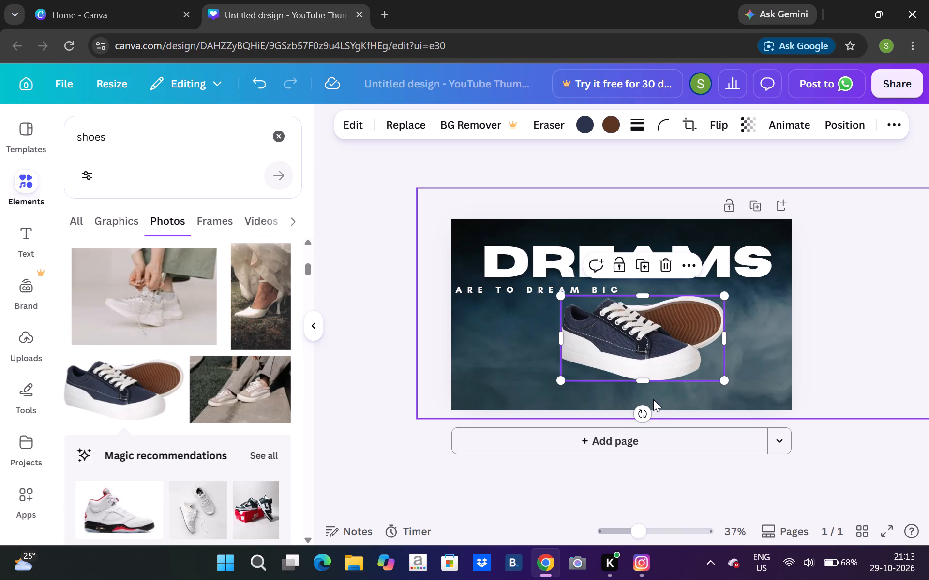
pyautogui.moveTo(645, 410); pyautogui.dragTo(630, 427, button='right')
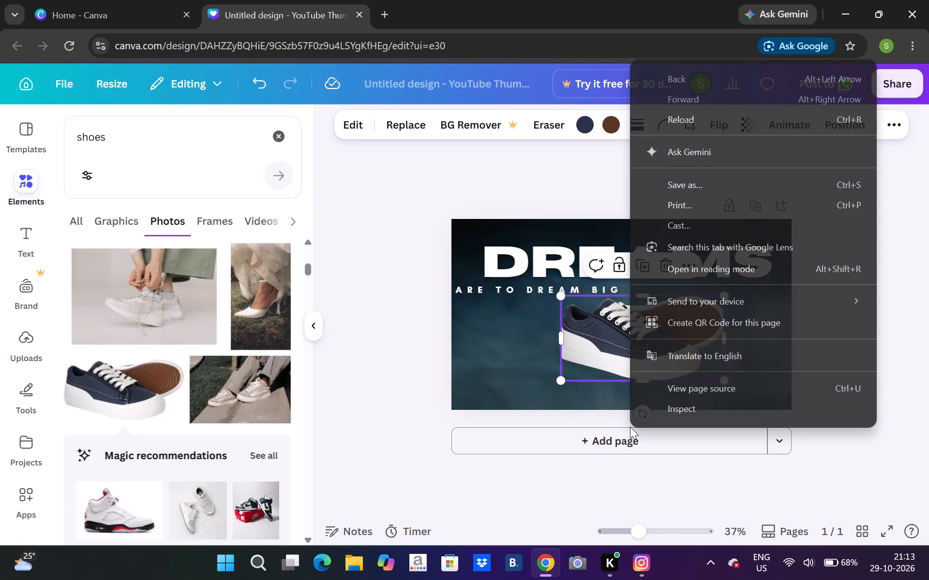
pyautogui.click(588, 363)
pyautogui.moveTo(588, 363); pyautogui.dragTo(543, 362)
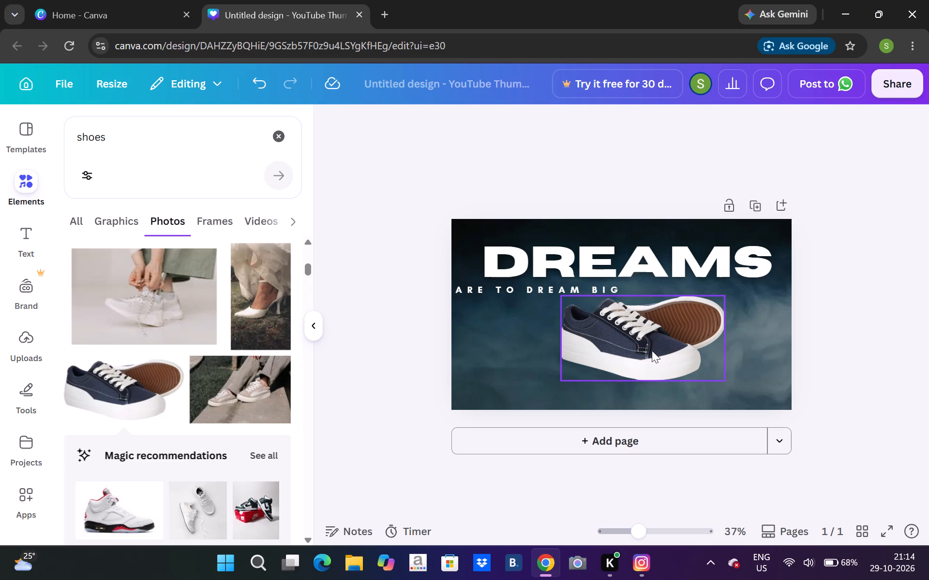
pyautogui.moveTo(652, 350); pyautogui.dragTo(542, 345)
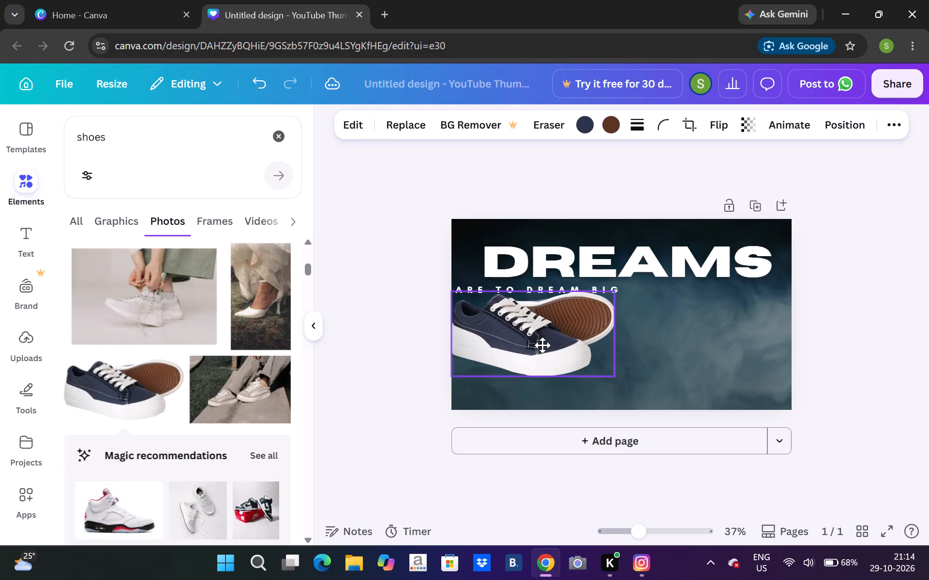
pyautogui.moveTo(542, 345); pyautogui.dragTo(544, 344)
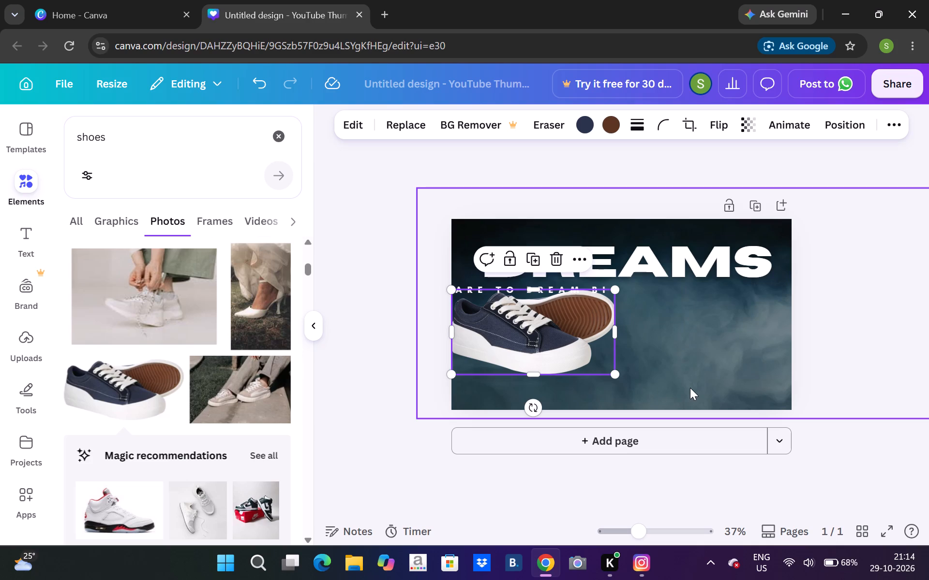
# Replace the DREAMS heading text with NTRDK.
pyautogui.click(667, 253)
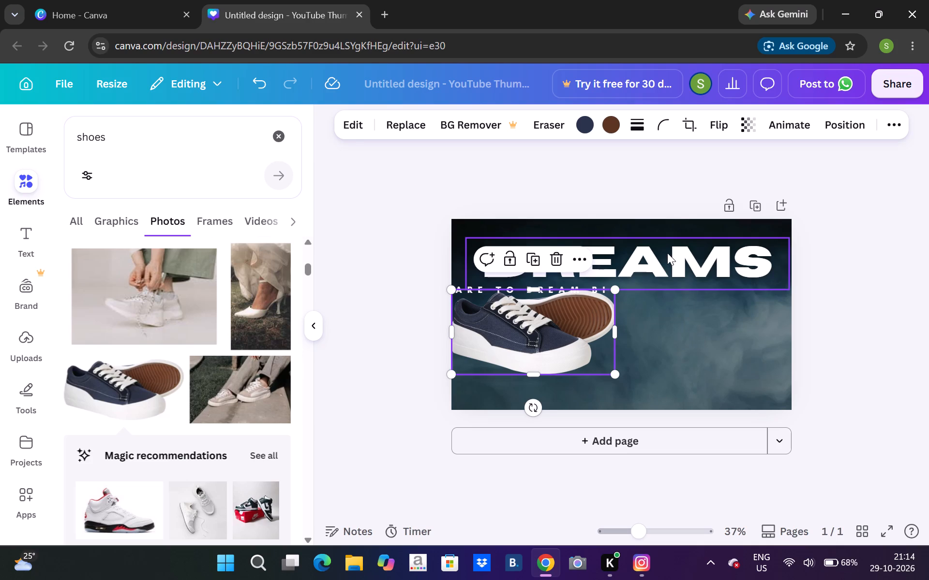
pyautogui.doubleClick(667, 253)
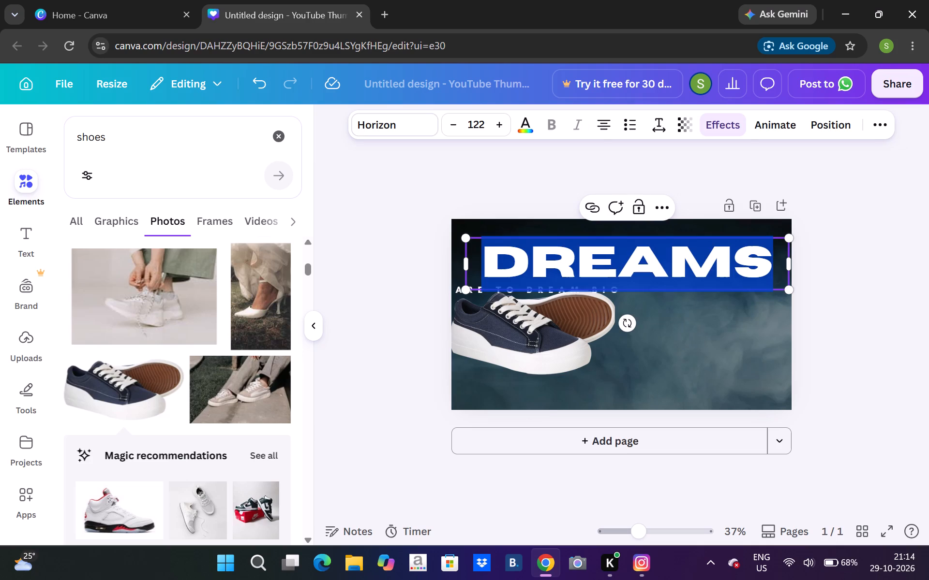
pyautogui.press('BackSpace')
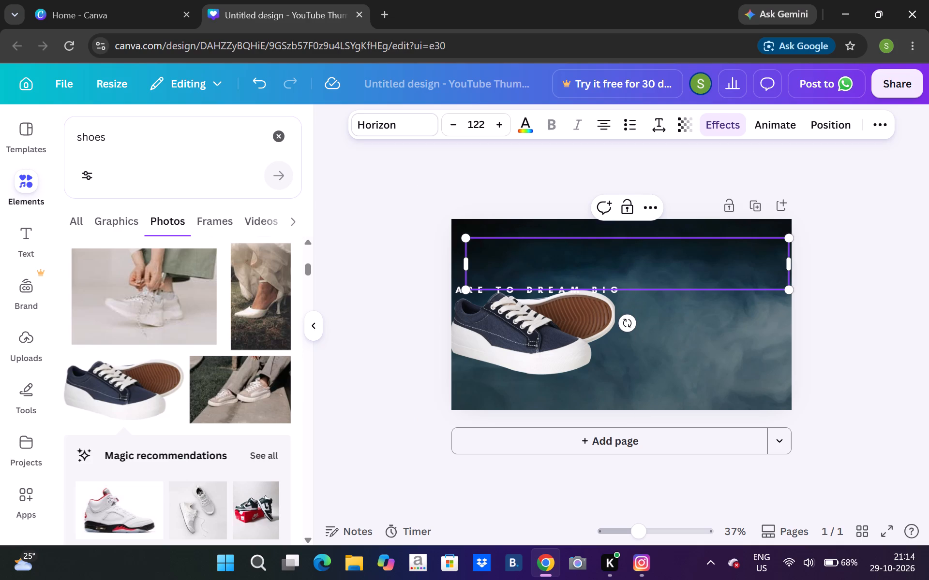
pyautogui.write('ST')
pyautogui.hotkey('shift', 'r')
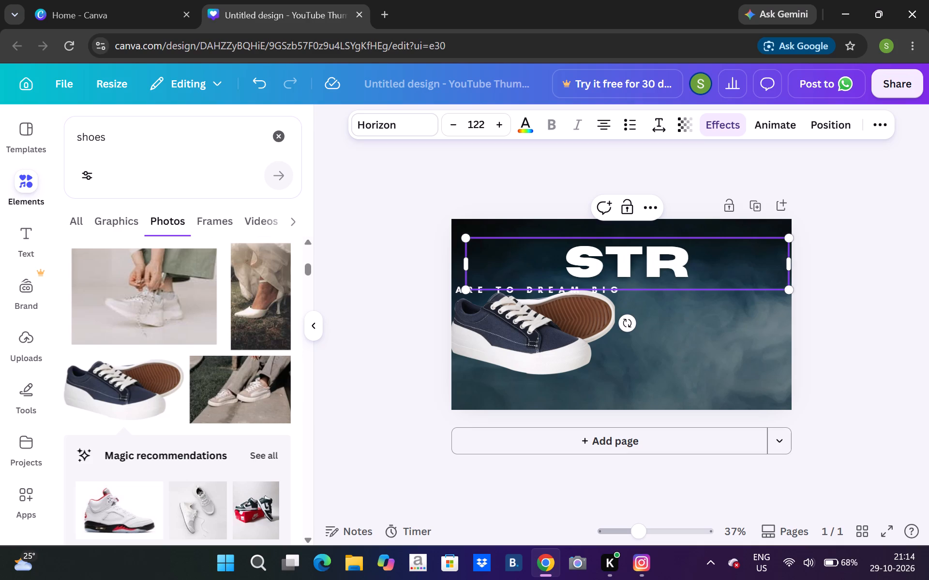
pyautogui.press('BackSpace')
pyautogui.press('BackSpace')
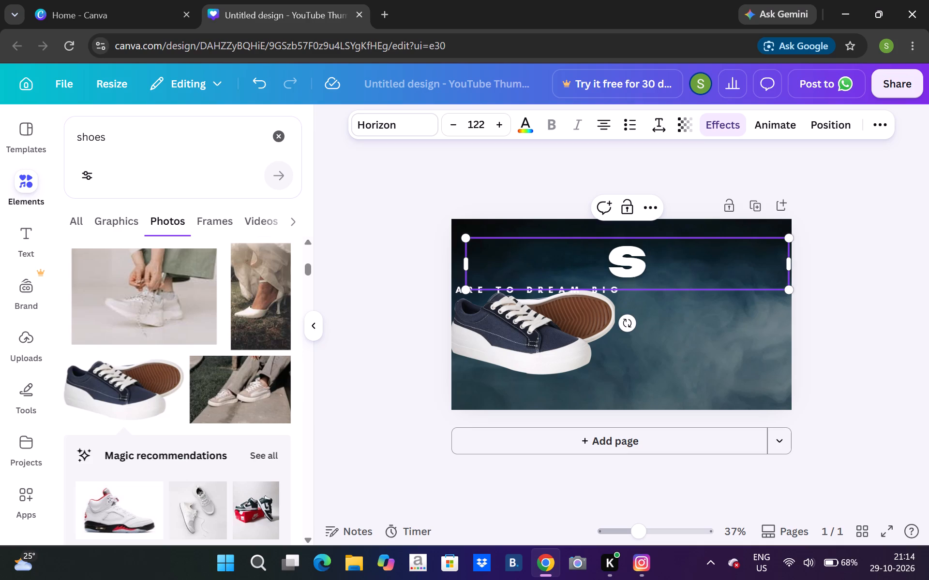
pyautogui.press('BackSpace')
pyautogui.write('NT')
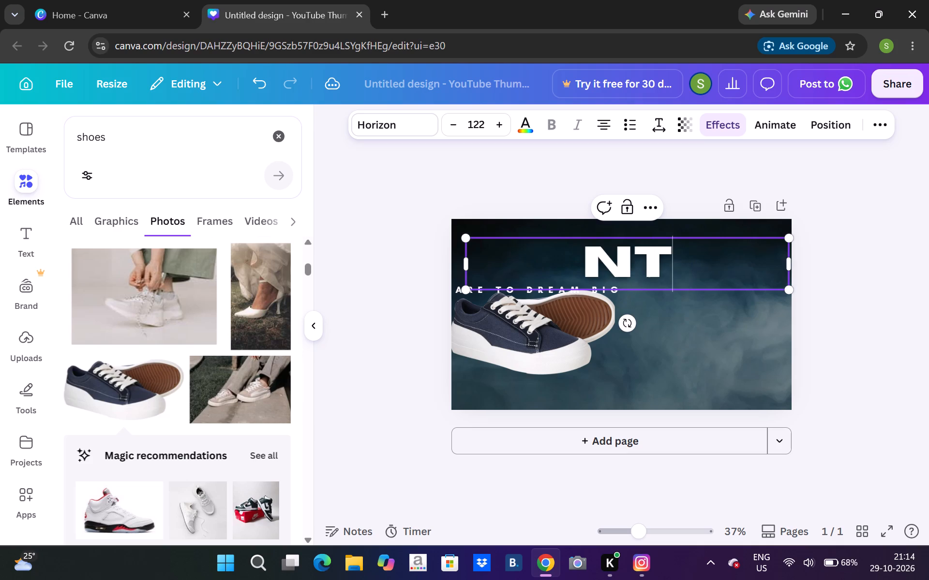
pyautogui.hotkey('shift', 'r')
pyautogui.write('Kc')
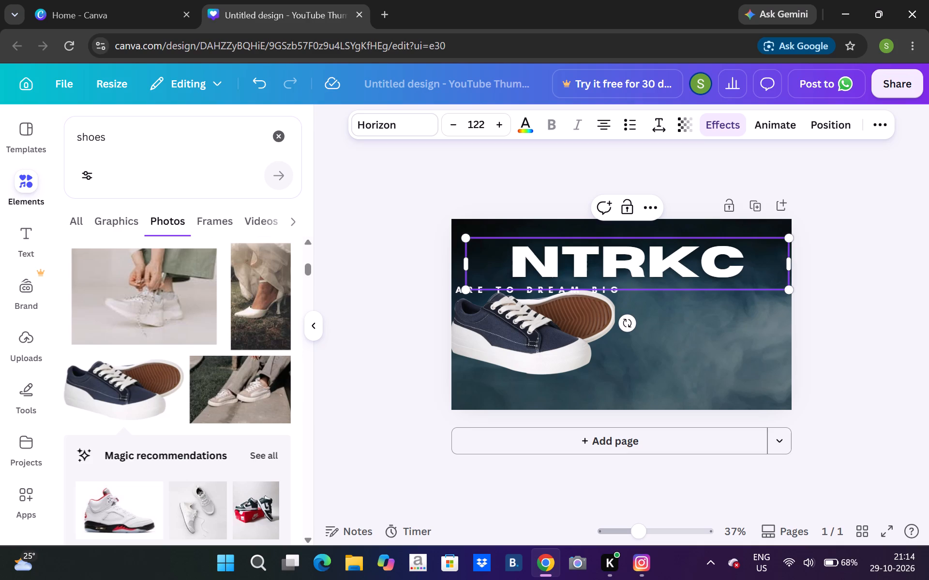
pyautogui.press('BackSpace')
pyautogui.press('BackSpace')
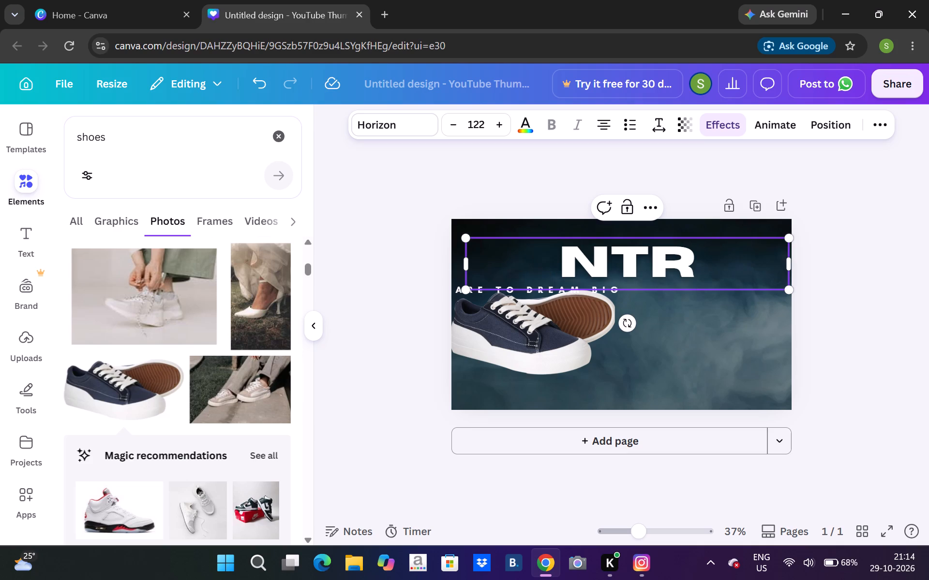
pyautogui.write('DK')
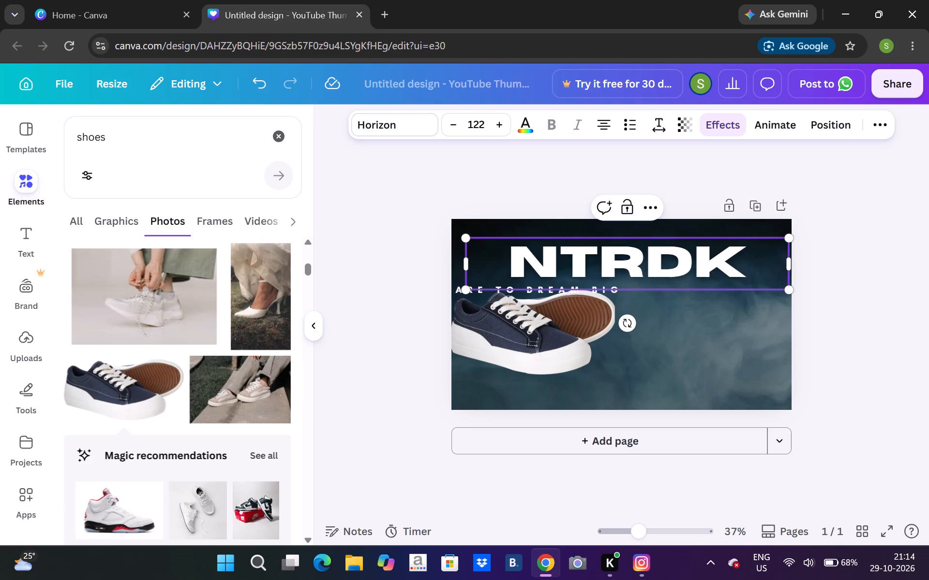
pyautogui.click(671, 341)
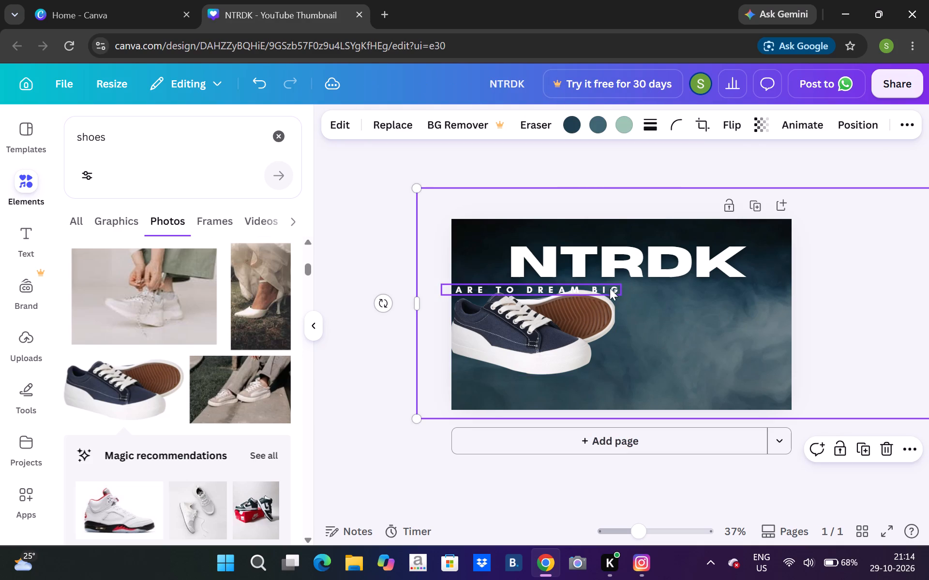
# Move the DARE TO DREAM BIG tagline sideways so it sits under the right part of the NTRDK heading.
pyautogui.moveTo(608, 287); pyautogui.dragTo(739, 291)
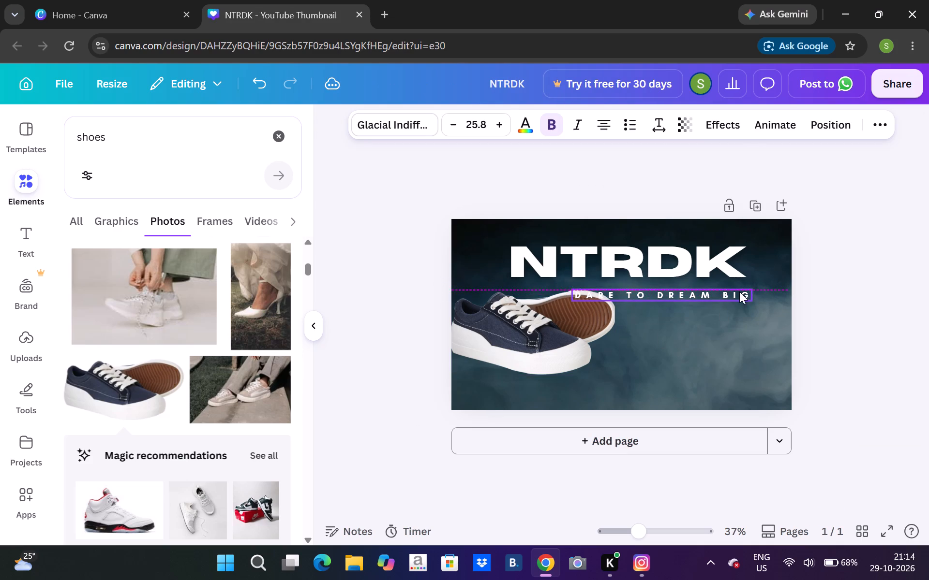
# Move the NTRDK heading up to the page's top edge, centred horizontally.
pyautogui.moveTo(707, 246); pyautogui.dragTo(708, 239)
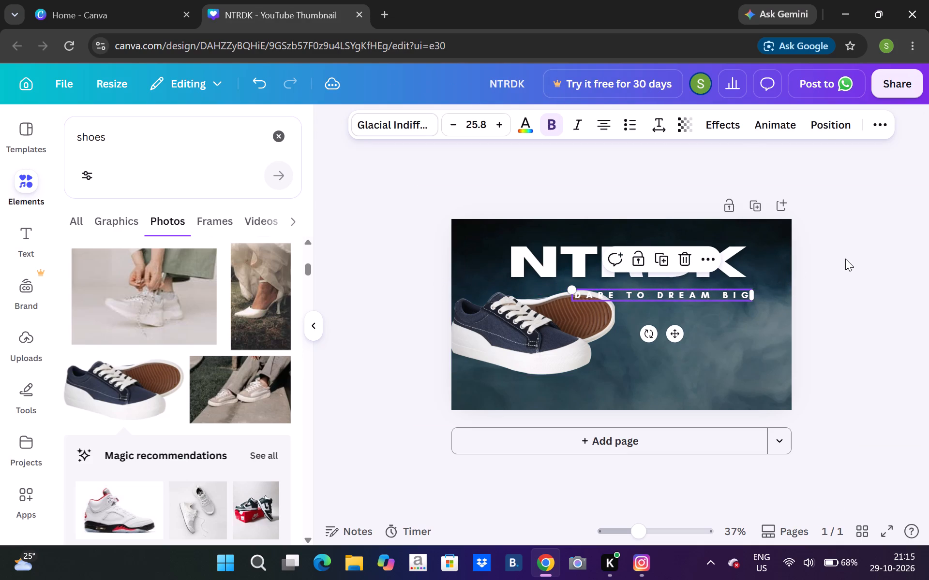
pyautogui.click(845, 259)
pyautogui.moveTo(734, 269); pyautogui.dragTo(732, 254)
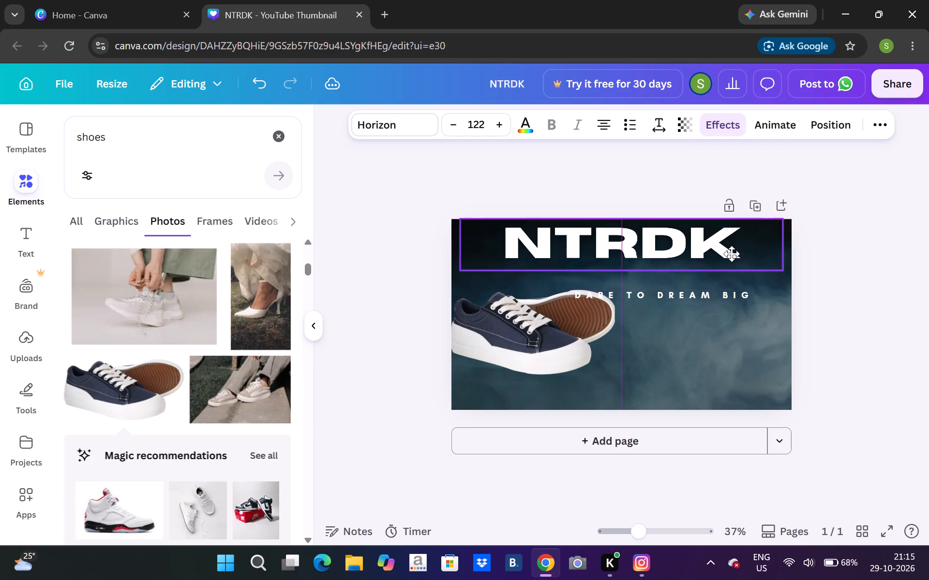
pyautogui.moveTo(732, 254); pyautogui.dragTo(730, 255)
pyautogui.click(730, 255)
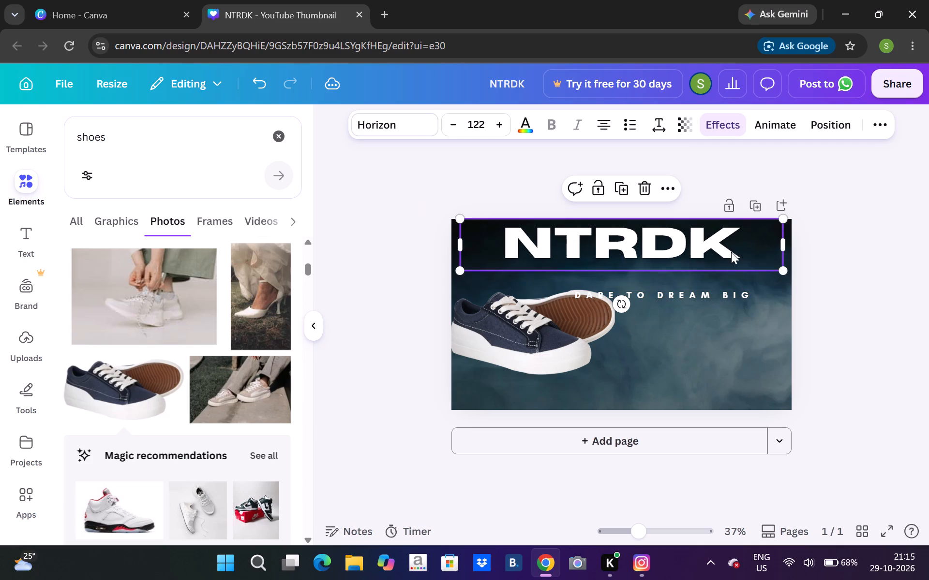
# Position the DARE TO DREAM BIG tagline just below the NTRDK heading, roughly centred, with a small gap between them.
pyautogui.moveTo(703, 296); pyautogui.dragTo(665, 266)
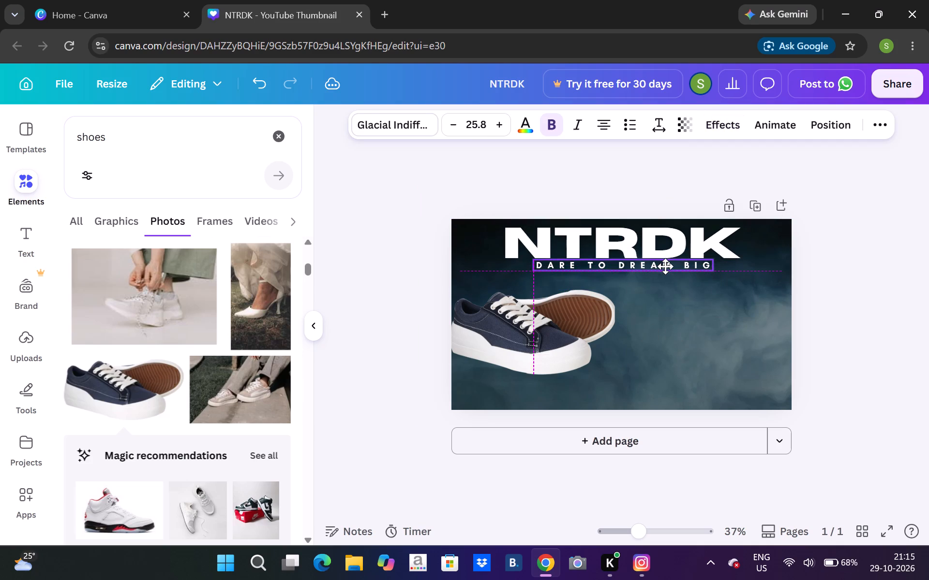
pyautogui.moveTo(665, 266); pyautogui.dragTo(642, 250)
pyautogui.moveTo(642, 250); pyautogui.dragTo(649, 250, button='right')
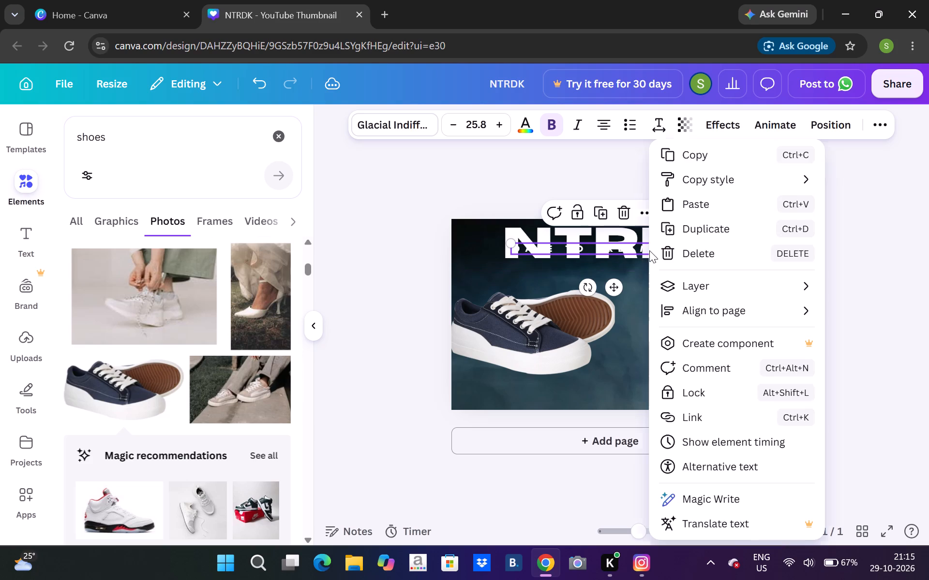
pyautogui.moveTo(590, 249); pyautogui.dragTo(599, 268, button='right')
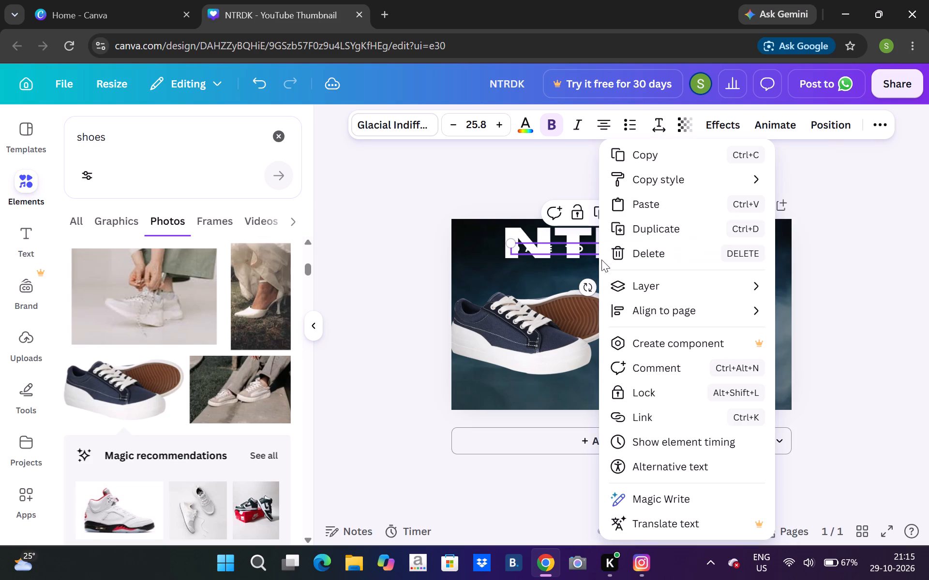
pyautogui.click(561, 247)
pyautogui.moveTo(561, 247); pyautogui.dragTo(574, 269)
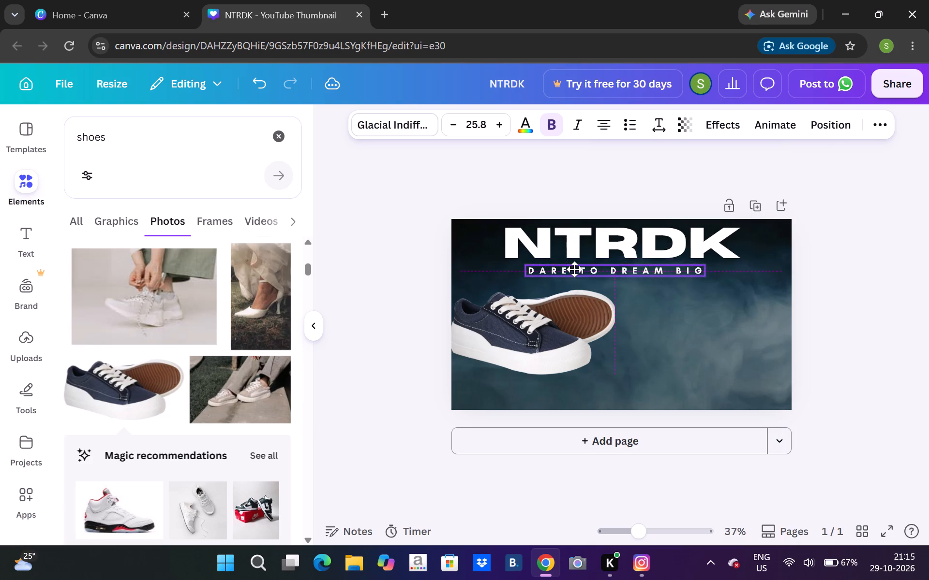
pyautogui.moveTo(574, 269); pyautogui.dragTo(575, 263)
pyautogui.press('Down')
pyautogui.press('Down')
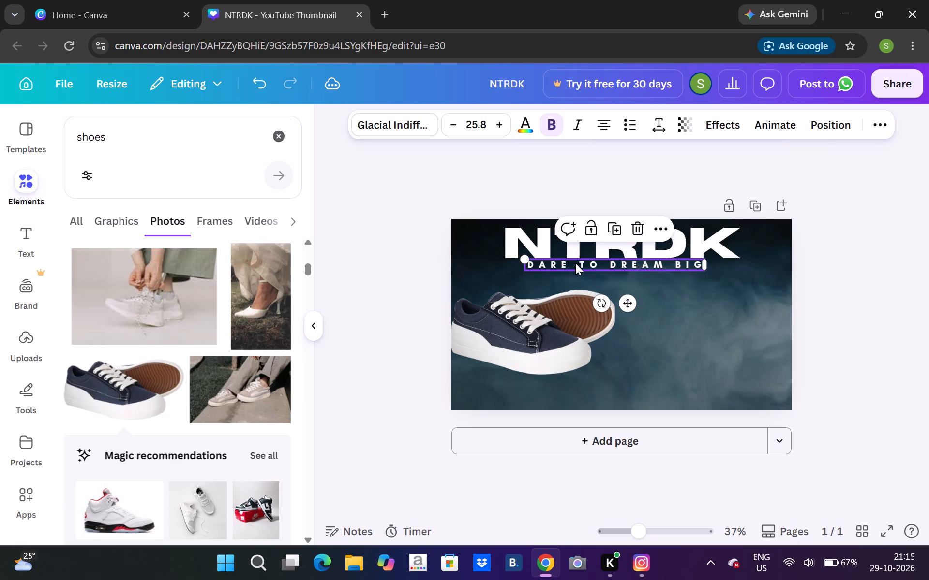
pyautogui.click(575, 263)
pyautogui.press('Down')
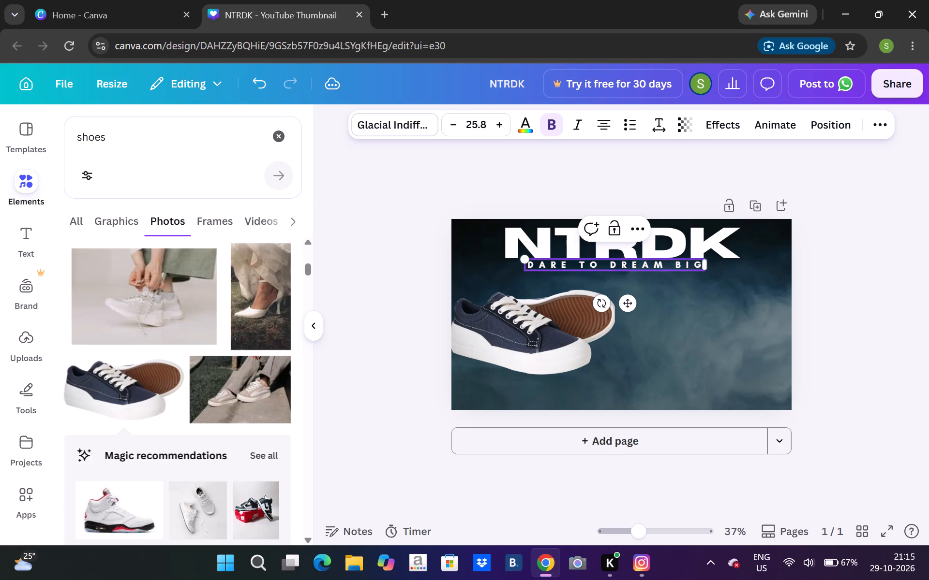
pyautogui.click(575, 263)
pyautogui.moveTo(625, 301); pyautogui.dragTo(635, 315, button='right')
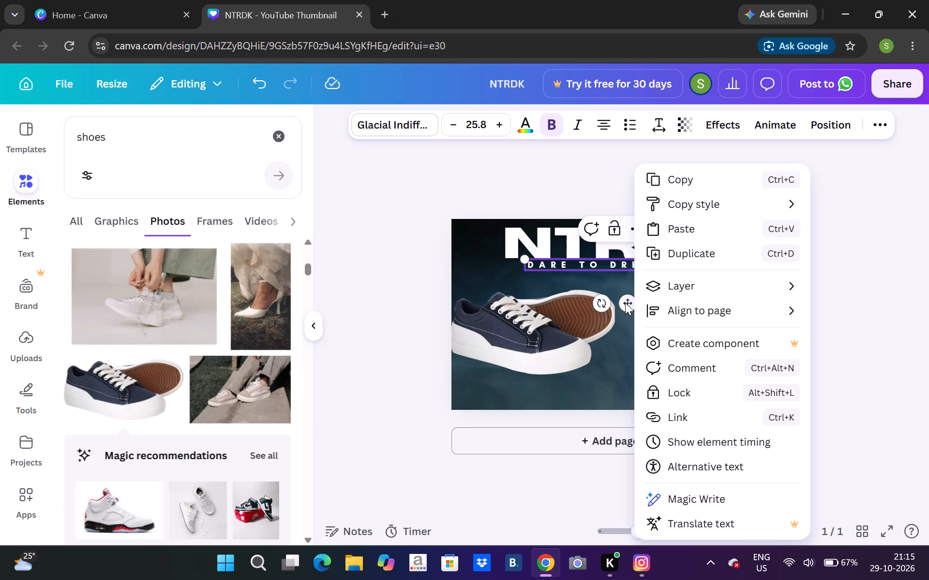
pyautogui.click(625, 303)
pyautogui.moveTo(628, 271); pyautogui.dragTo(628, 273)
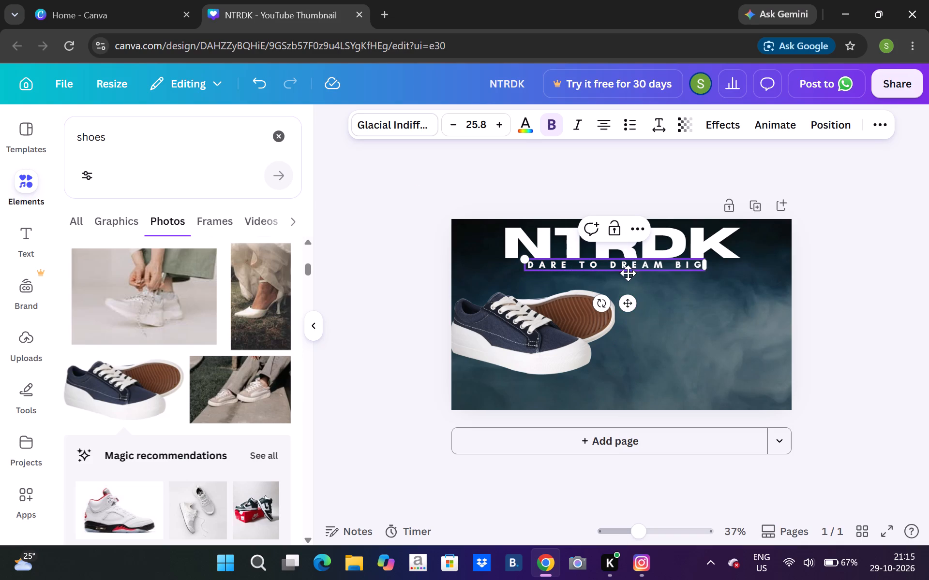
pyautogui.moveTo(628, 273); pyautogui.dragTo(630, 276)
# Replace the DARE TO DREAM BIG tagline text with "MOVE BEYOUND LIMITS".
pyautogui.click(630, 274)
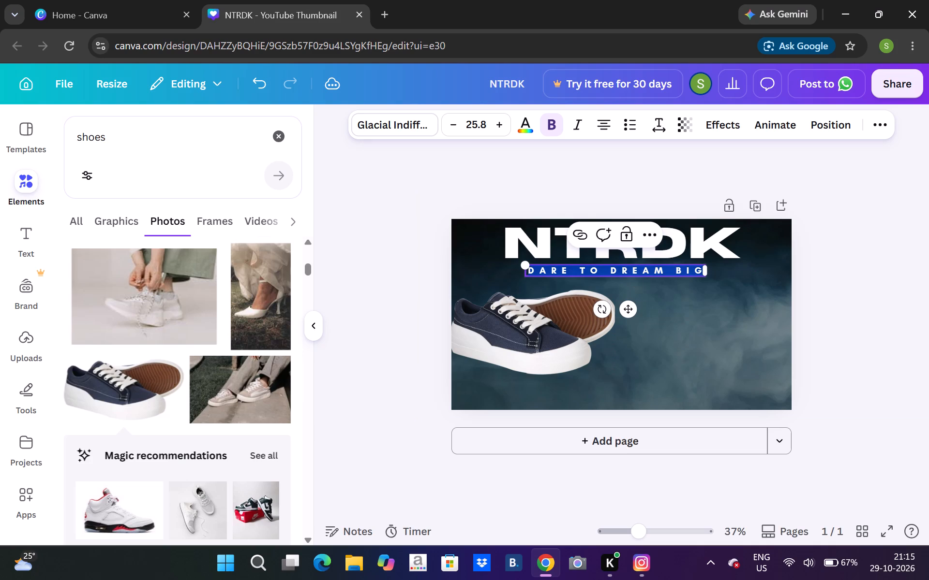
pyautogui.press('m')
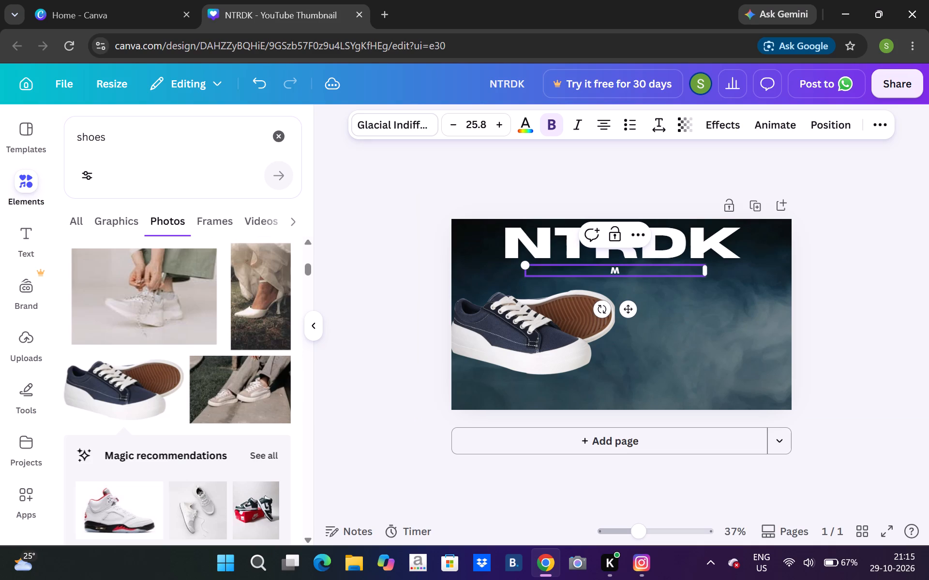
pyautogui.press('o')
pyautogui.write('ve')
pyautogui.press('space')
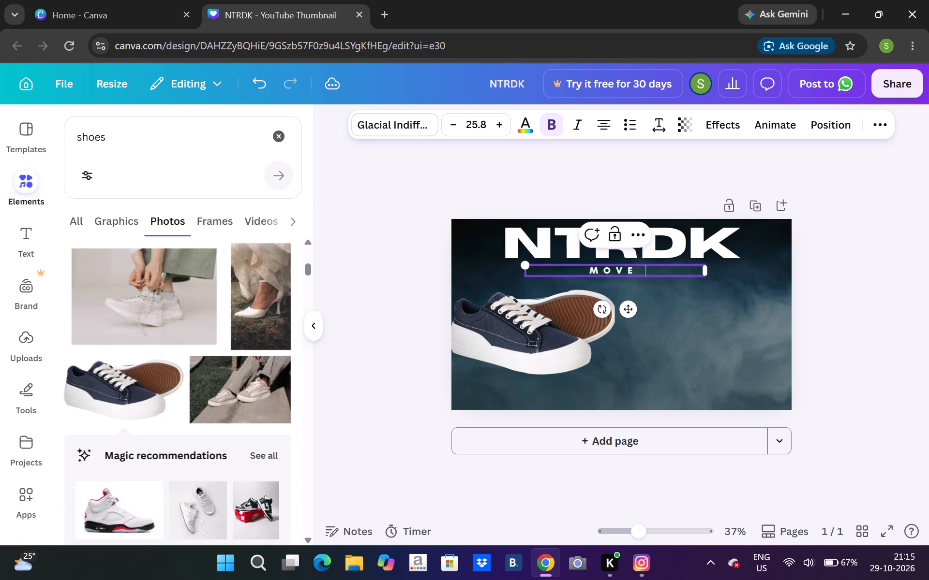
pyautogui.write('beyoun')
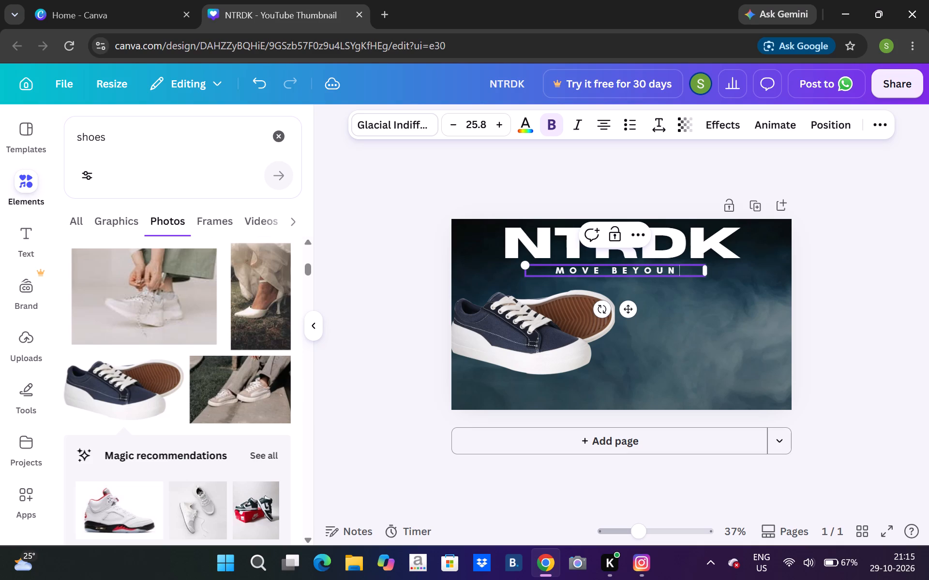
pyautogui.write('d limits')
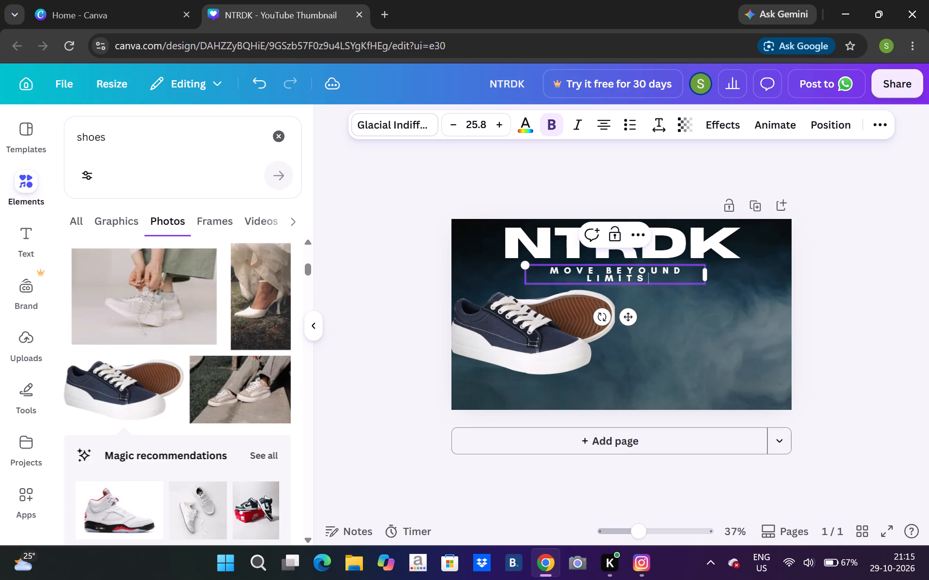
# Widen the MOVE BEYOUND LIMITS text box so the tagline fits on a single line.
pyautogui.moveTo(704, 280); pyautogui.dragTo(719, 284)
pyautogui.moveTo(709, 274); pyautogui.dragTo(762, 269)
pyautogui.moveTo(734, 270); pyautogui.dragTo(731, 270)
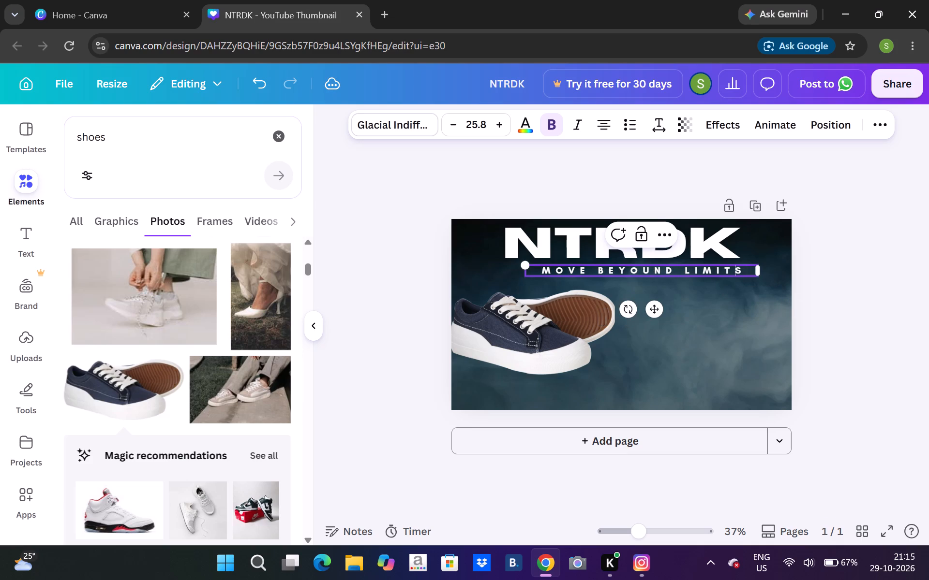
pyautogui.moveTo(731, 270); pyautogui.dragTo(729, 271)
pyautogui.click(754, 285)
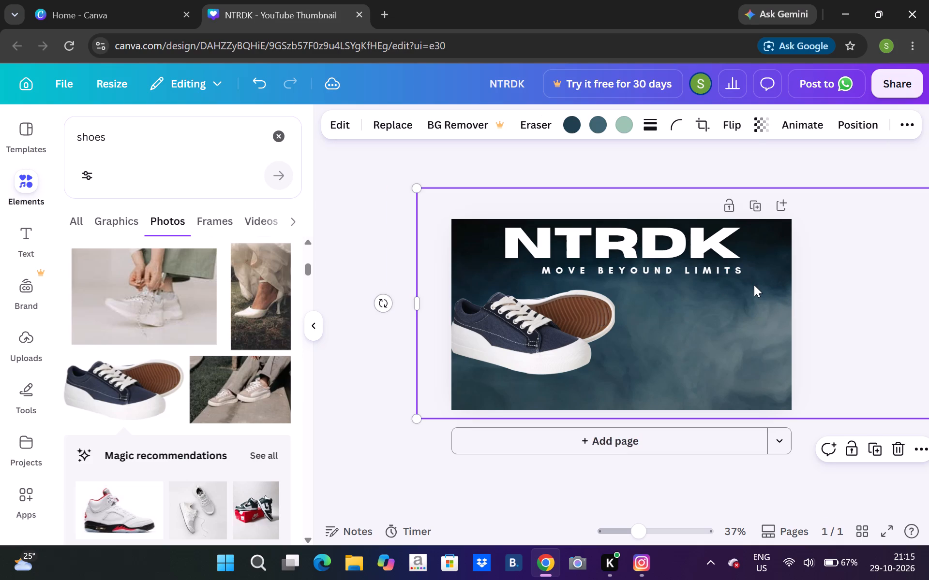
# Shift the MOVE BEYOUND LIMITS tagline slightly left so it sits roughly centred beneath the NTRDK heading.
pyautogui.click(678, 268)
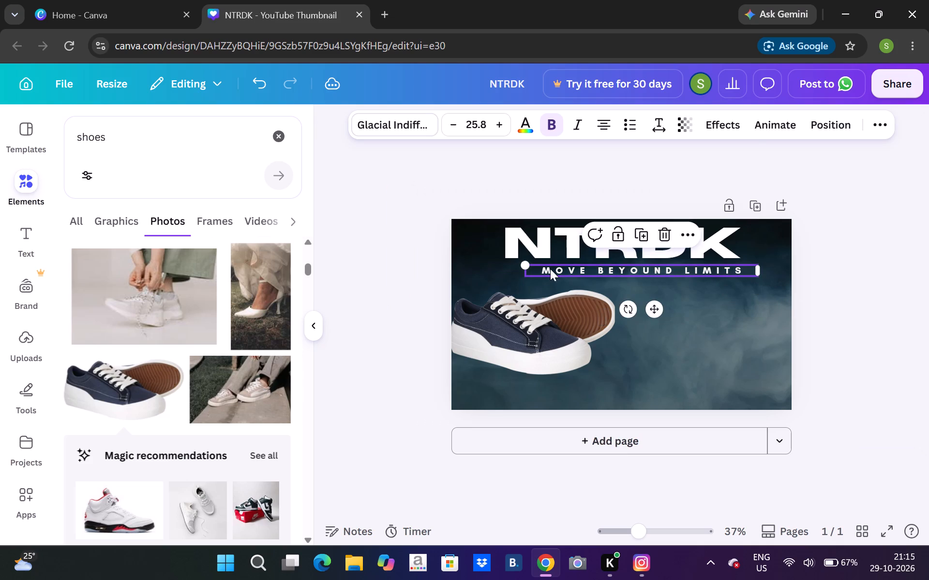
pyautogui.moveTo(532, 268); pyautogui.dragTo(523, 267)
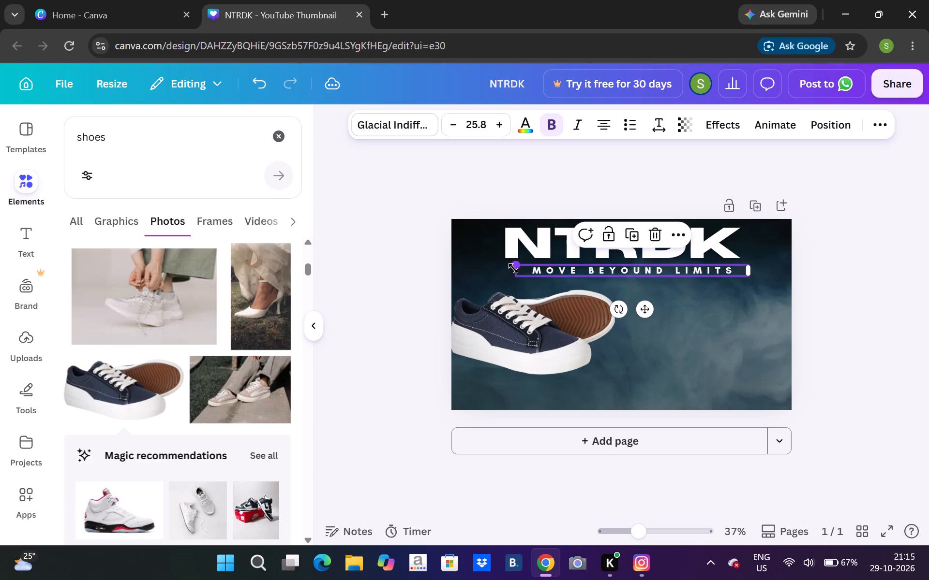
pyautogui.click(692, 321)
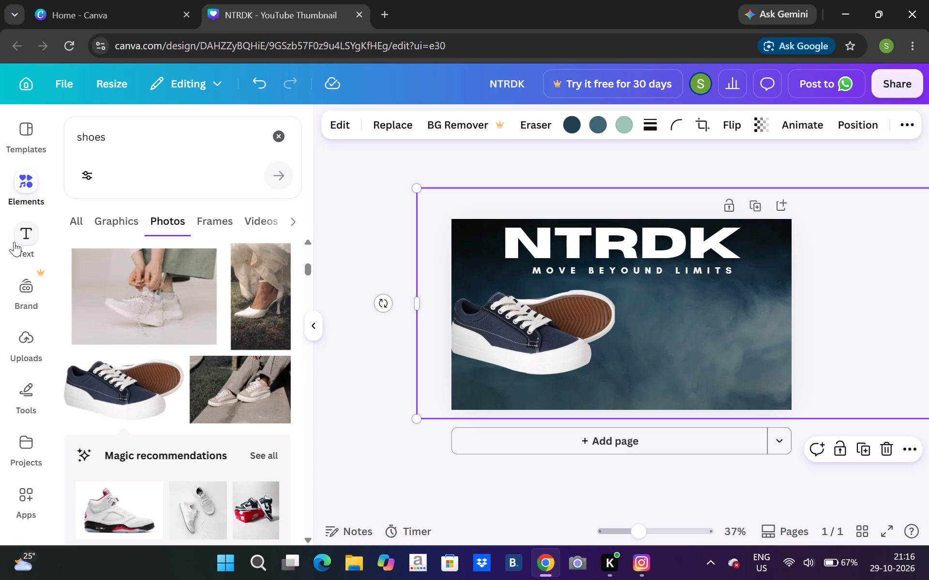
# Search the elements library for "leaves" in place of "shoes" and show all the graphics results.
pyautogui.click(283, 135)
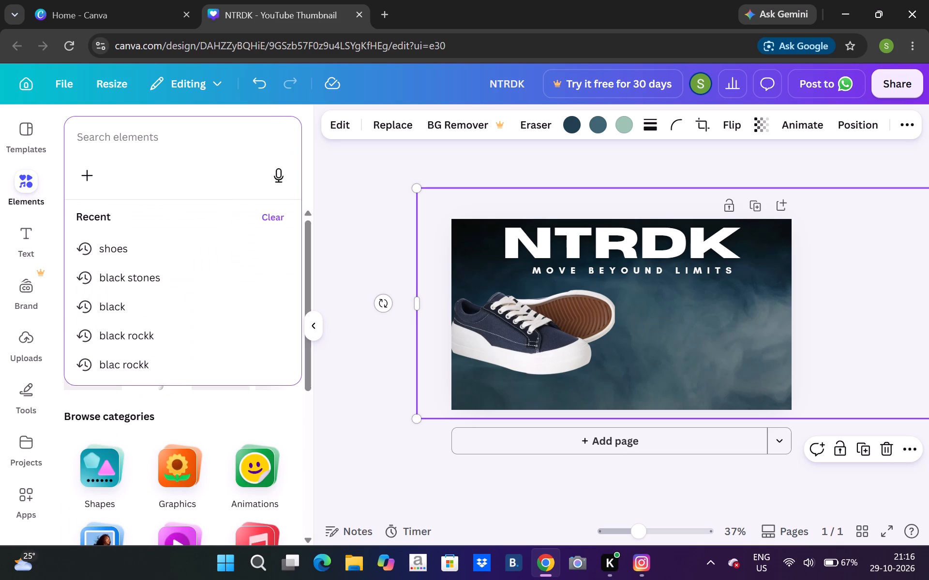
pyautogui.write('leaves')
pyautogui.click(271, 168)
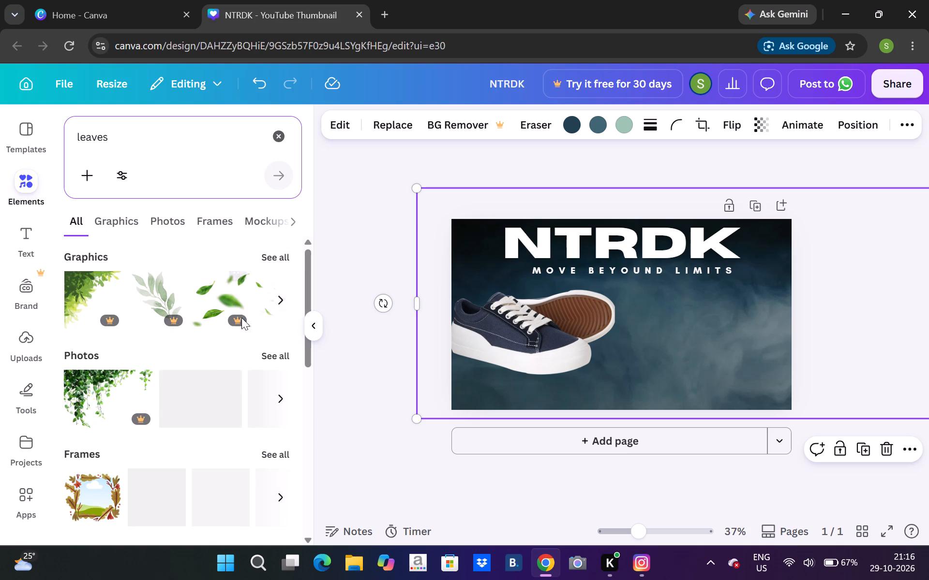
pyautogui.click(280, 257)
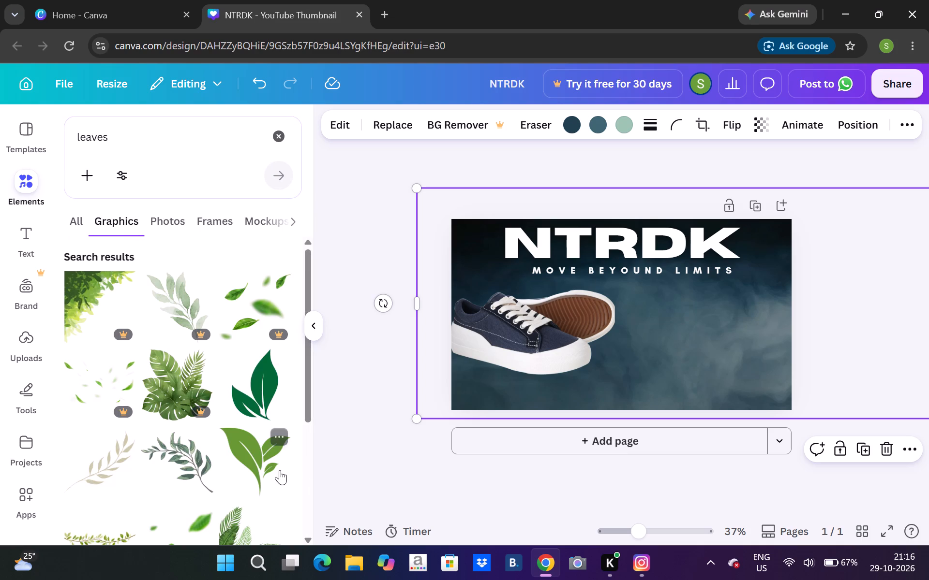
# Browse through the leaves graphics results for a suitable leaf element for the thumbnail.
pyautogui.click(303, 531)
pyautogui.click(303, 531)
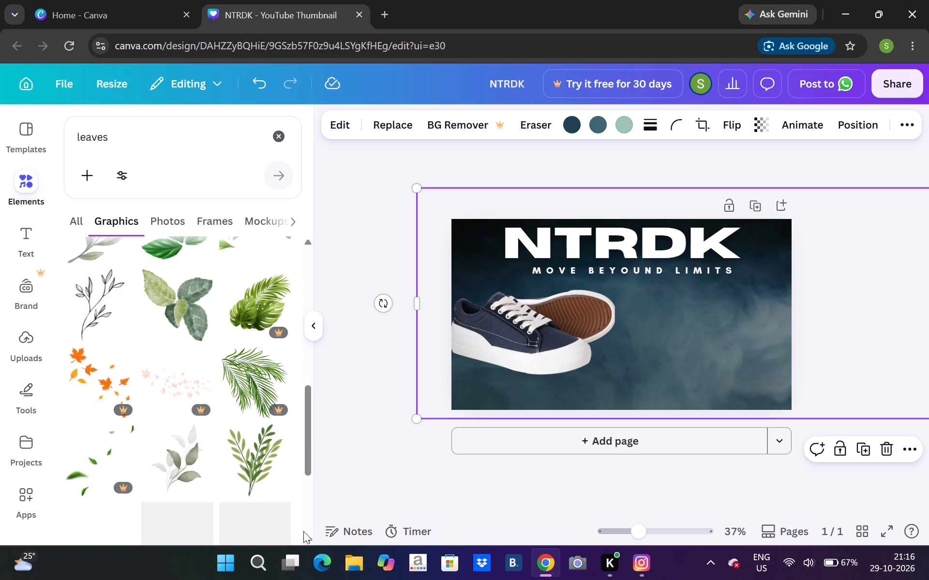
pyautogui.click(303, 531)
pyautogui.click(303, 531)
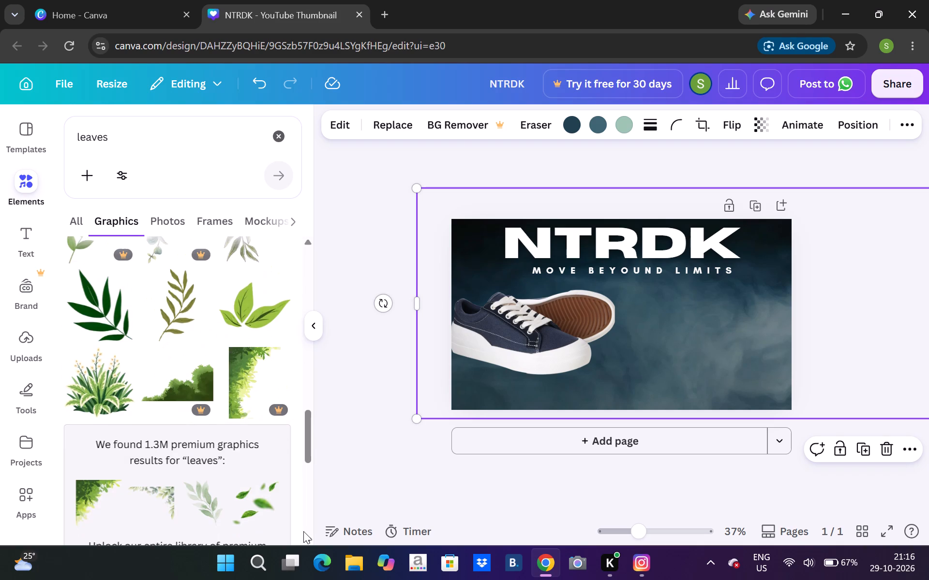
pyautogui.click(303, 531)
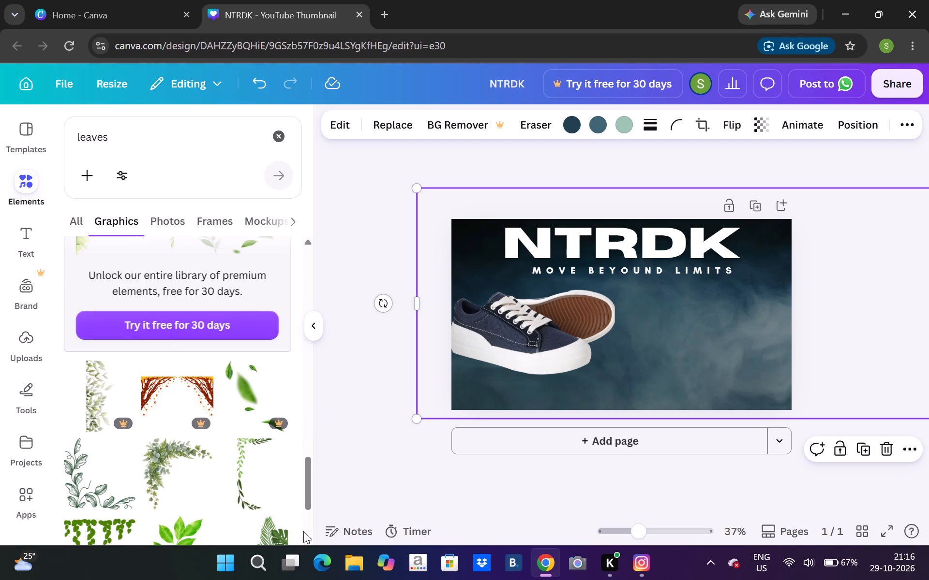
pyautogui.click(303, 531)
pyautogui.click(303, 531)
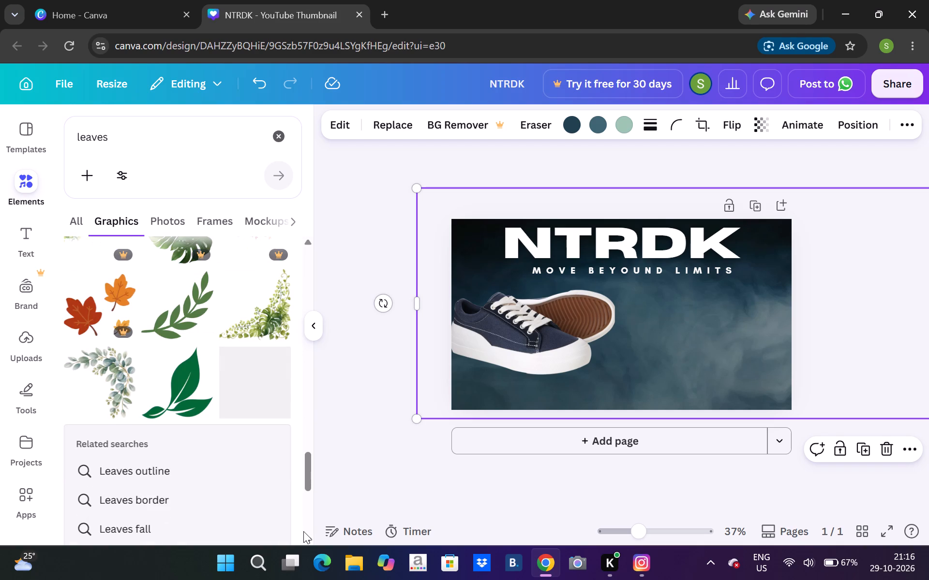
pyautogui.click(303, 531)
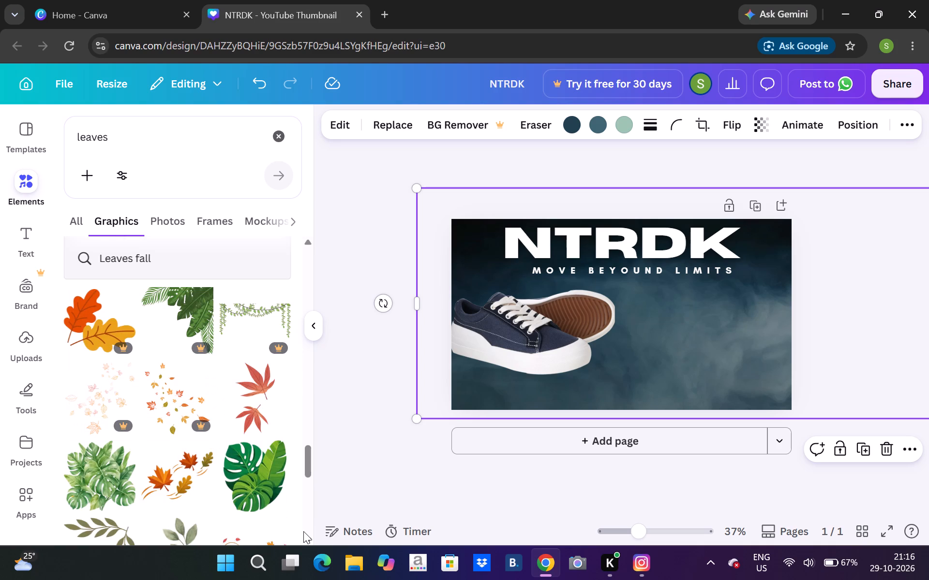
pyautogui.click(303, 531)
pyautogui.click(303, 531)
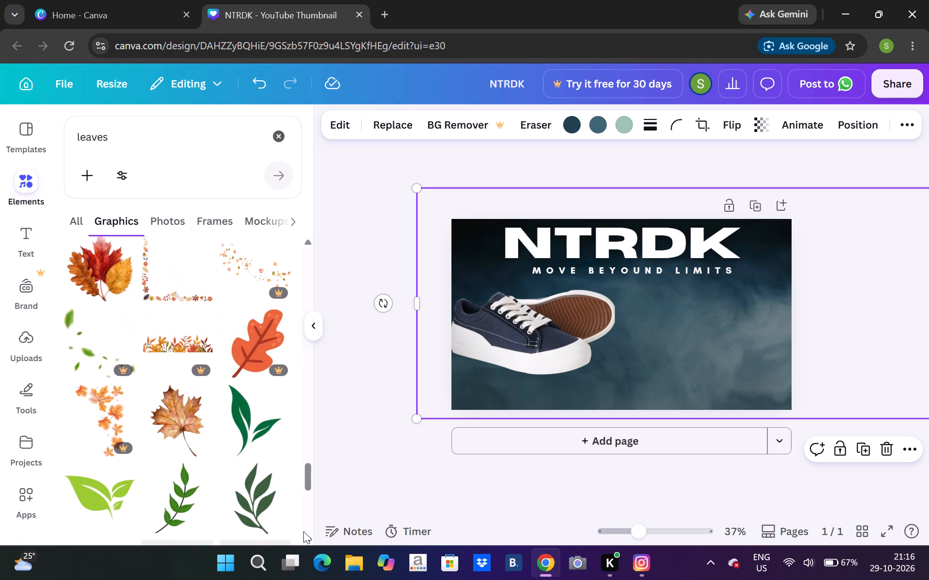
pyautogui.click(303, 531)
pyautogui.click(303, 531)
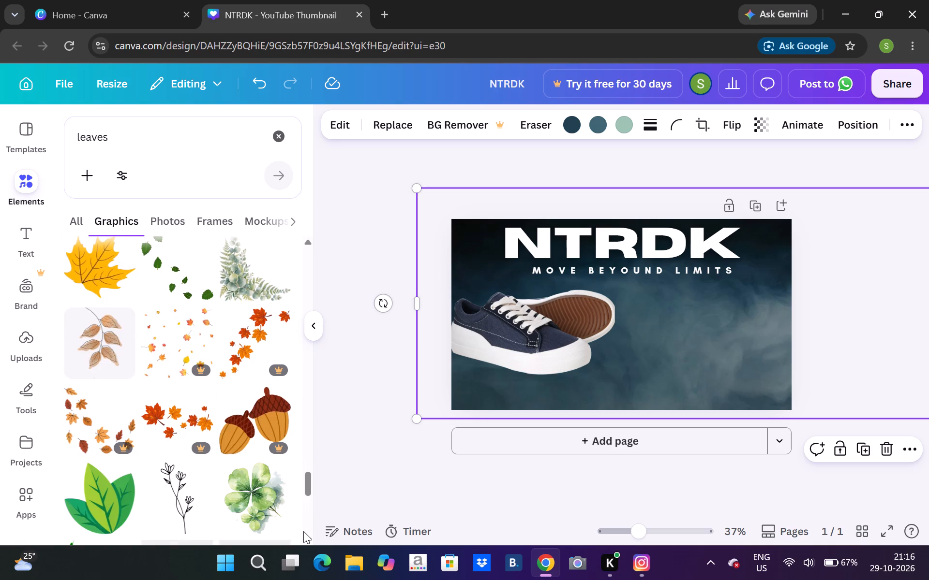
pyautogui.click(303, 531)
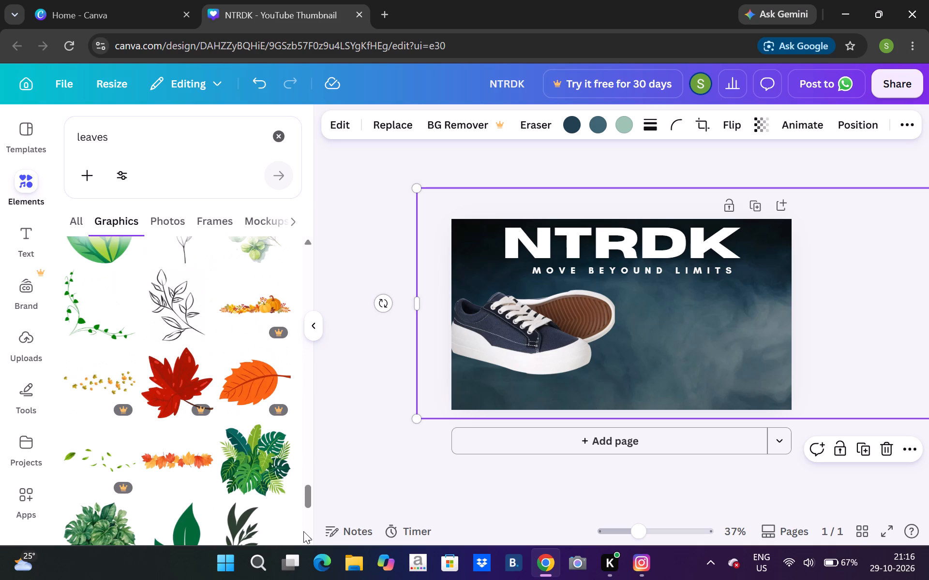
pyautogui.press('Up')
pyautogui.click(312, 470)
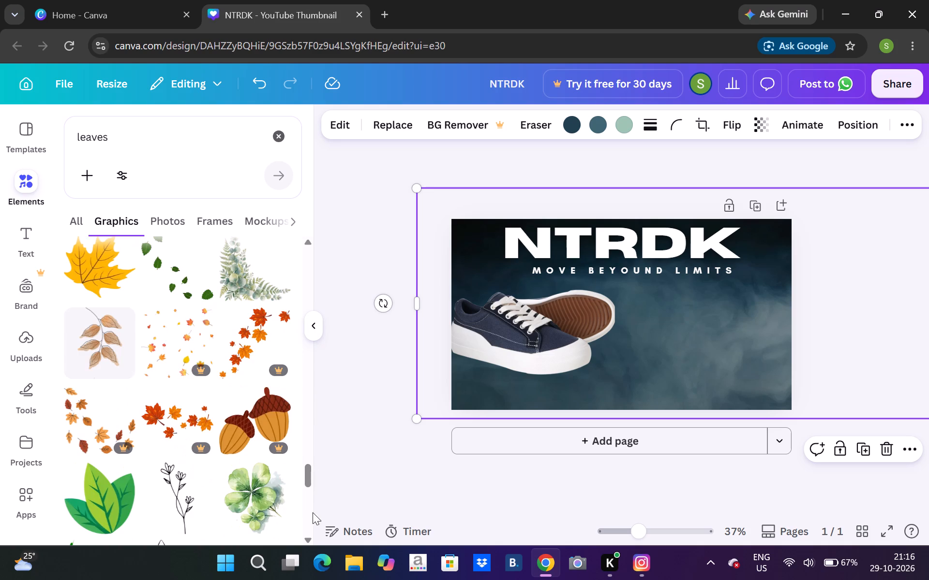
pyautogui.tripleClick(306, 537)
pyautogui.tripleClick(306, 537)
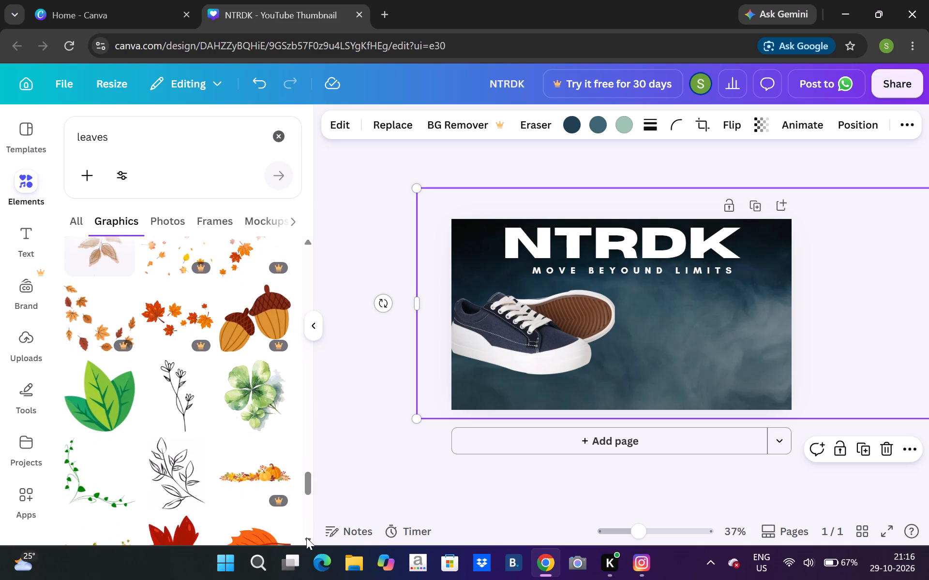
pyautogui.tripleClick(306, 537)
pyautogui.tripleClick(306, 537)
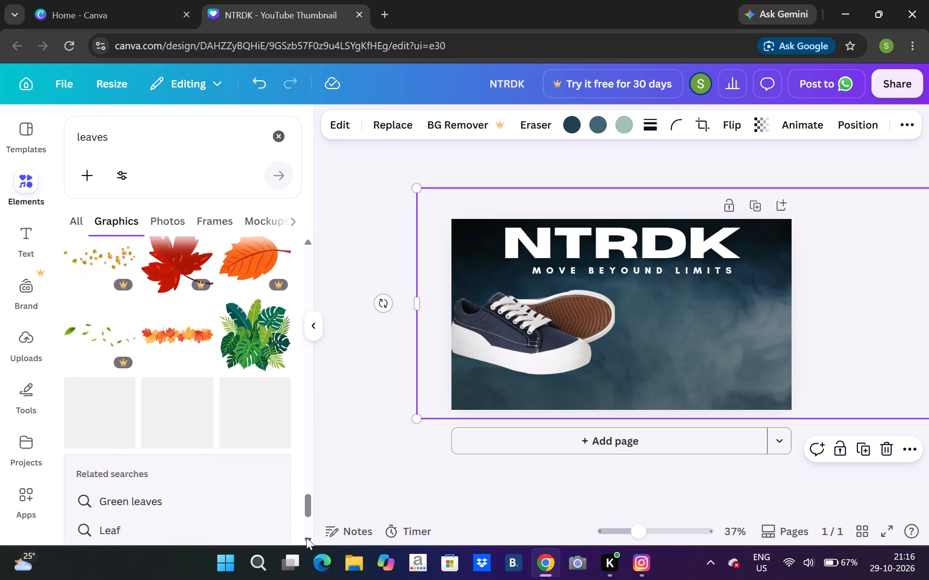
pyautogui.click(306, 537)
pyautogui.tripleClick(306, 537)
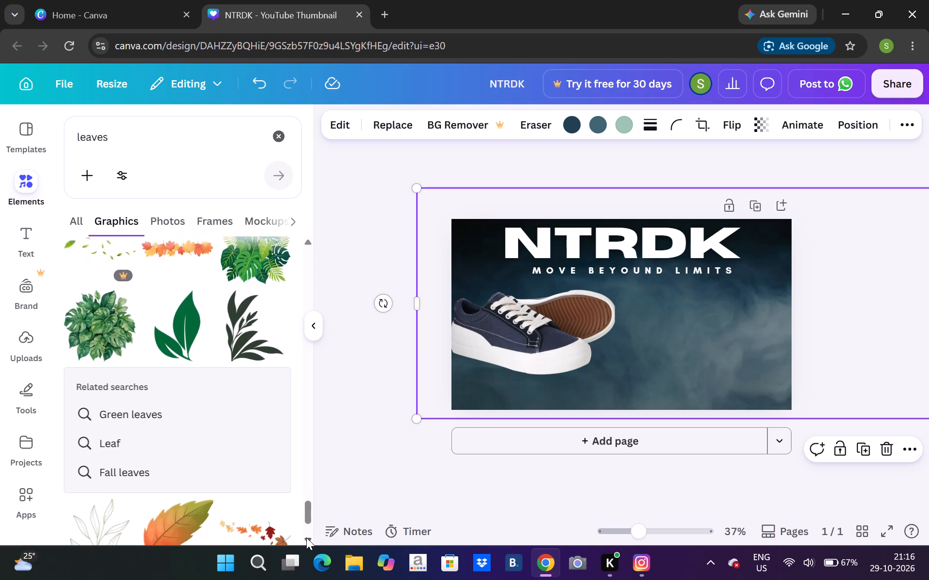
pyautogui.tripleClick(306, 537)
pyautogui.tripleClick(306, 537)
pyautogui.click(306, 537)
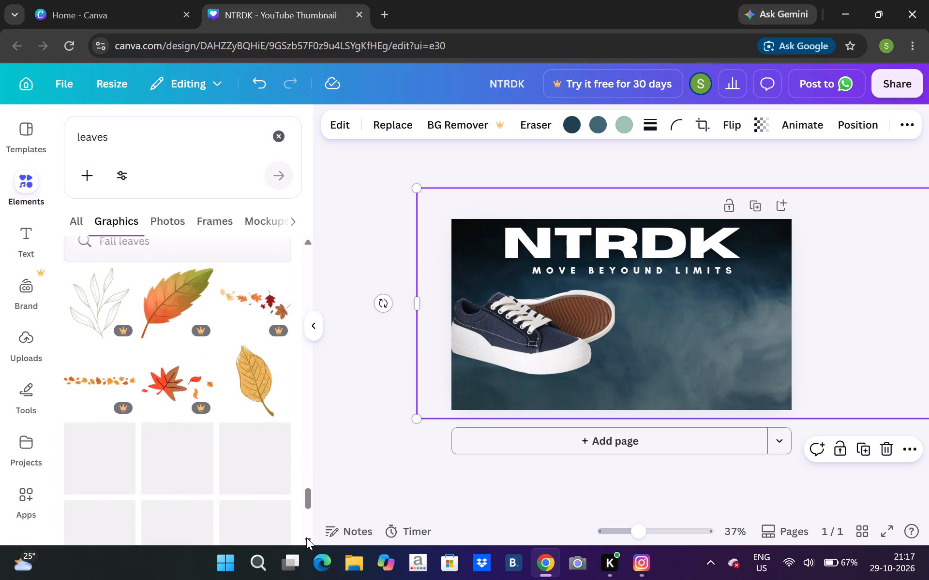
pyautogui.tripleClick(306, 537)
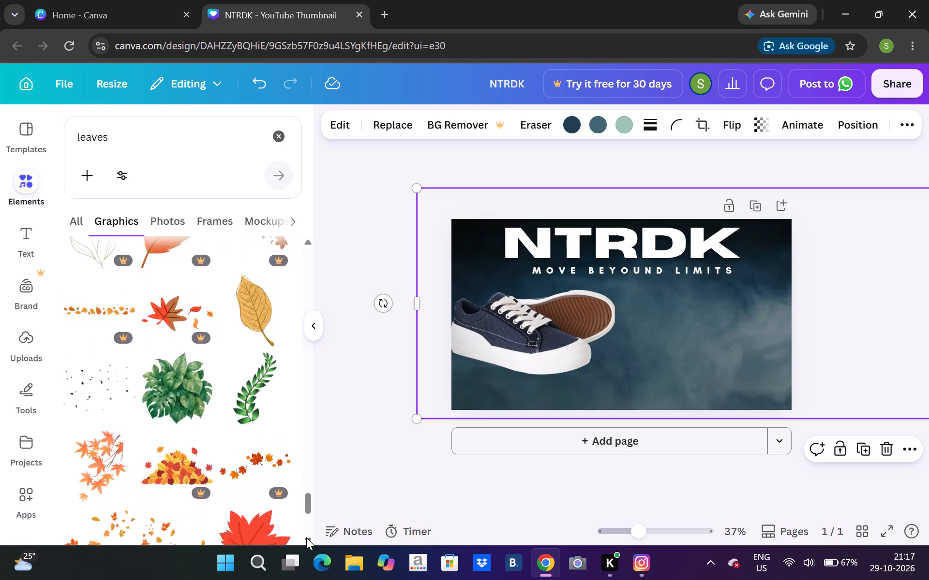
pyautogui.tripleClick(306, 537)
pyautogui.tripleClick(306, 537)
pyautogui.click(306, 537)
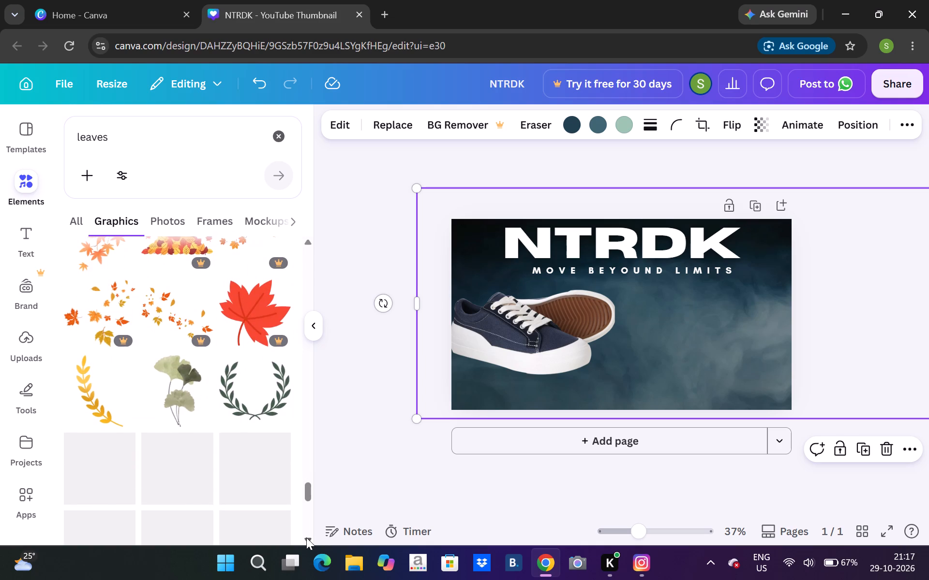
pyautogui.click(306, 537)
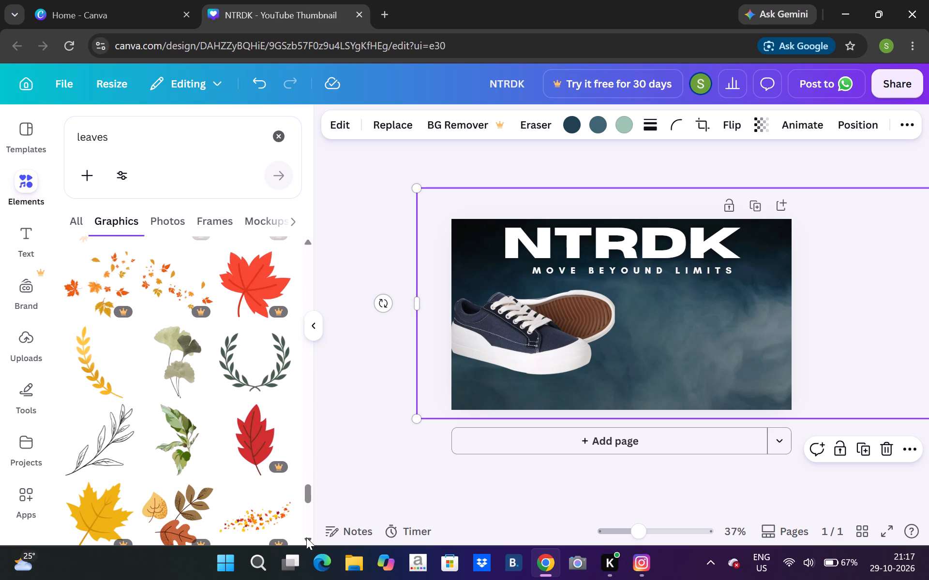
pyautogui.tripleClick(306, 537)
pyautogui.tripleClick(306, 537)
pyautogui.tripleClick(306, 537)
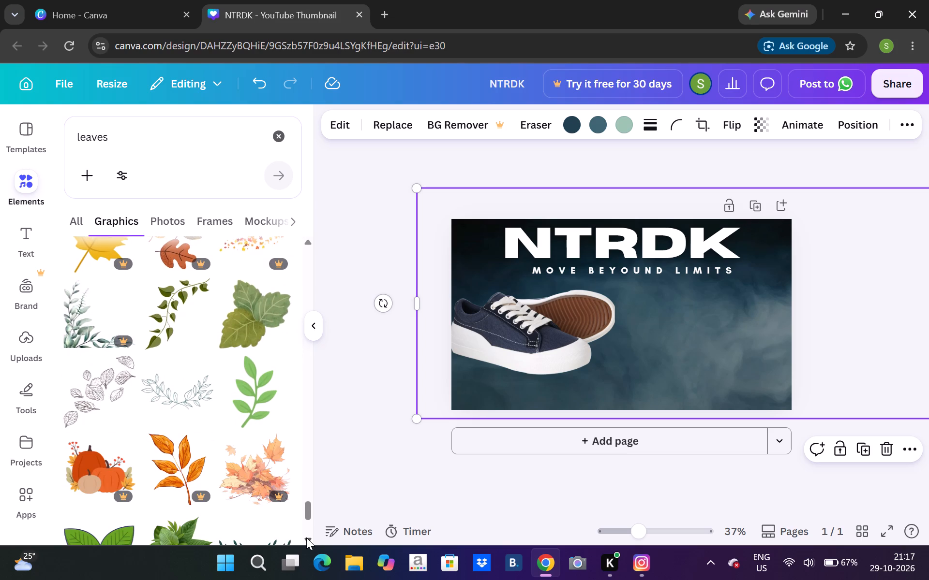
pyautogui.doubleClick(306, 537)
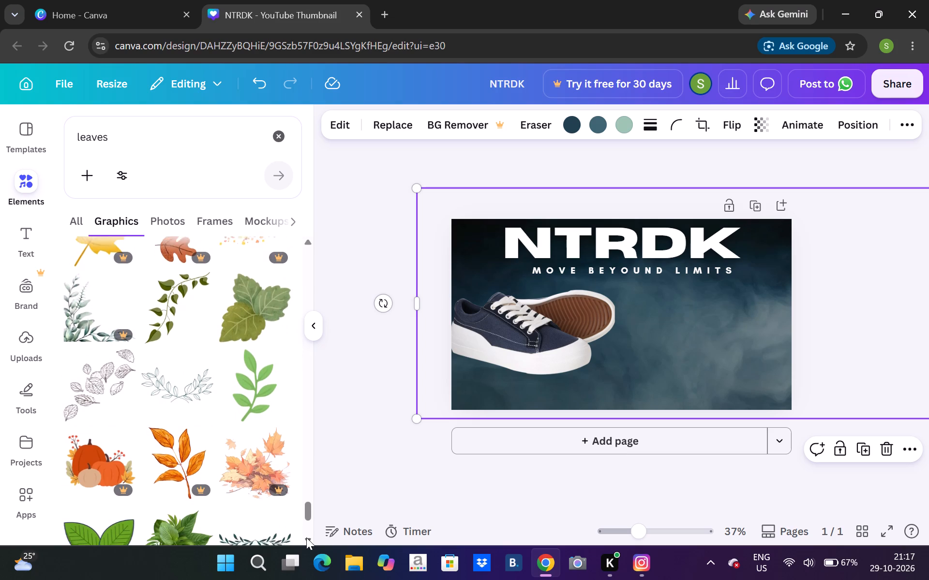
pyautogui.tripleClick(306, 537)
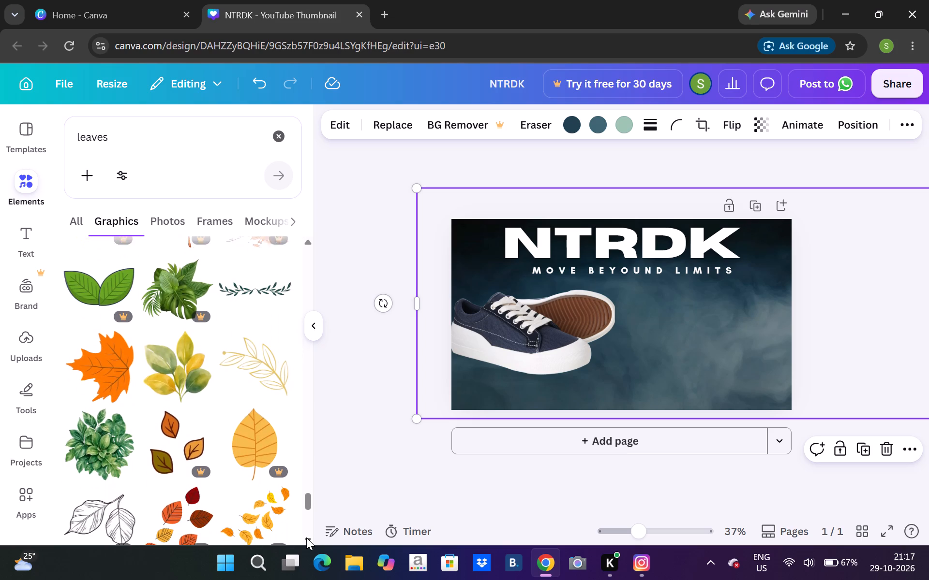
# Look further through the leaves graphics results for a leaf element that suits the thumbnail.
pyautogui.tripleClick(306, 537)
pyautogui.click(306, 537)
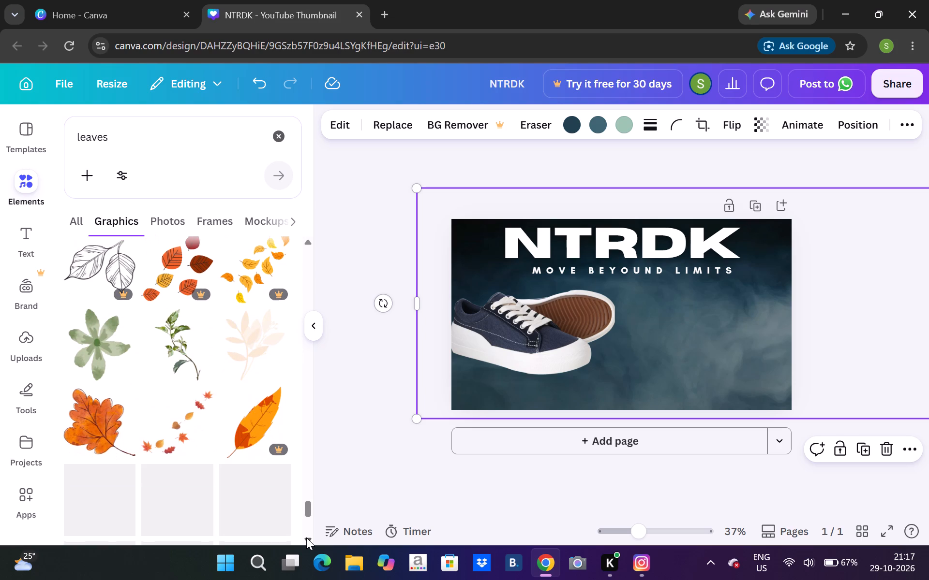
pyautogui.click(306, 537)
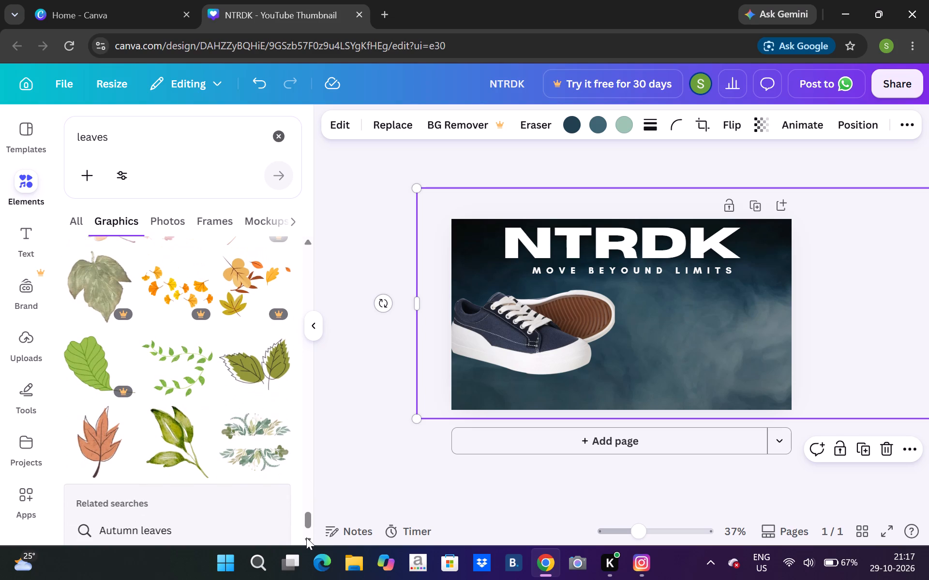
pyautogui.click(306, 537)
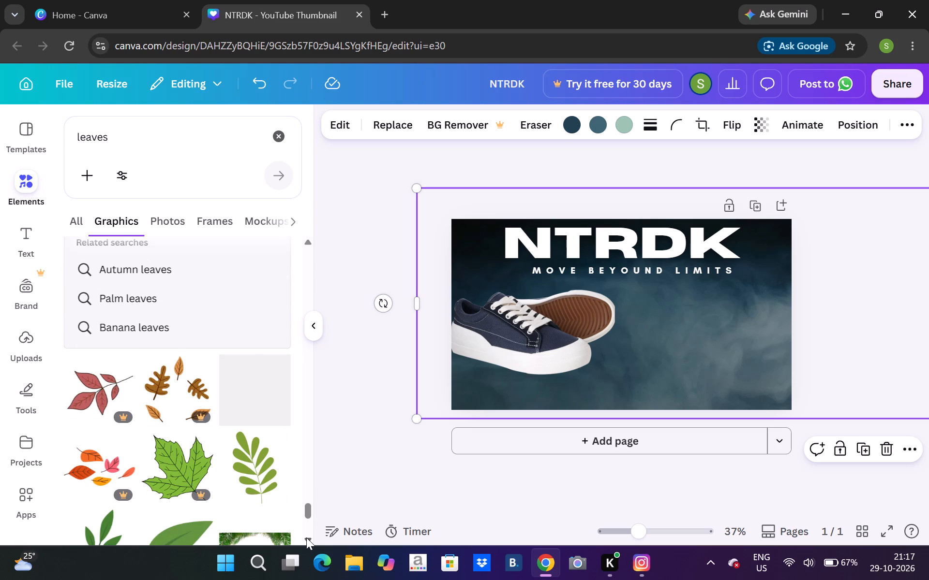
pyautogui.click(306, 537)
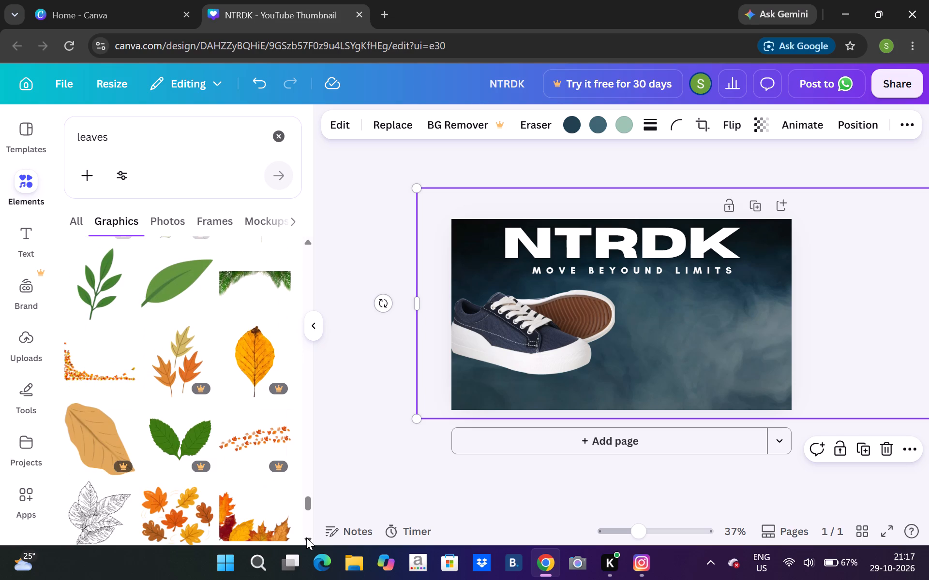
pyautogui.click(306, 537)
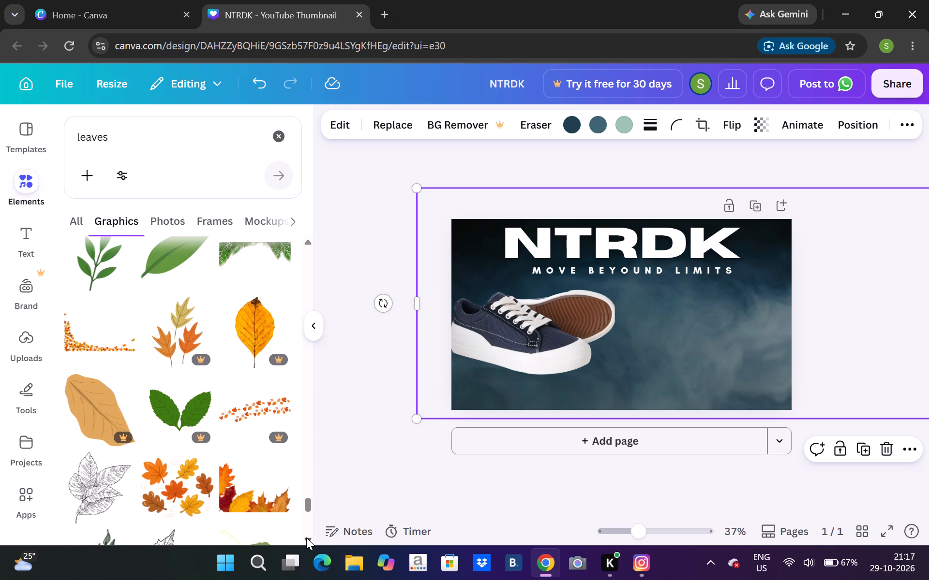
pyautogui.click(306, 537)
pyautogui.doubleClick(306, 537)
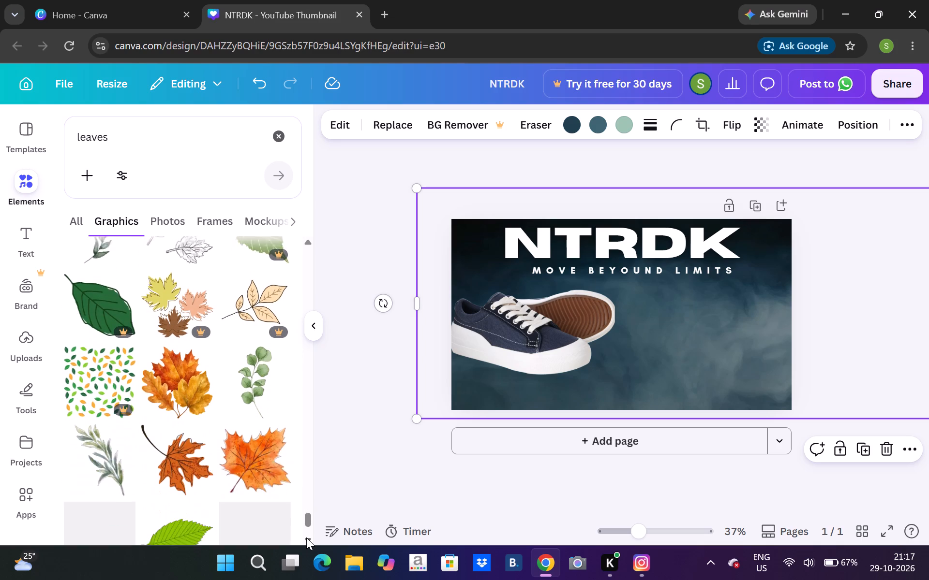
pyautogui.click(306, 537)
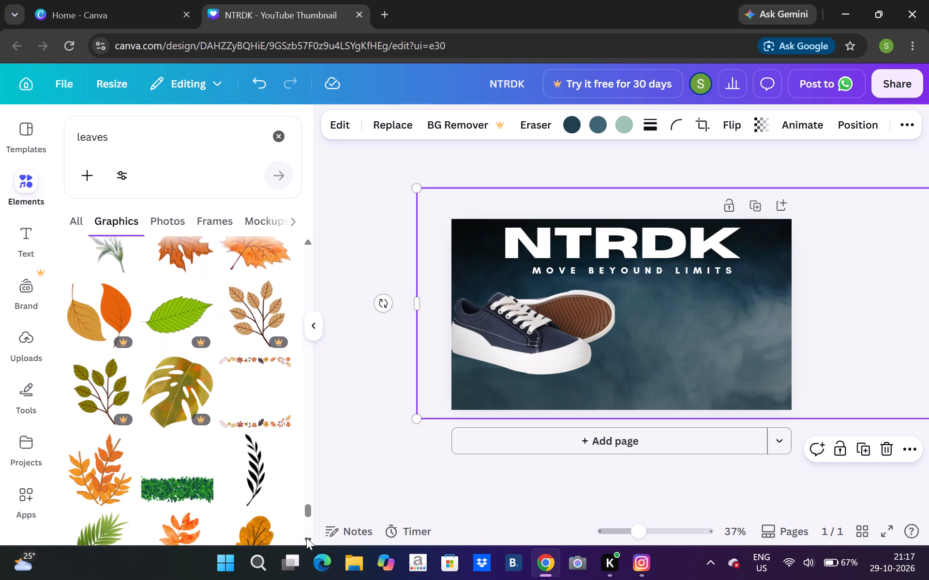
pyautogui.click(306, 537)
pyautogui.click(306, 537)
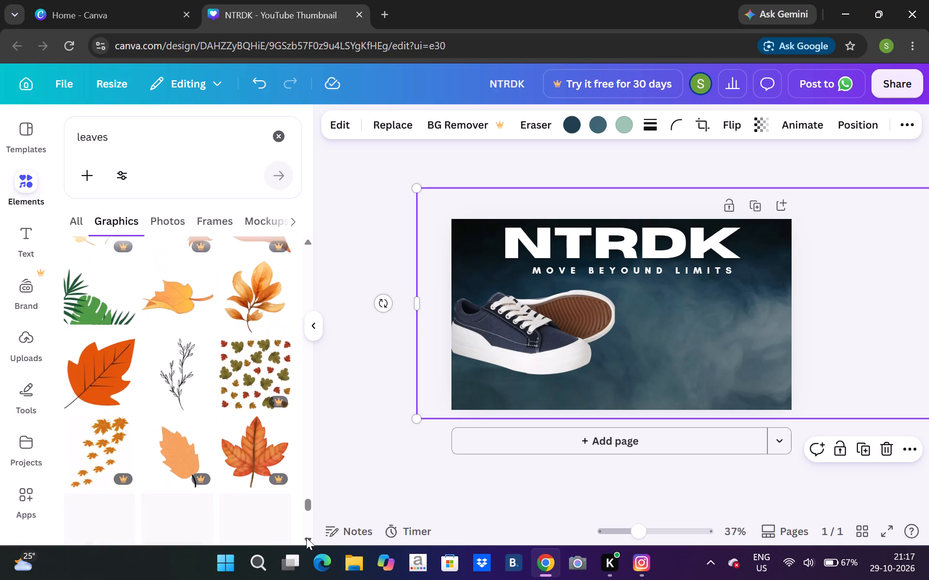
pyautogui.click(306, 537)
pyautogui.click(306, 537)
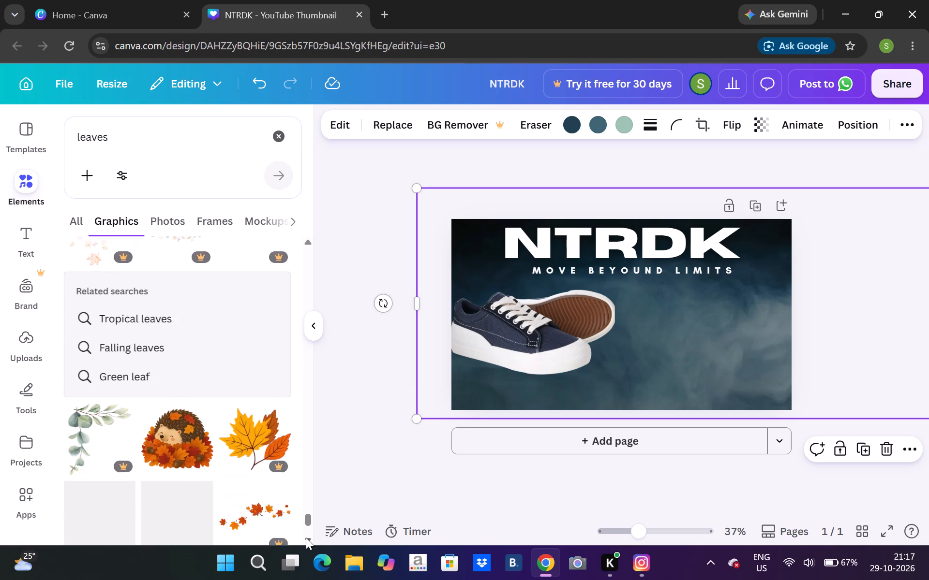
pyautogui.click(306, 537)
pyautogui.click(306, 537)
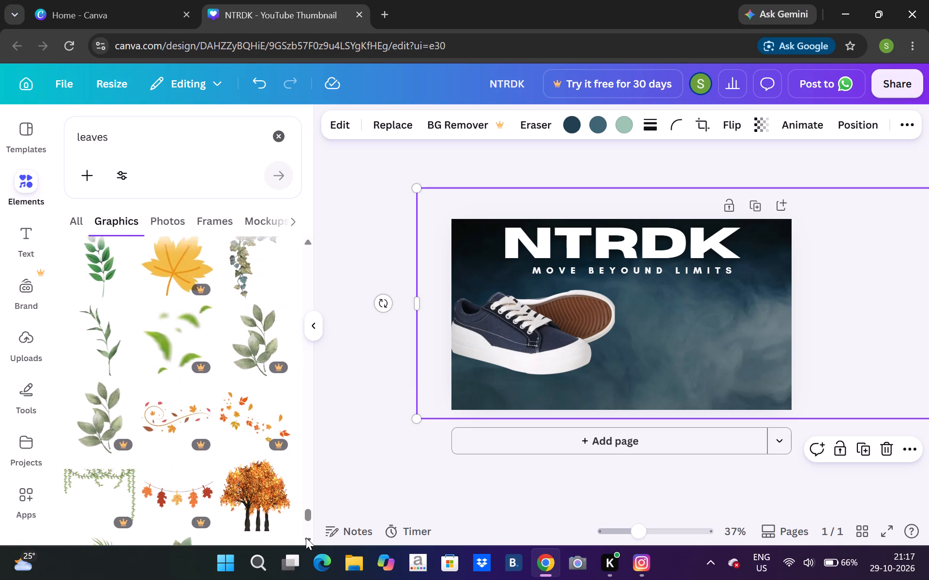
pyautogui.doubleClick(306, 537)
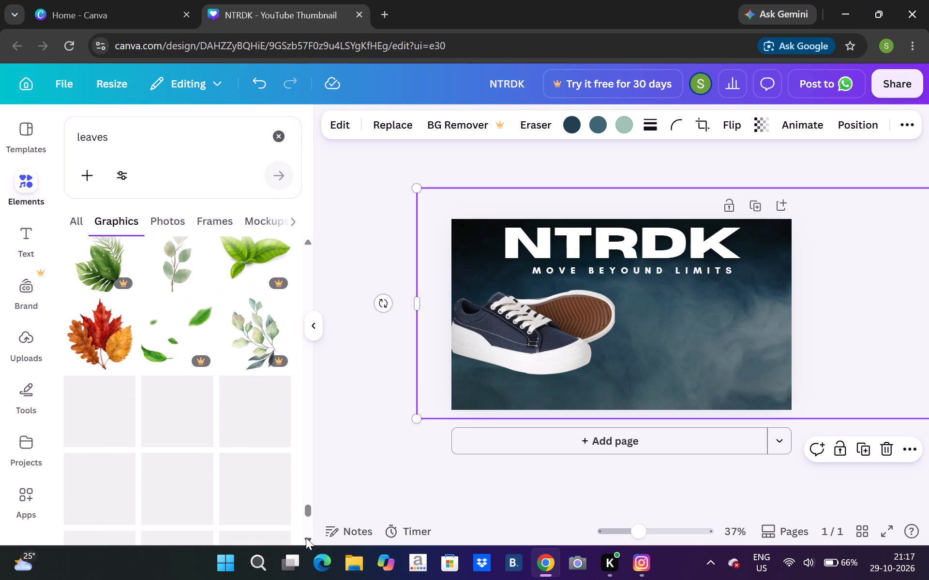
pyautogui.tripleClick(306, 537)
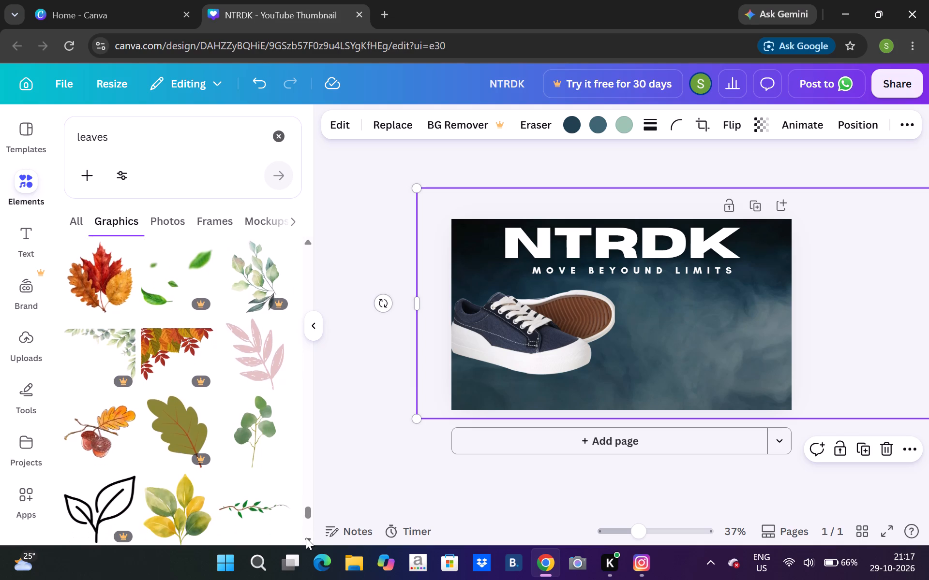
pyautogui.click(306, 537)
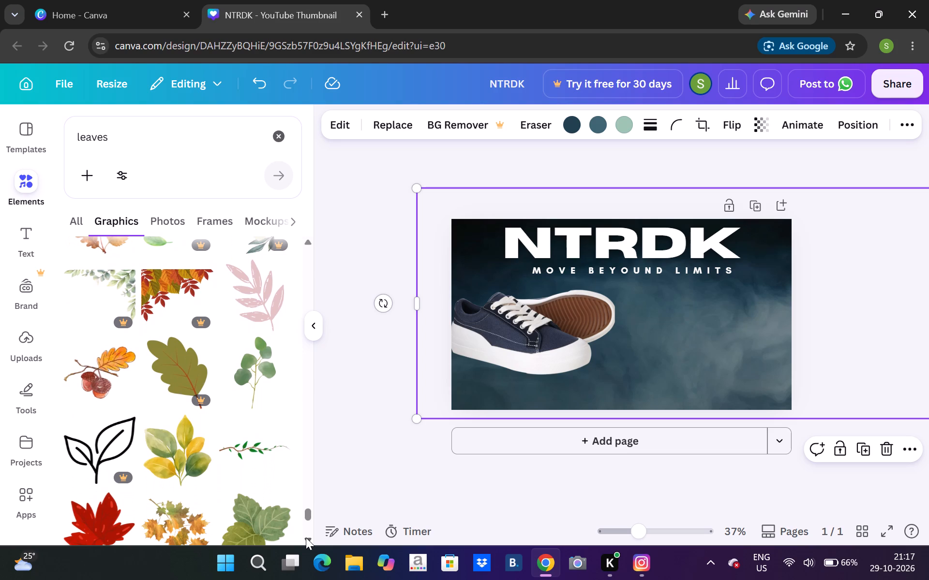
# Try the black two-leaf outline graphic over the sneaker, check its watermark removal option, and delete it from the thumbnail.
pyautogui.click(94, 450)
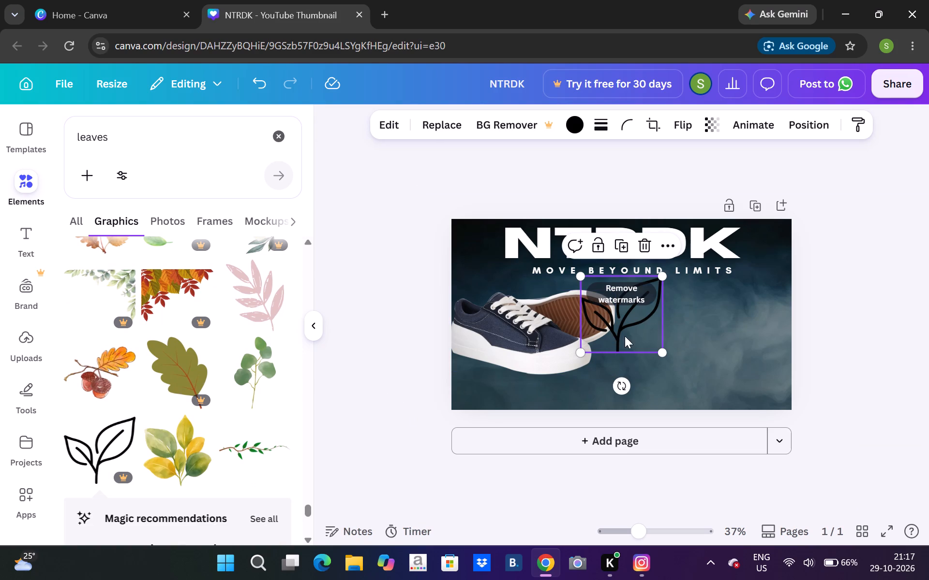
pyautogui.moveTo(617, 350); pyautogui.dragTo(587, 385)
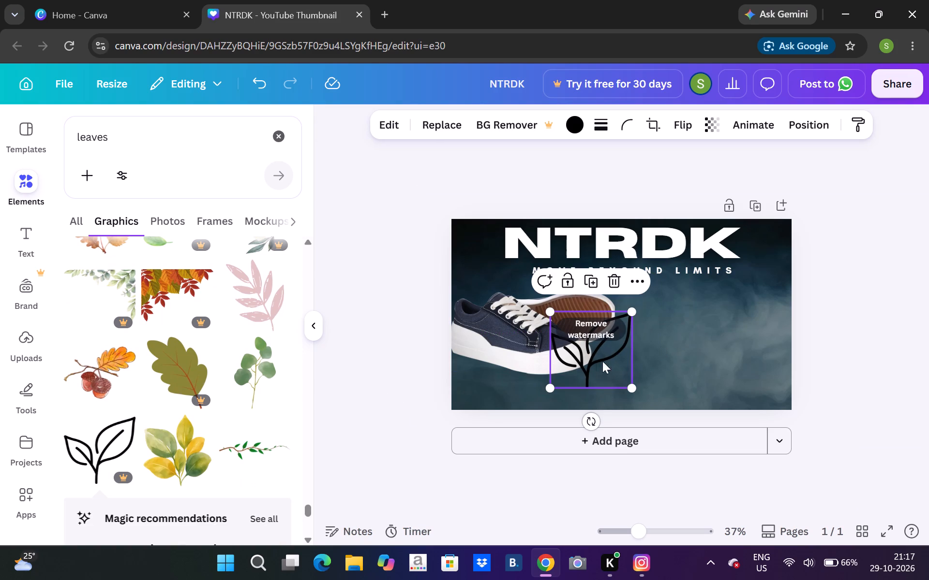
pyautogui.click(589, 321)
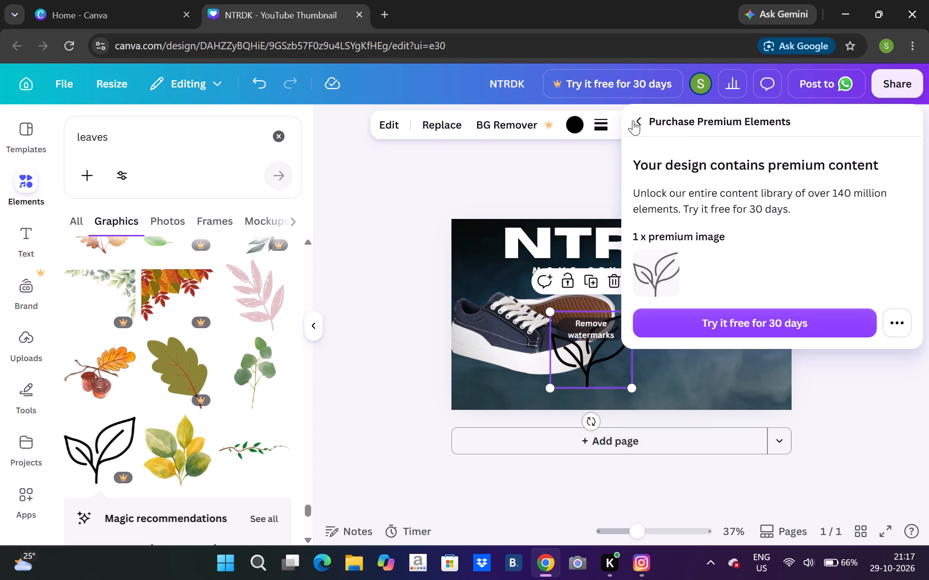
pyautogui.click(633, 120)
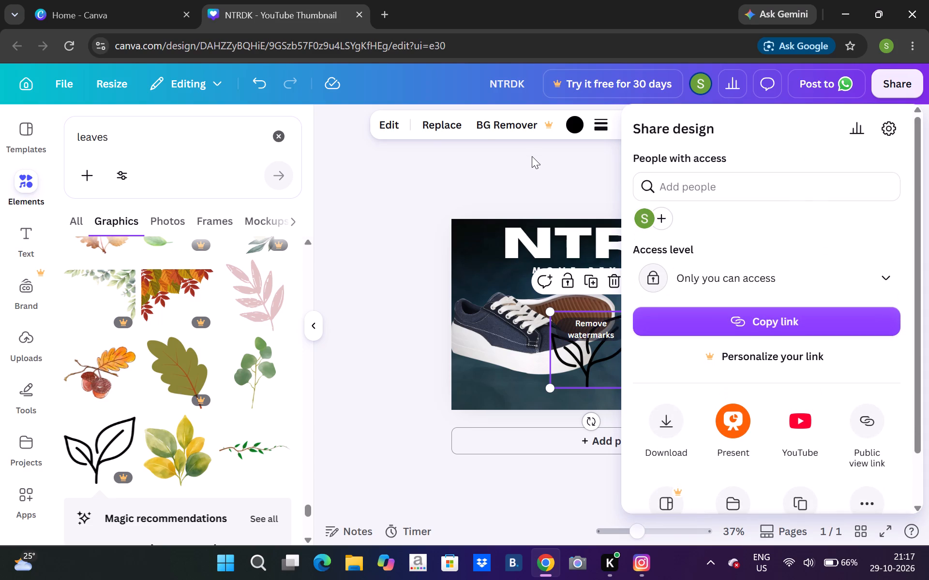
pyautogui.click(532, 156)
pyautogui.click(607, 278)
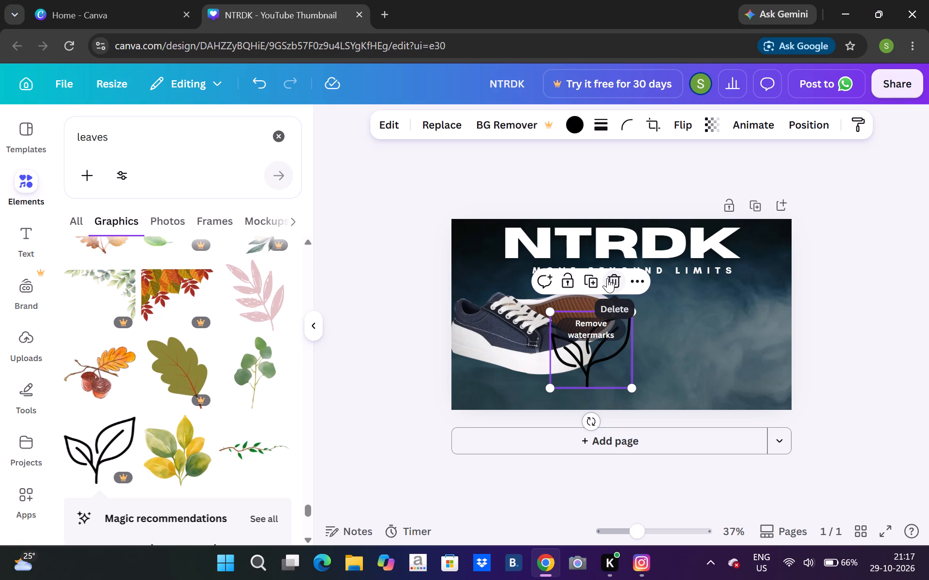
# Add the free black outlined single-leaf graphic from the leaves results to the thumbnail.
pyautogui.tripleClick(303, 539)
pyautogui.click(303, 539)
pyautogui.click(303, 539)
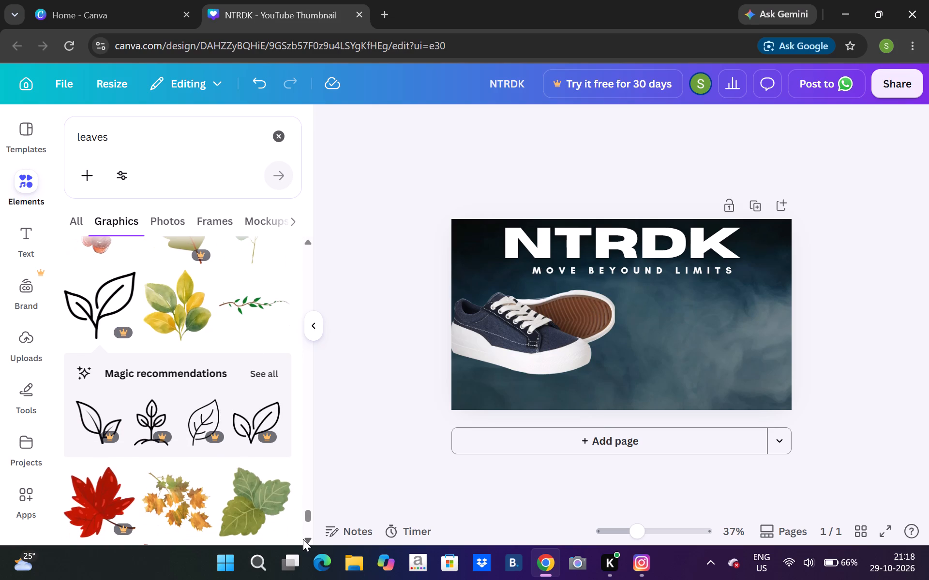
pyautogui.tripleClick(303, 539)
pyautogui.tripleClick(303, 539)
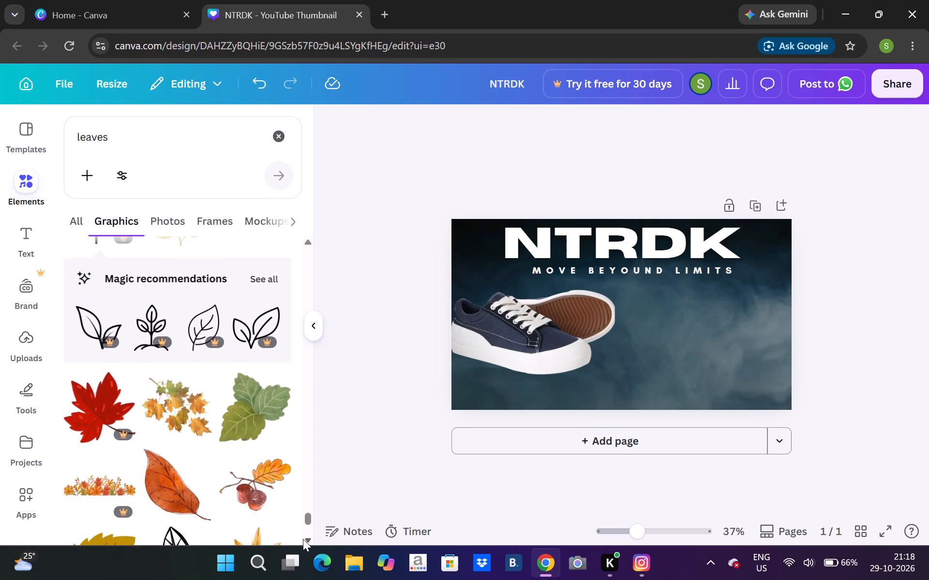
pyautogui.click(303, 539)
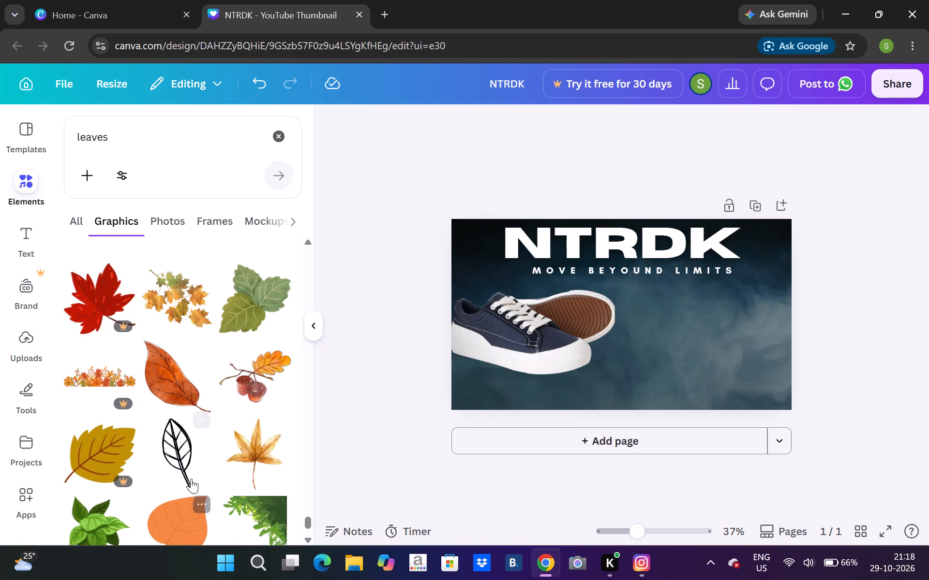
pyautogui.click(187, 473)
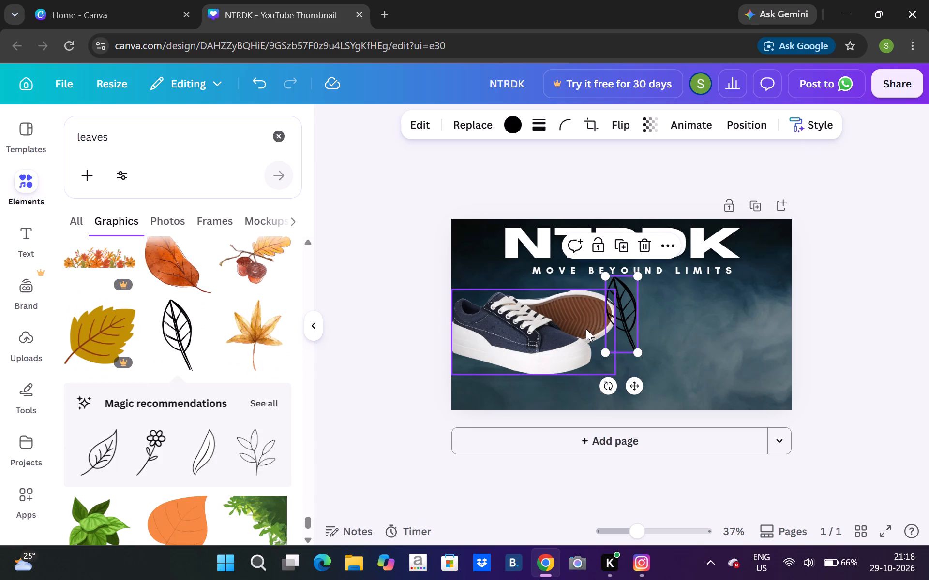
# Shrink the outlined leaf to under half its size and place it just beside the sneaker's toe.
pyautogui.moveTo(630, 336); pyautogui.dragTo(646, 358)
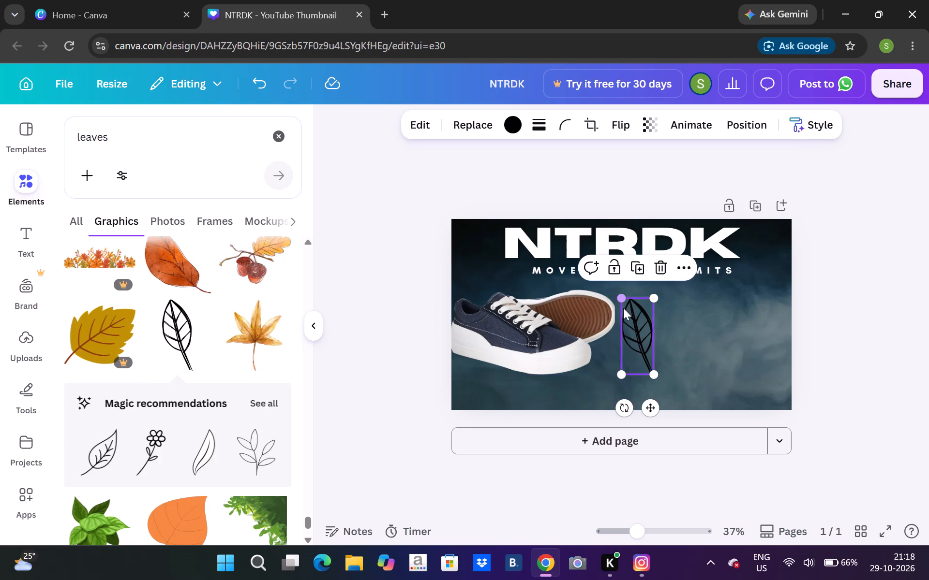
pyautogui.moveTo(624, 313); pyautogui.dragTo(629, 316)
pyautogui.moveTo(626, 304); pyautogui.dragTo(629, 308)
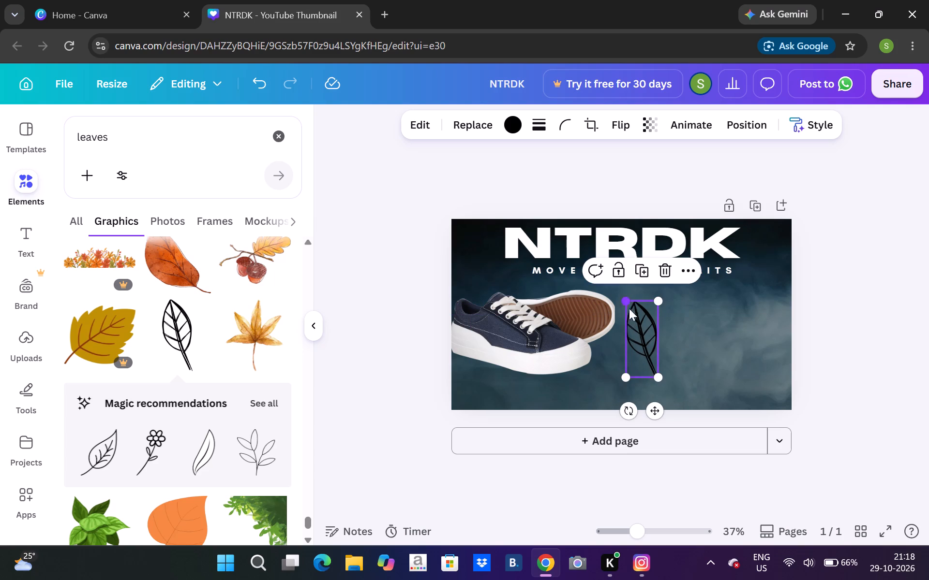
pyautogui.moveTo(629, 308); pyautogui.dragTo(637, 338)
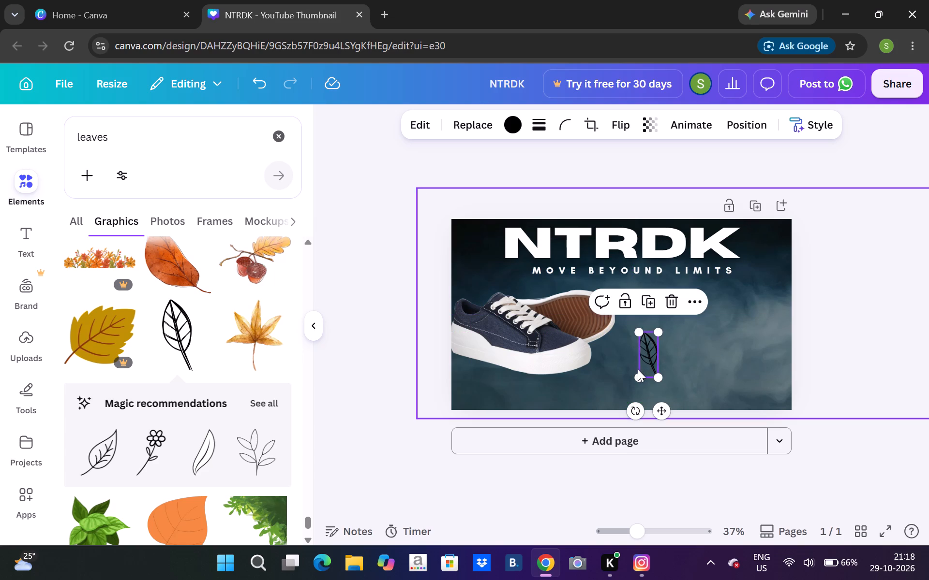
pyautogui.moveTo(635, 374); pyautogui.dragTo(629, 361)
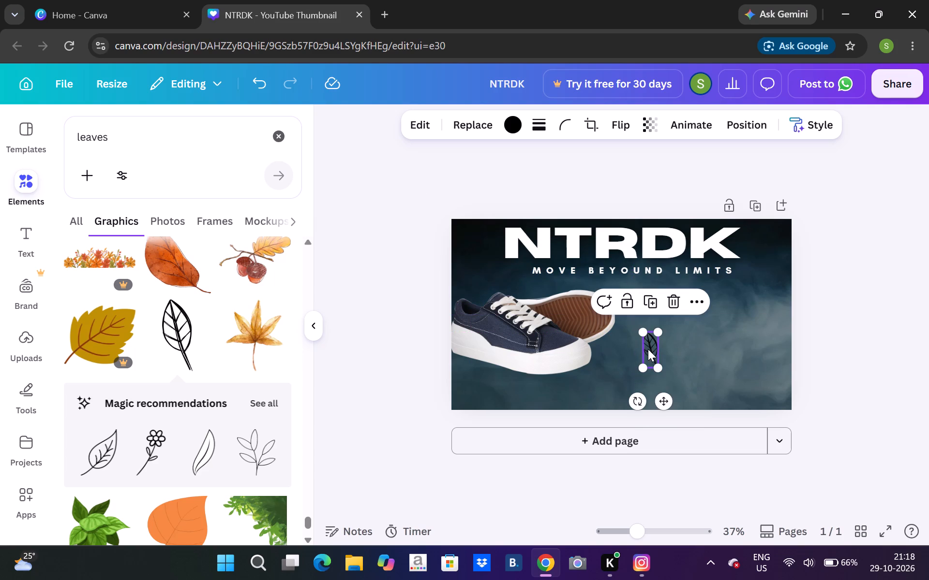
pyautogui.moveTo(643, 349); pyautogui.dragTo(615, 353)
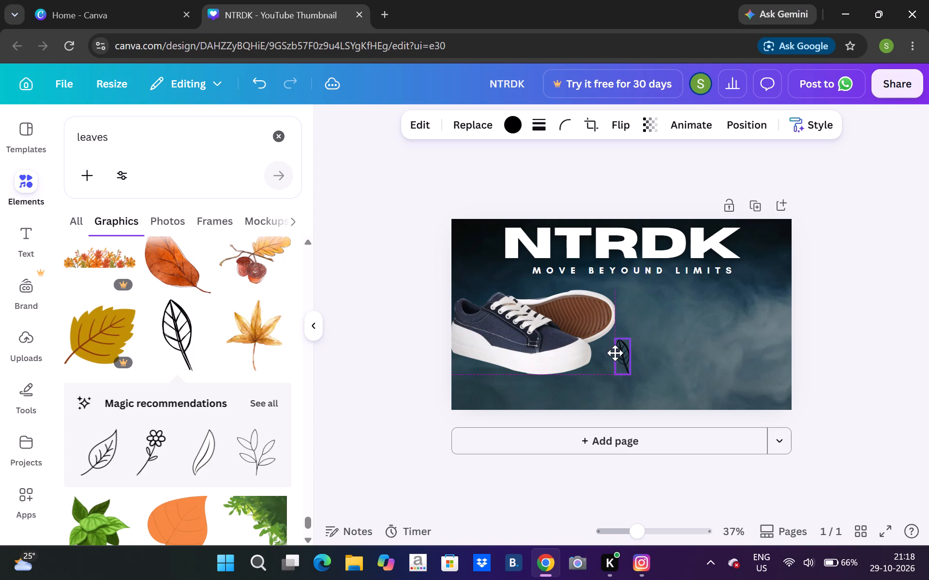
pyautogui.moveTo(615, 353); pyautogui.dragTo(615, 352)
pyautogui.click(653, 368)
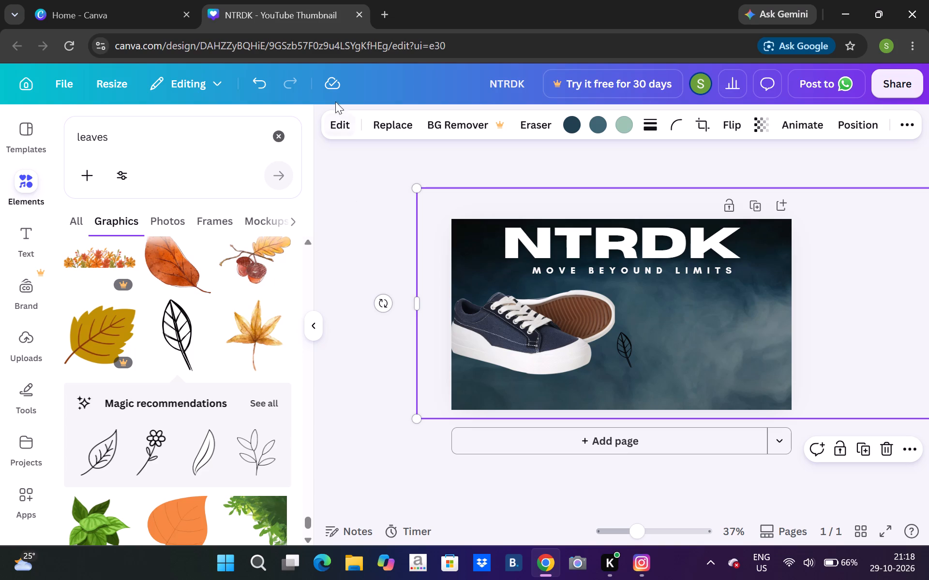
# Search the elements library for "hexane" in place of "leaves".
pyautogui.click(278, 128)
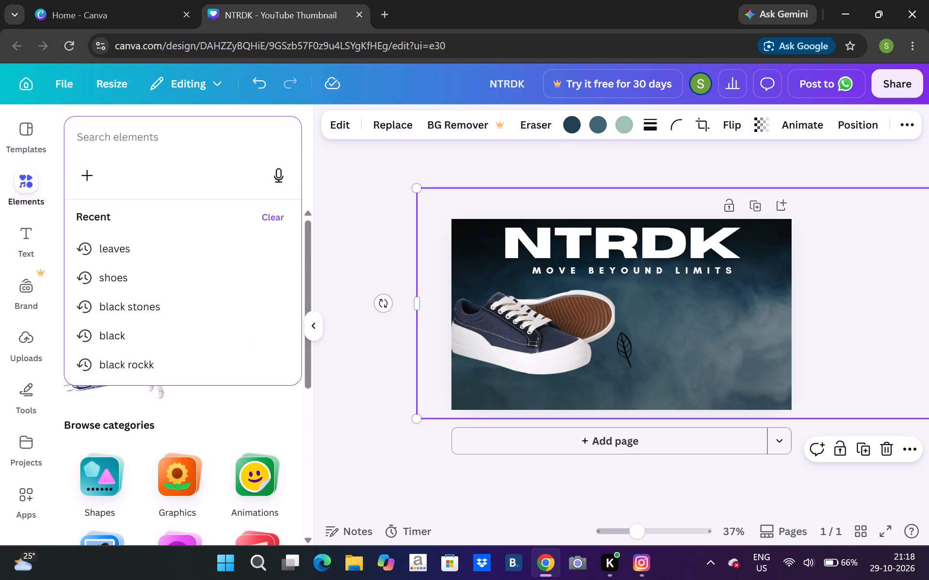
pyautogui.write('he')
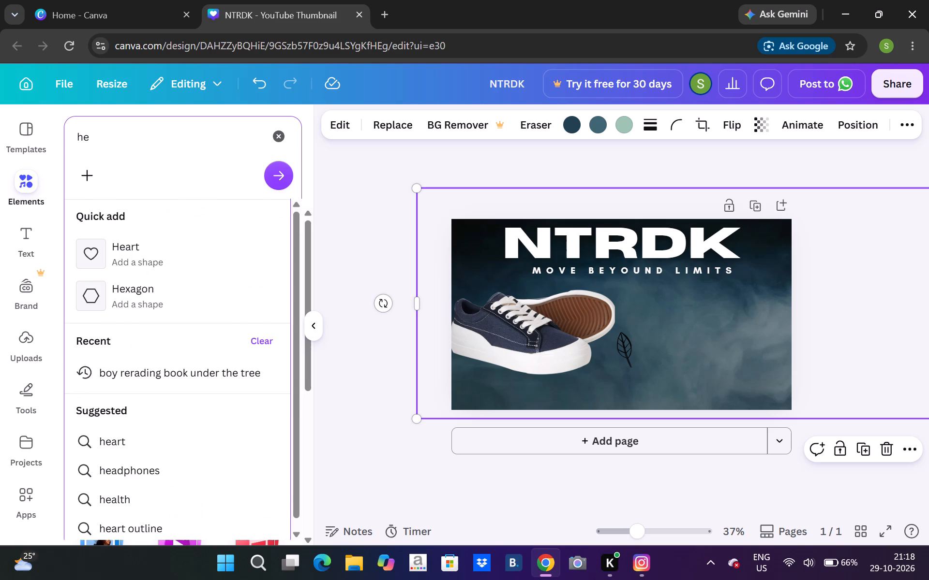
pyautogui.write('xane')
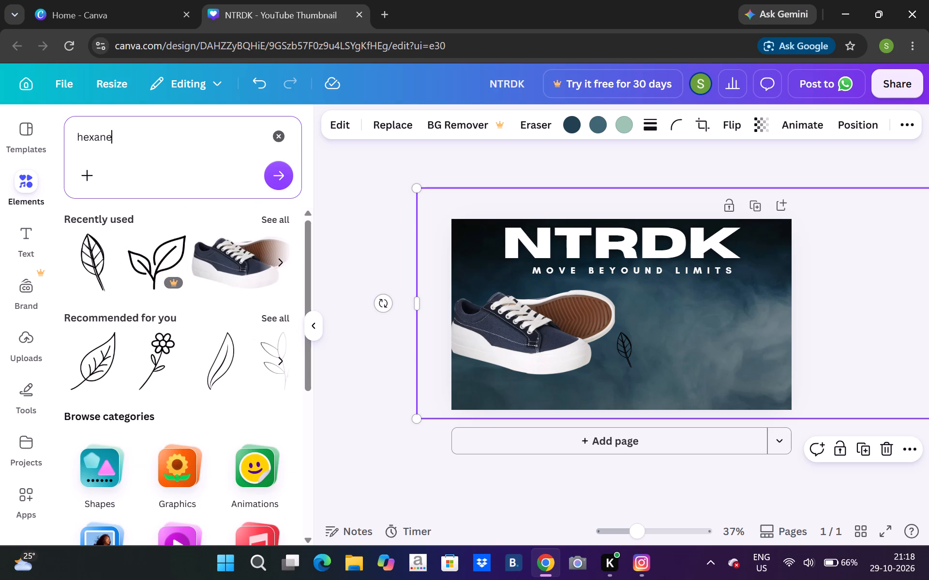
pyautogui.click(294, 174)
pyautogui.click(285, 179)
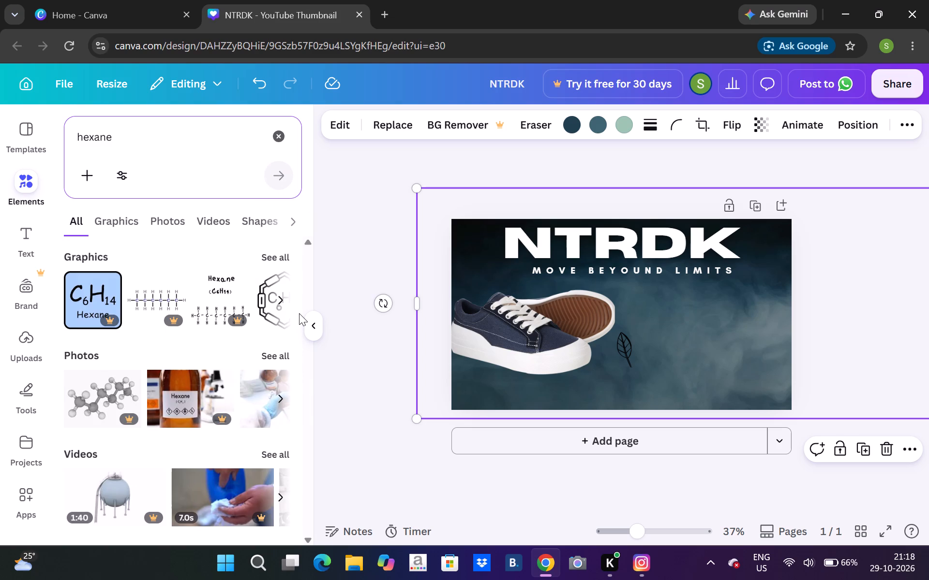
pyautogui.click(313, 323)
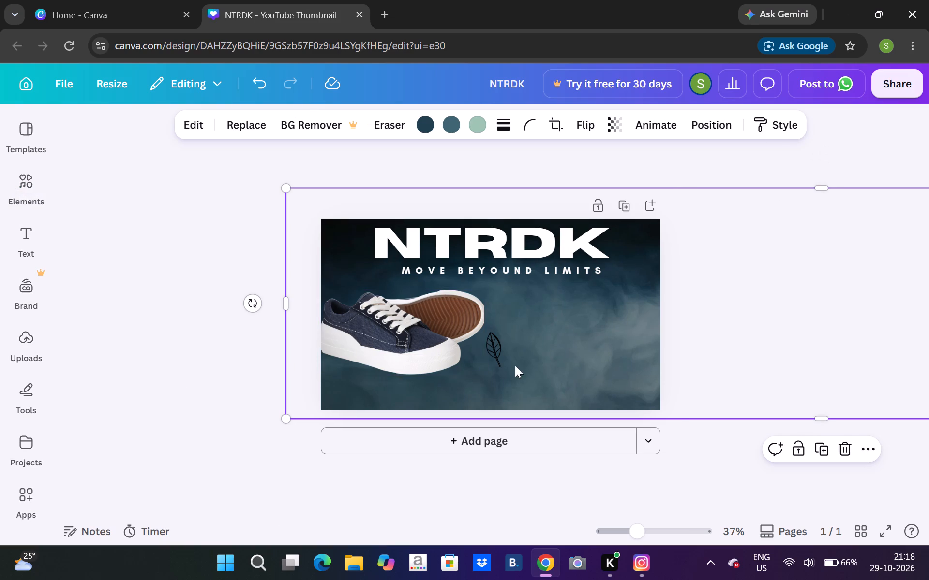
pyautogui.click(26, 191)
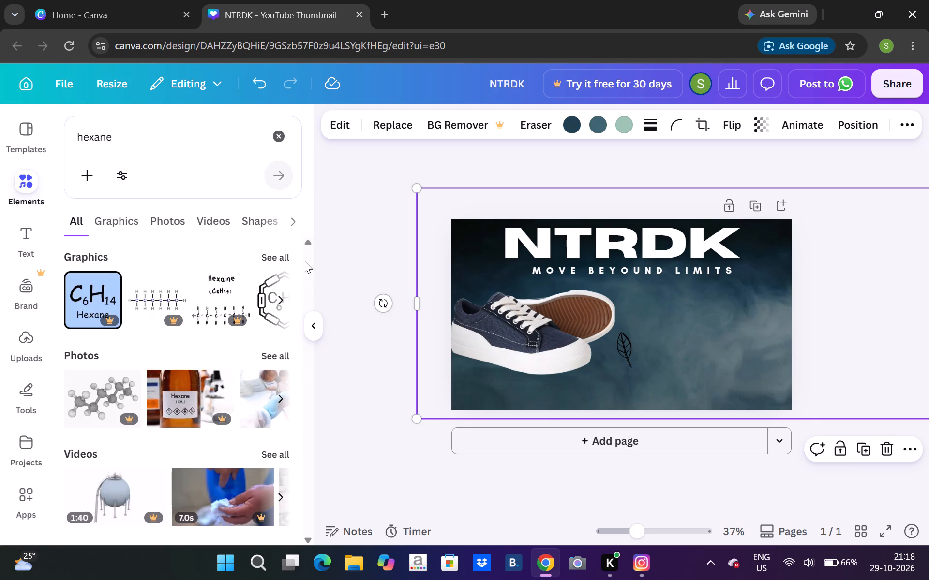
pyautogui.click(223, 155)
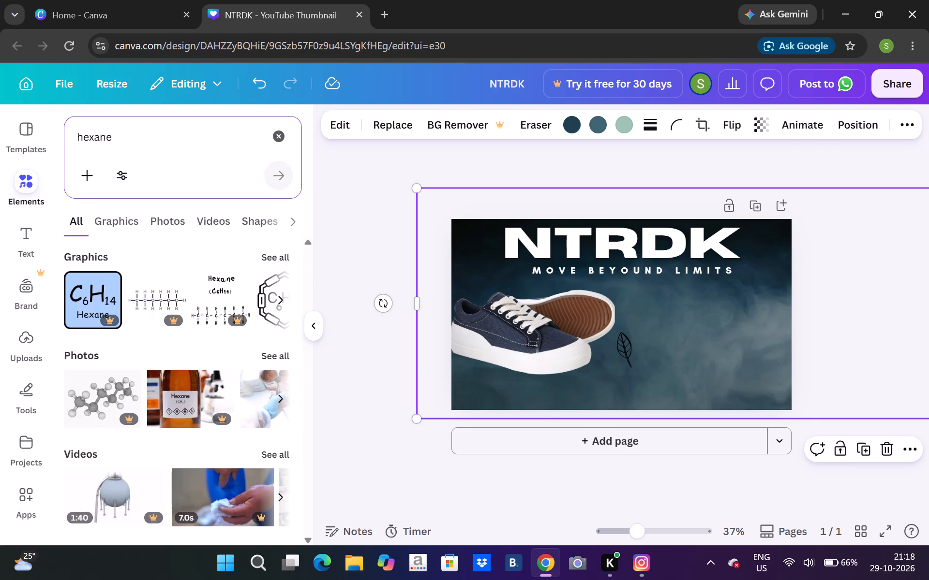
# Search the elements library for "benzene" in place of "hexane".
pyautogui.click(223, 155)
pyautogui.click(170, 142)
pyautogui.press('BackSpace')
pyautogui.press('BackSpace')
pyautogui.press('BackSpace')
pyautogui.press('BackSpace')
pyautogui.press('BackSpace')
pyautogui.write('benzene')
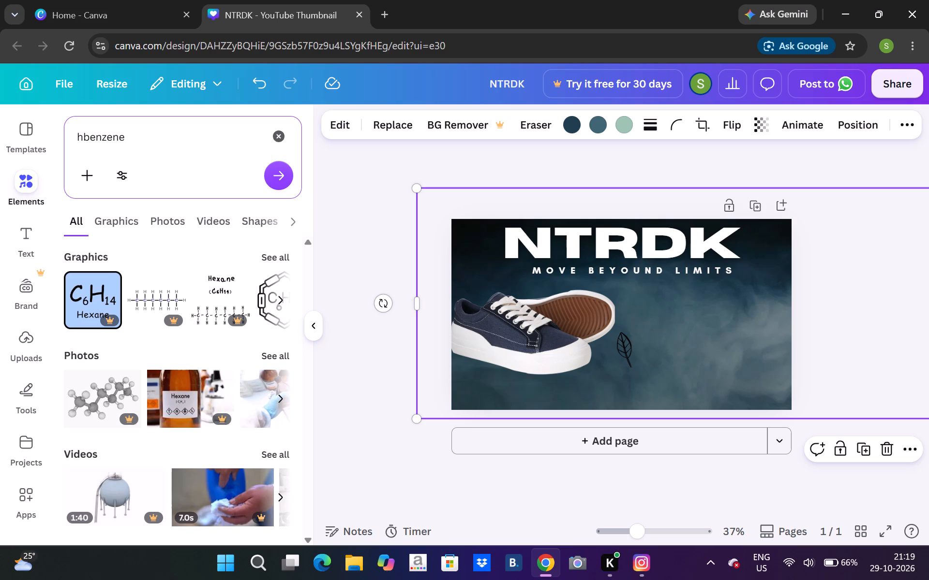
pyautogui.press('Left')
pyautogui.press('Left')
pyautogui.press('Left')
pyautogui.press('Left')
pyautogui.press('Left')
pyautogui.press('Left')
pyautogui.press('Left')
pyautogui.press('BackSpace')
pyautogui.click(285, 191)
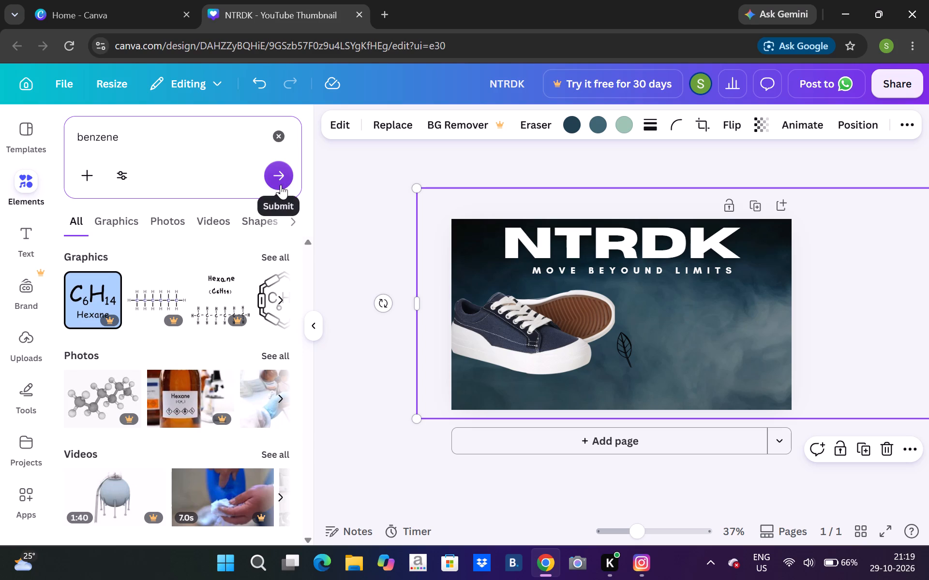
pyautogui.click(281, 185)
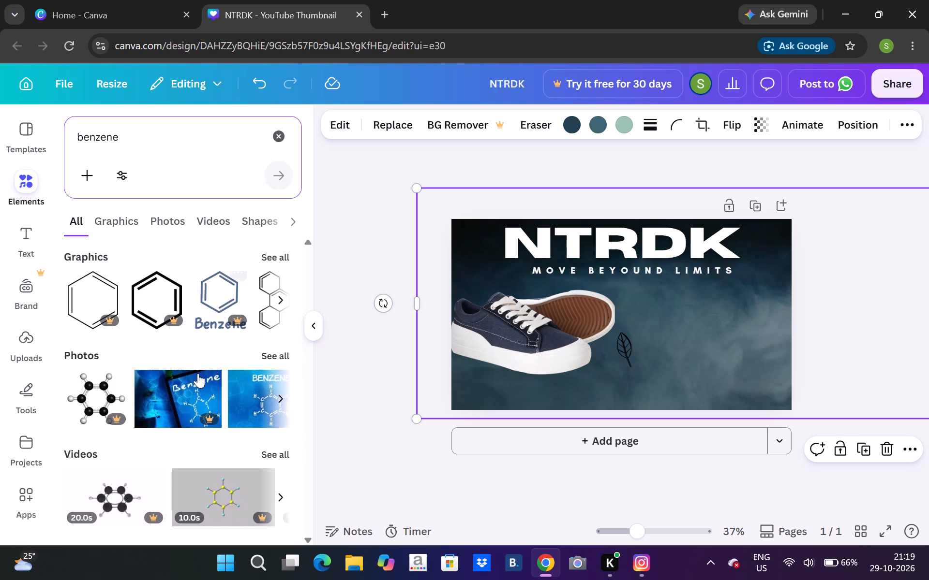
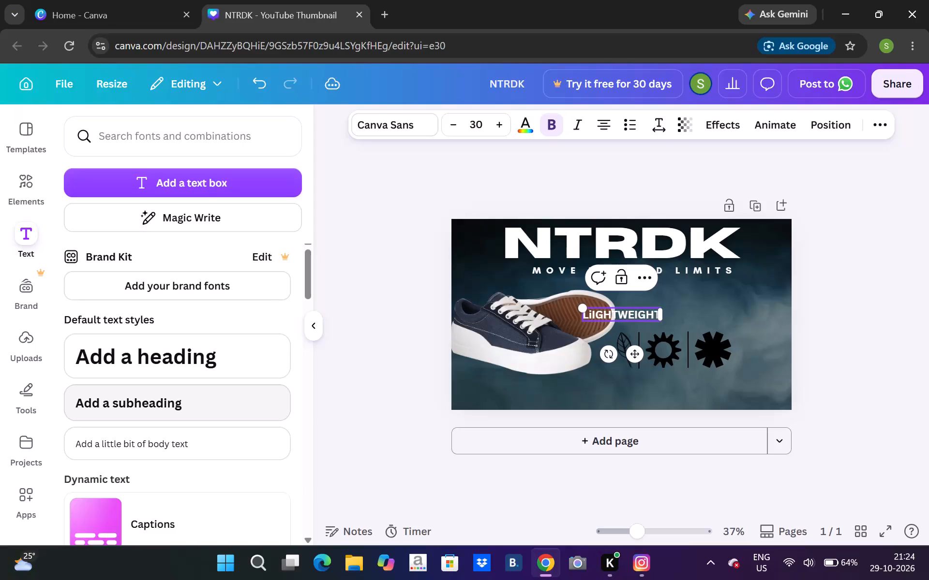
# Add COMFORT as a second line to the lightweight caption.
pyautogui.press('Return')
pyautogui.write('COM')
pyautogui.write('FO')
pyautogui.write('RT')
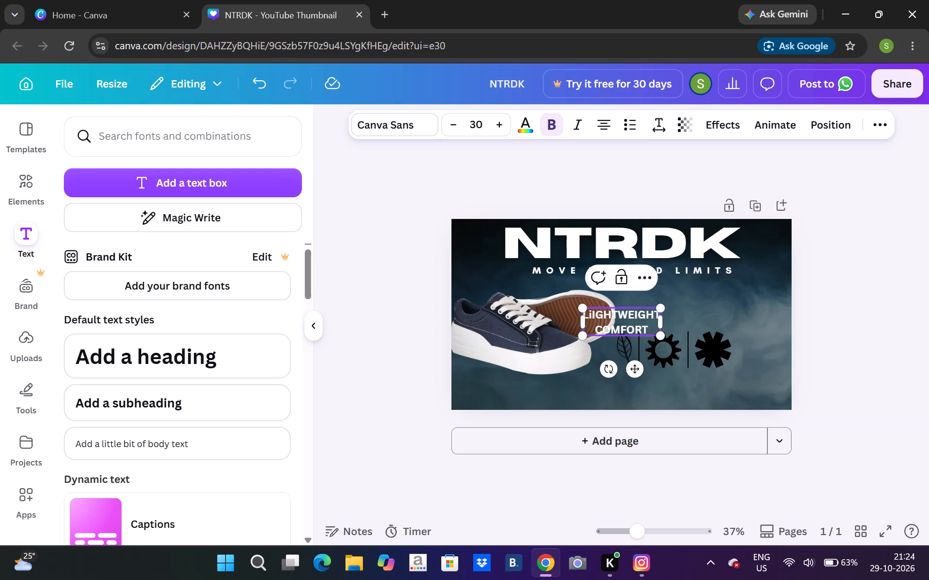
# Place the lightweight comfort caption just below the leaf icon and reduce its font size to 16.
pyautogui.moveTo(621, 340); pyautogui.dragTo(619, 393)
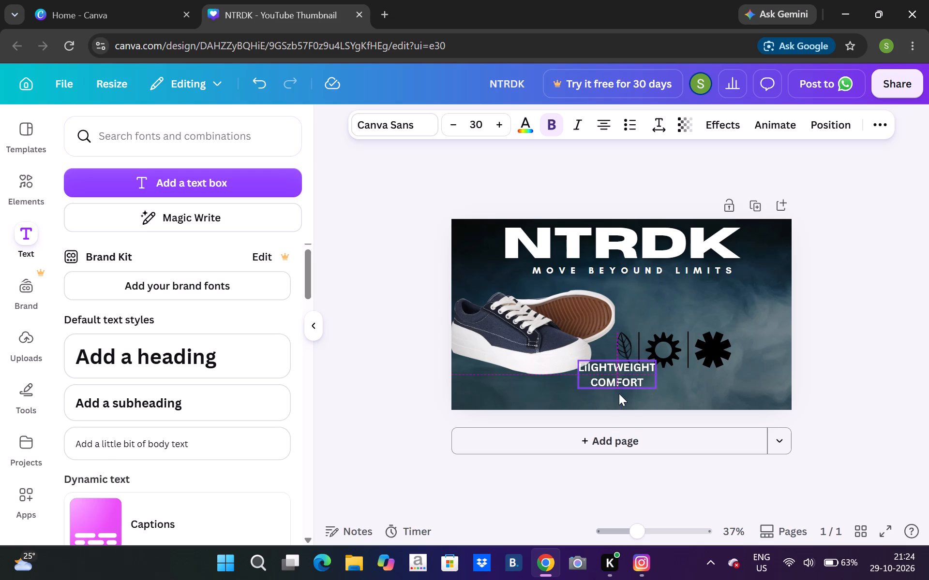
pyautogui.moveTo(619, 393); pyautogui.dragTo(618, 392)
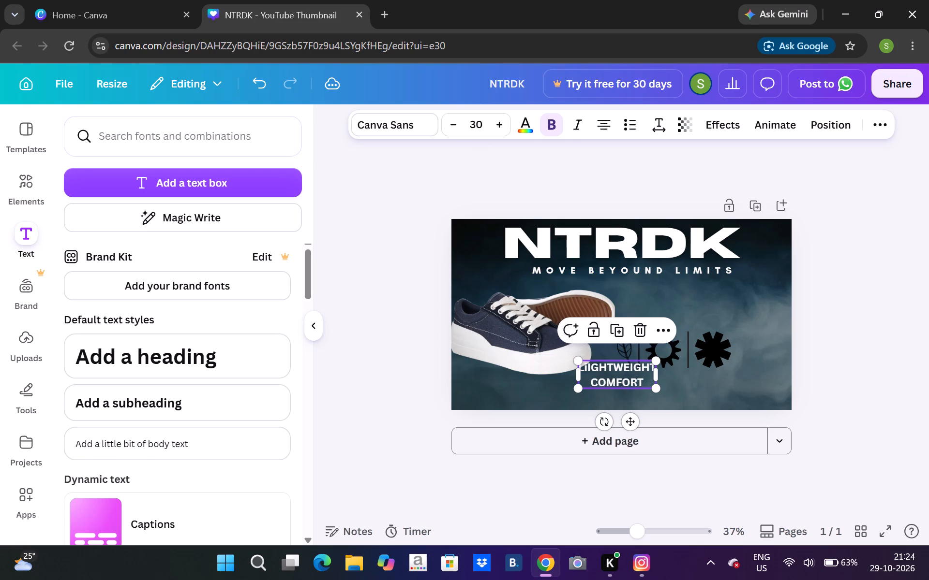
pyautogui.click(455, 120)
pyautogui.tripleClick(455, 120)
pyautogui.tripleClick(455, 120)
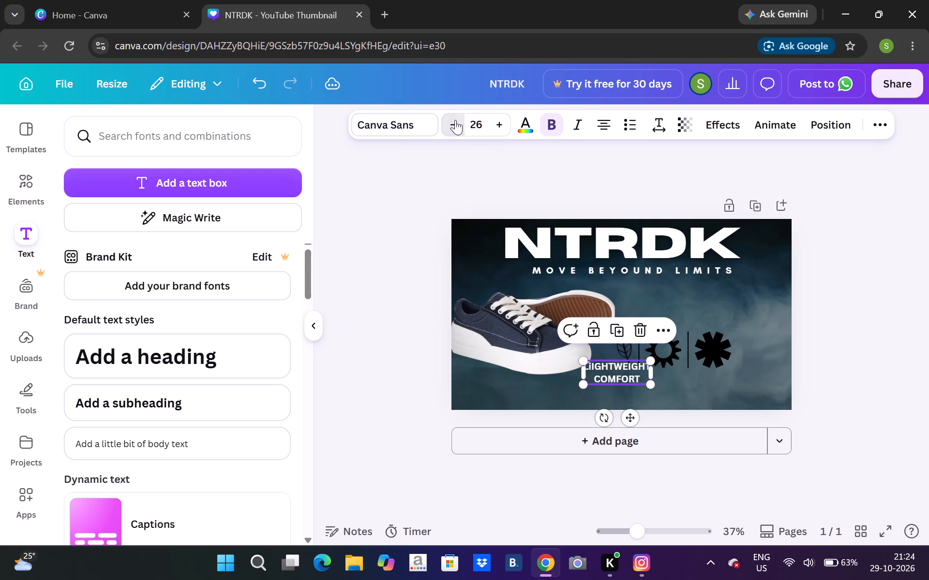
pyautogui.tripleClick(455, 120)
pyautogui.tripleClick(455, 120)
pyautogui.click(455, 120)
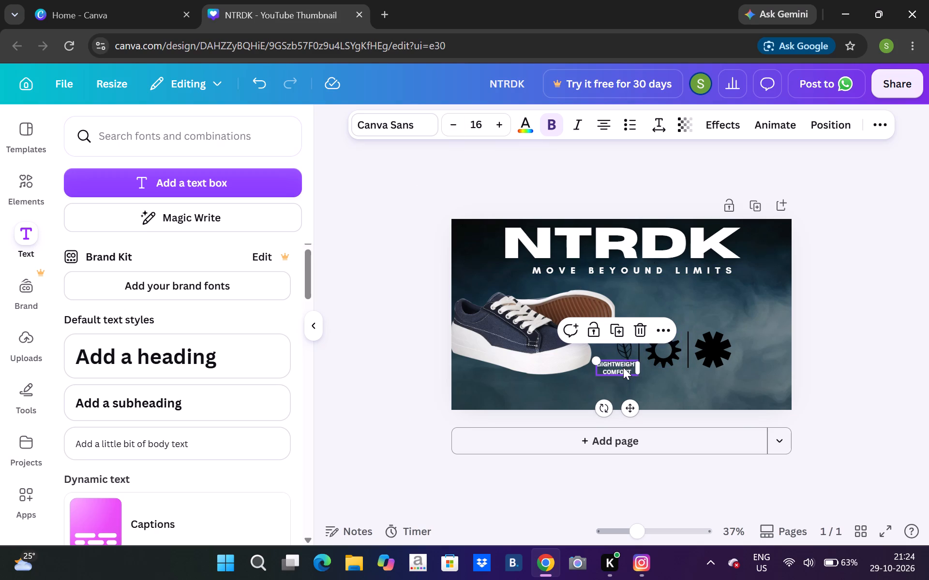
# Duplicate the lightweight comfort caption and place the copy directly below the gear-shaped icon.
pyautogui.click(625, 327)
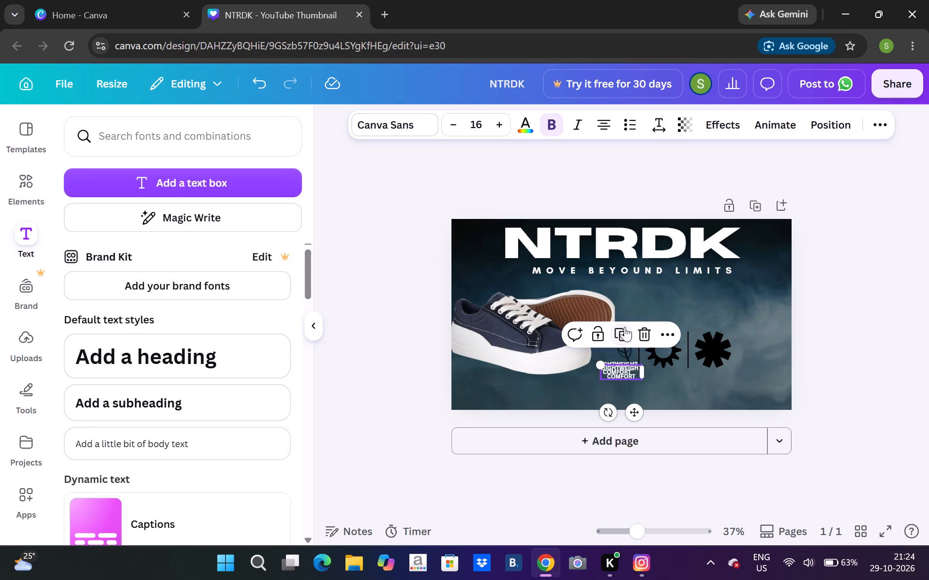
pyautogui.moveTo(630, 368); pyautogui.dragTo(690, 373)
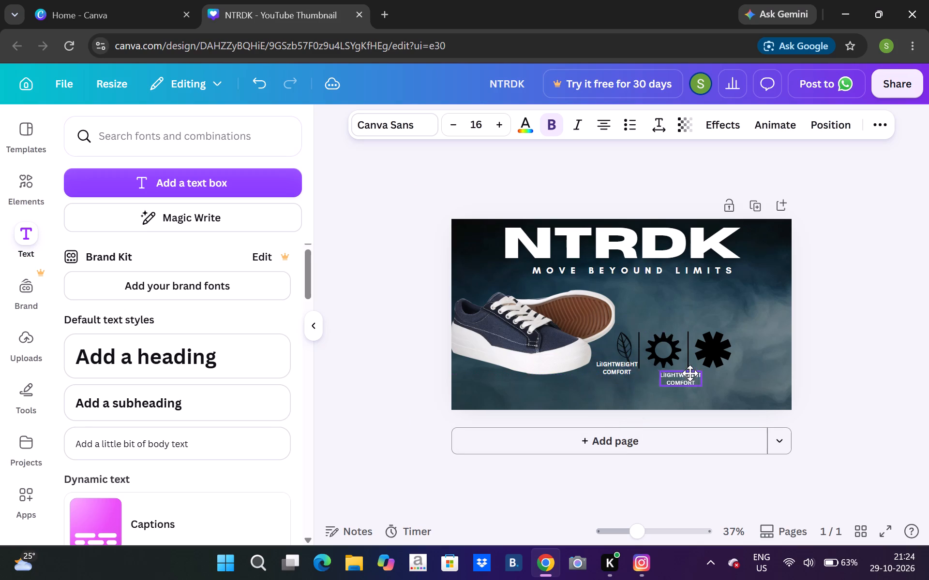
pyautogui.moveTo(690, 373); pyautogui.dragTo(675, 372)
pyautogui.click(675, 372)
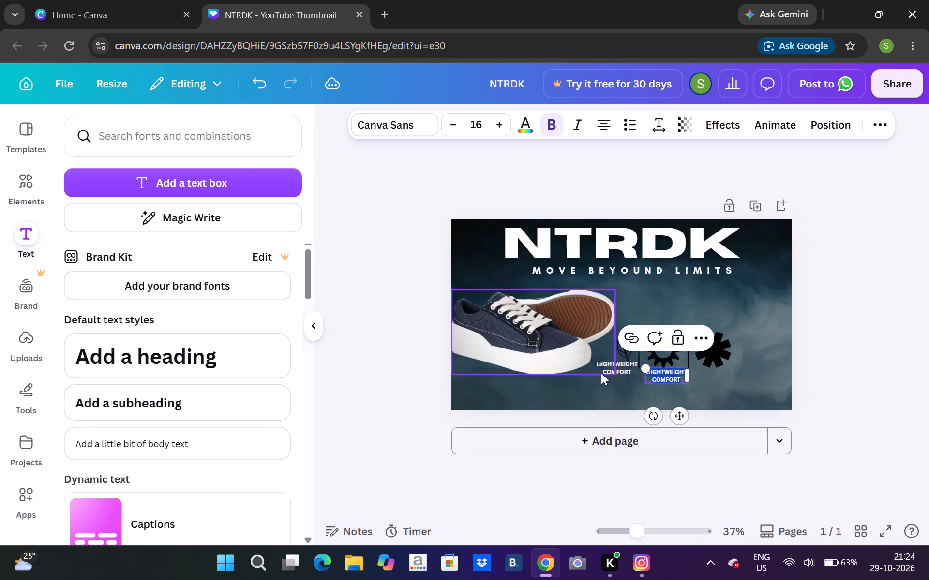
# Shift the original lightweight comfort caption slightly down so it lines up with the copy under the gear icon.
pyautogui.moveTo(604, 366); pyautogui.dragTo(606, 377)
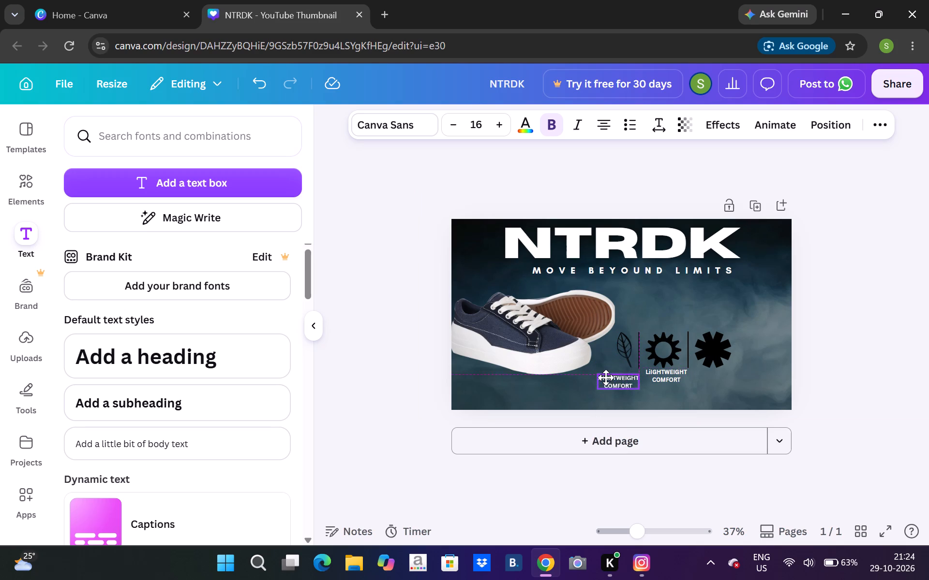
pyautogui.moveTo(606, 377); pyautogui.dragTo(607, 374)
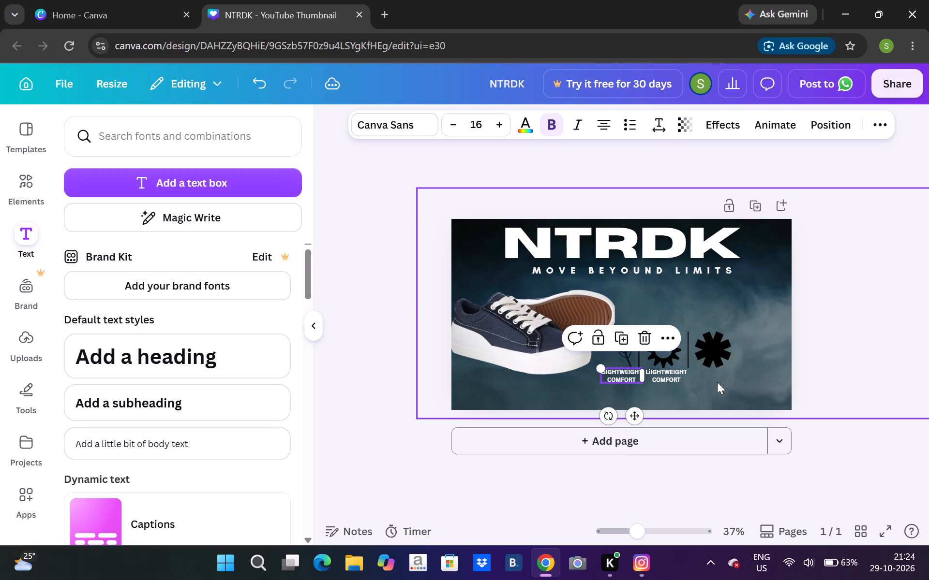
pyautogui.click(717, 382)
# Replace the text of the caption under the gear icon with DURABLE and BUID on two lines.
pyautogui.click(671, 378)
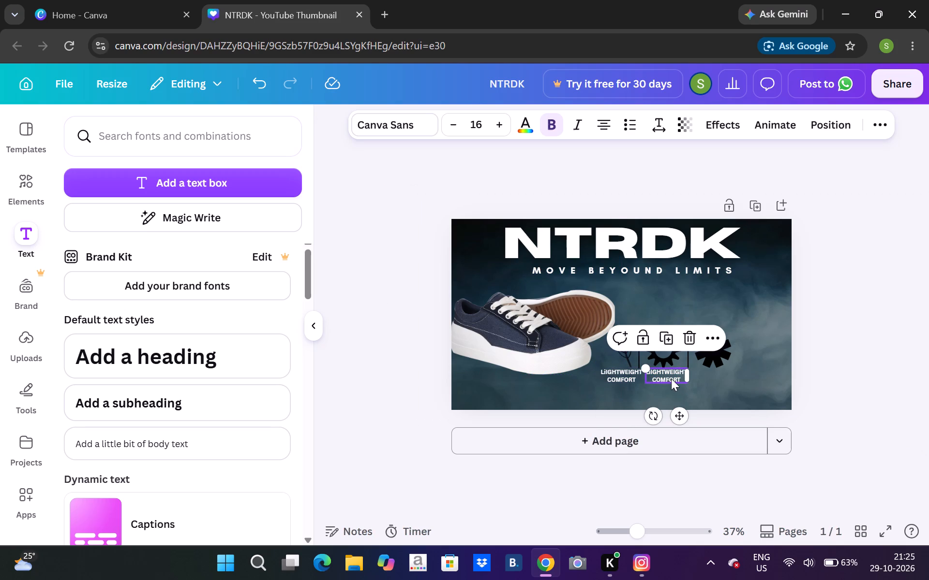
pyautogui.doubleClick(671, 378)
pyautogui.press('BackSpace')
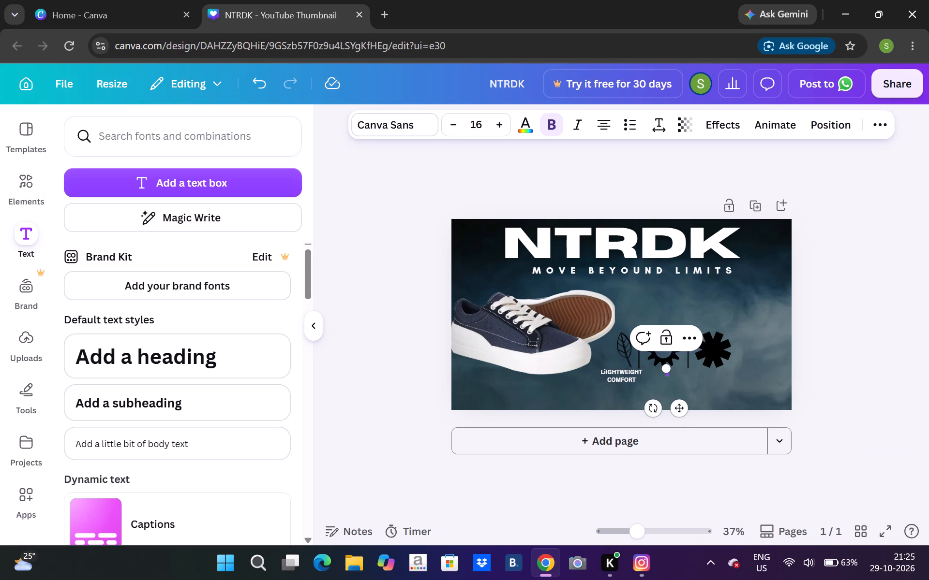
pyautogui.write('DU')
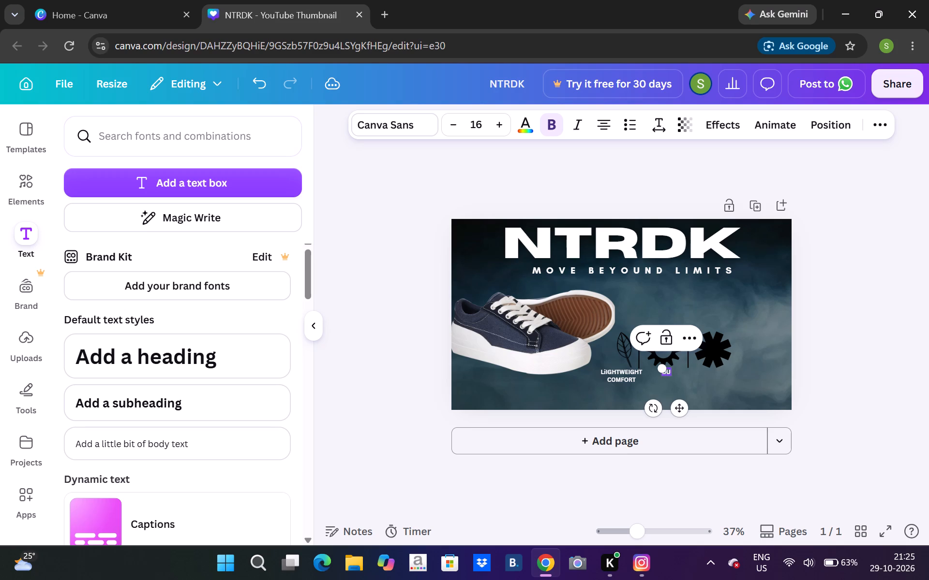
pyautogui.write('RABLE')
pyautogui.press('Return')
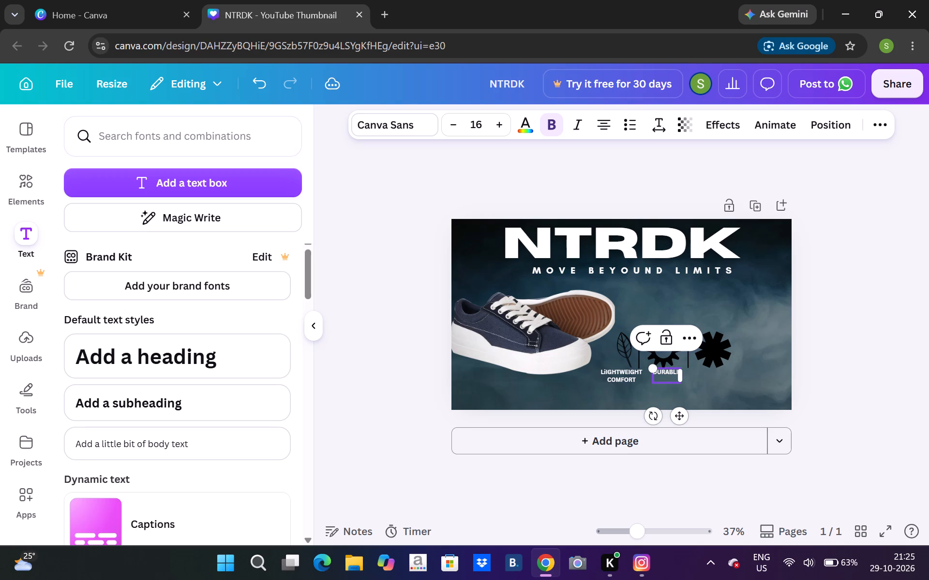
pyautogui.write('BUID')
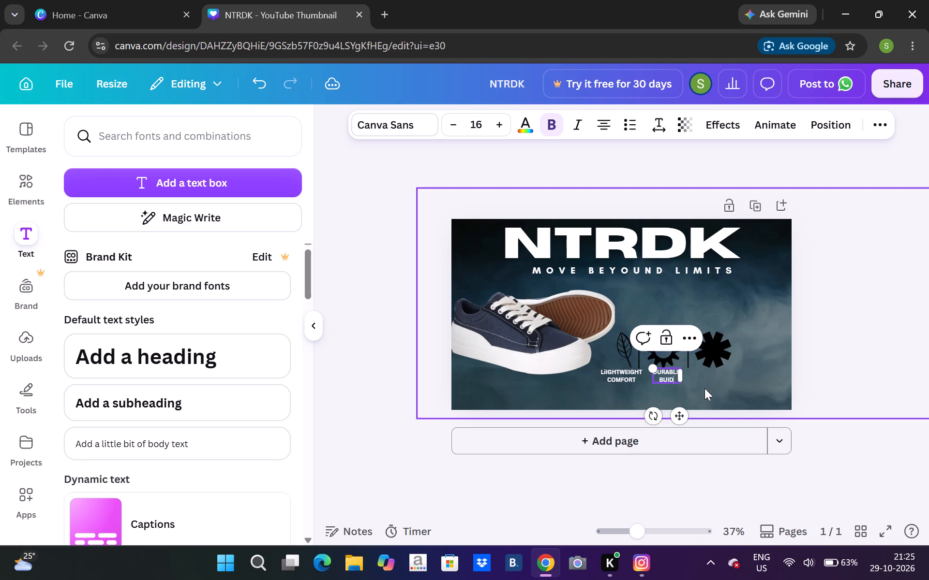
# Duplicate the gear icon's caption below the solid starburst icon and replace its text with SUPERIOR and GRIP on two lines.
pyautogui.click(679, 340)
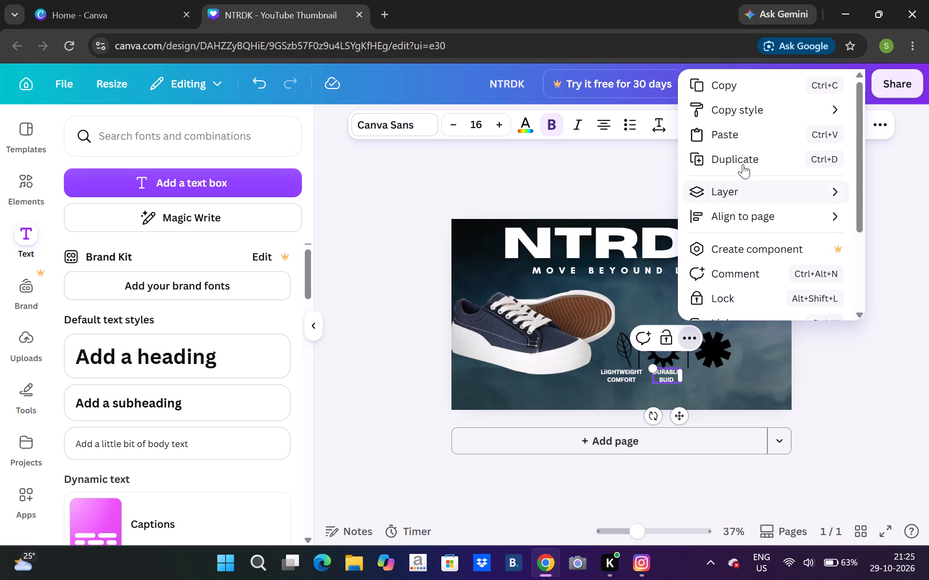
pyautogui.click(750, 165)
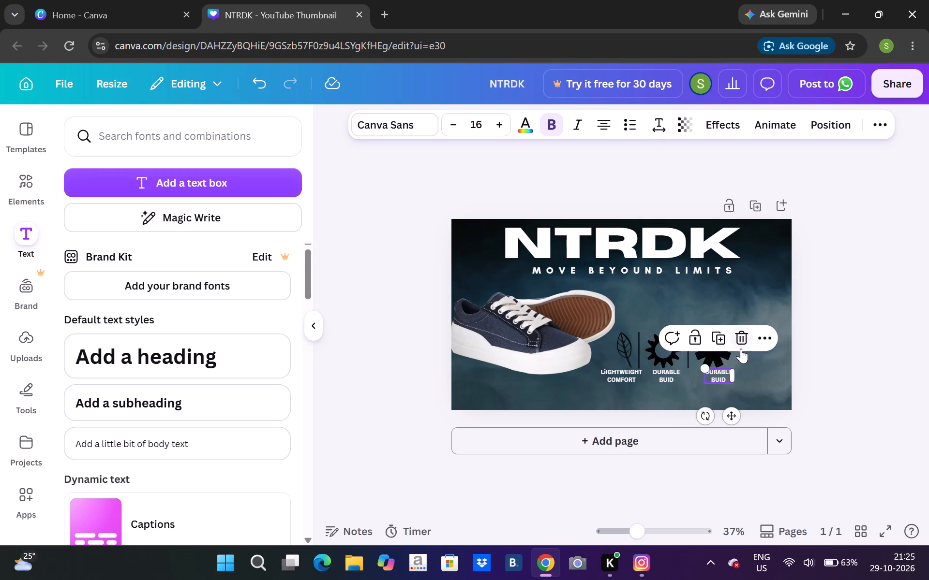
pyautogui.doubleClick(721, 375)
pyautogui.press('BackSpace')
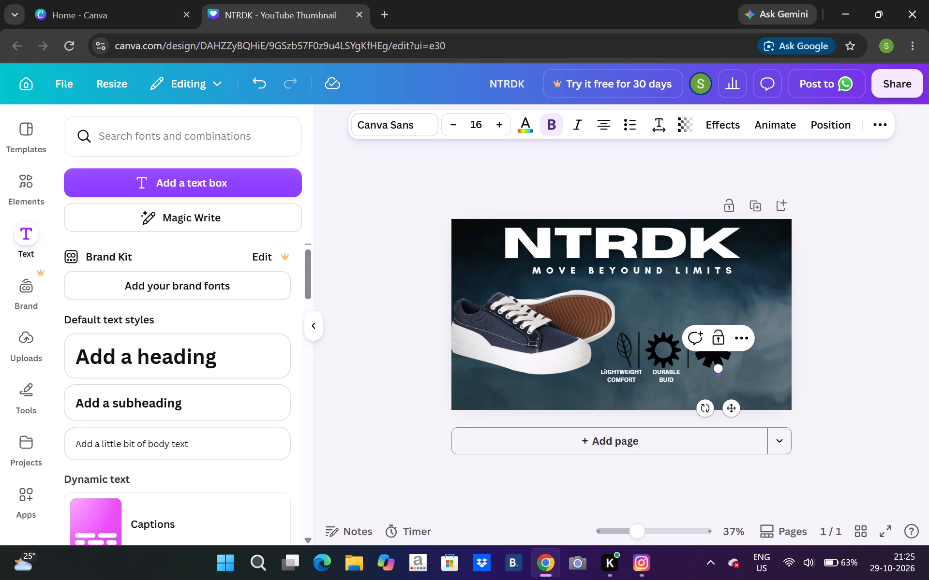
pyautogui.write('SUPER')
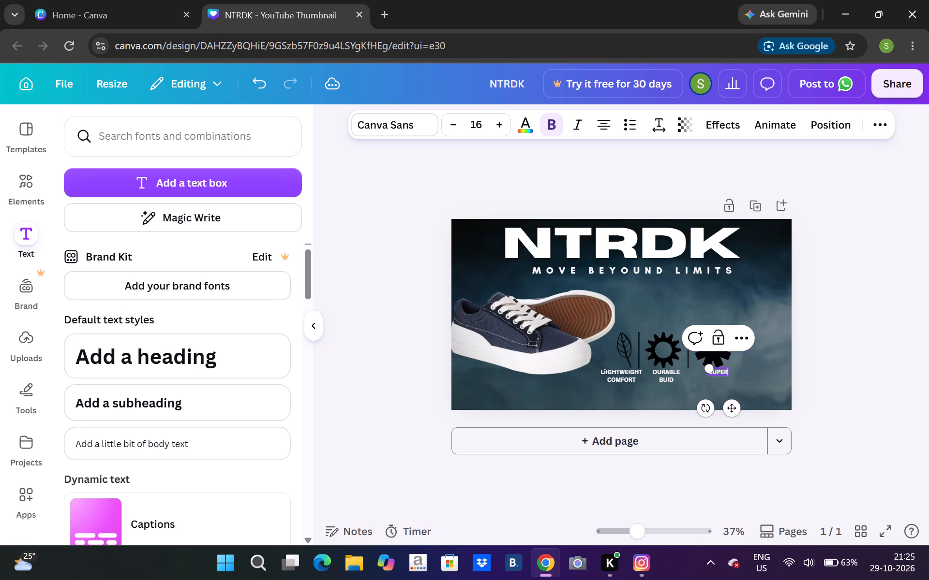
pyautogui.write('OIR')
pyautogui.press('BackSpace')
pyautogui.press('BackSpace')
pyautogui.press('BackSpace')
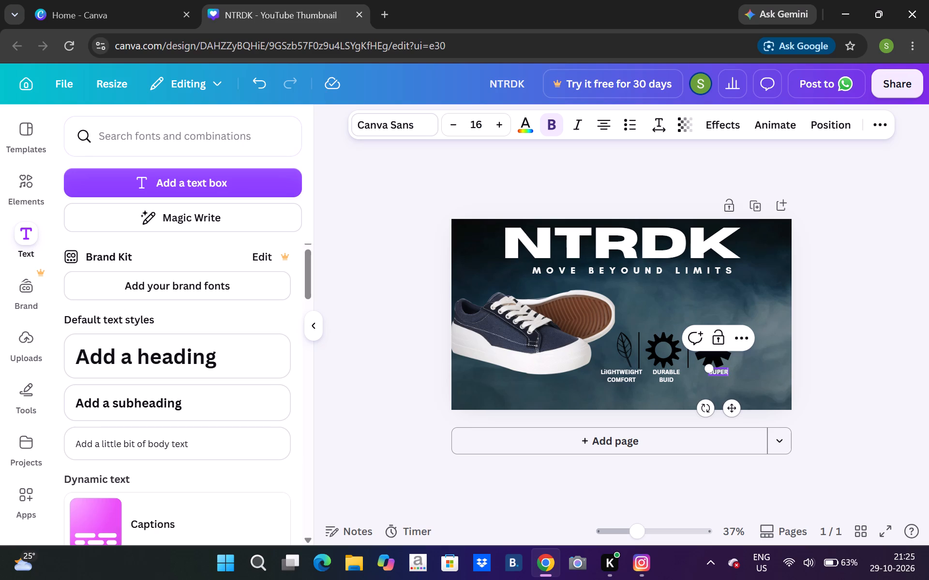
pyautogui.write('IOR')
pyautogui.press('Return')
pyautogui.write('GRIP')
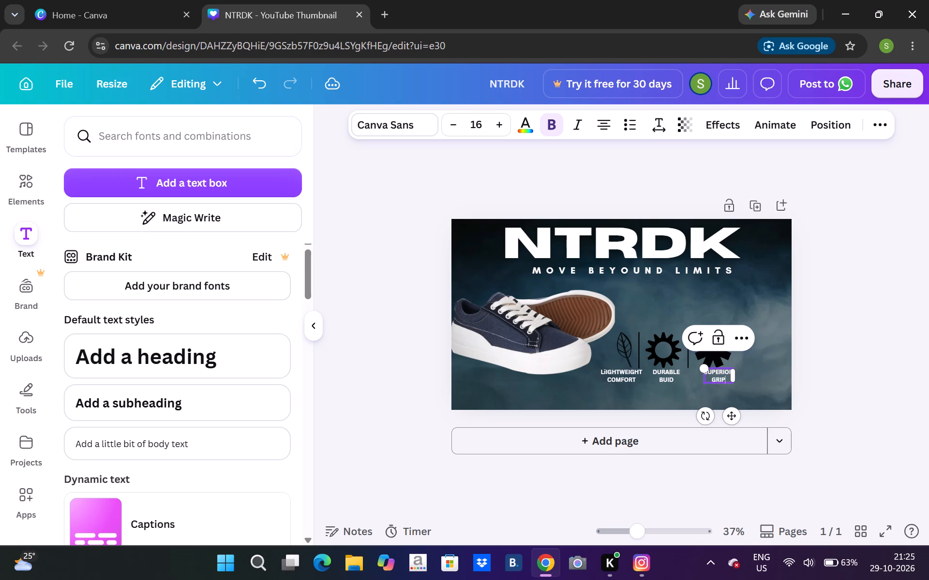
pyautogui.click(867, 381)
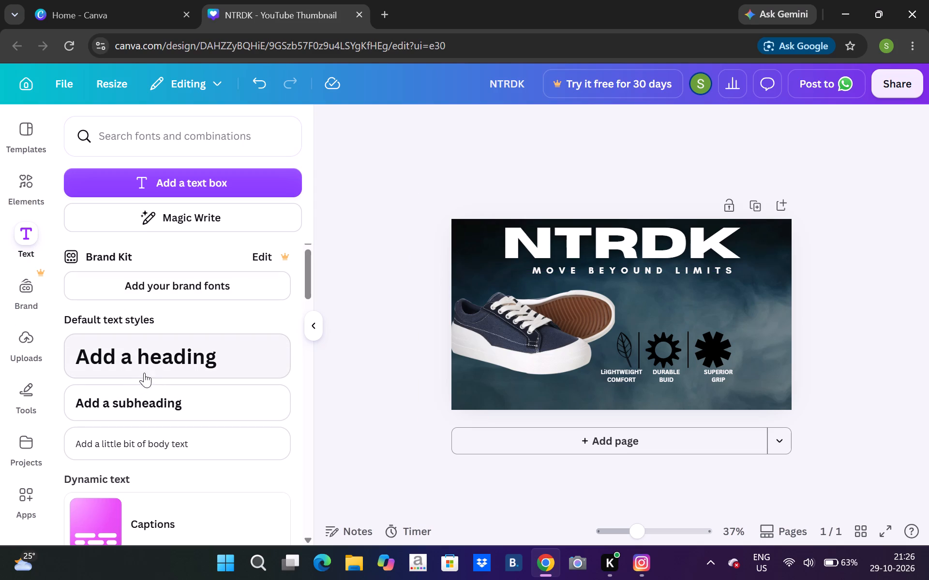
# Add a heading text box reading PREMIUM SPORTS SHOES to the thumbnail.
pyautogui.click(154, 362)
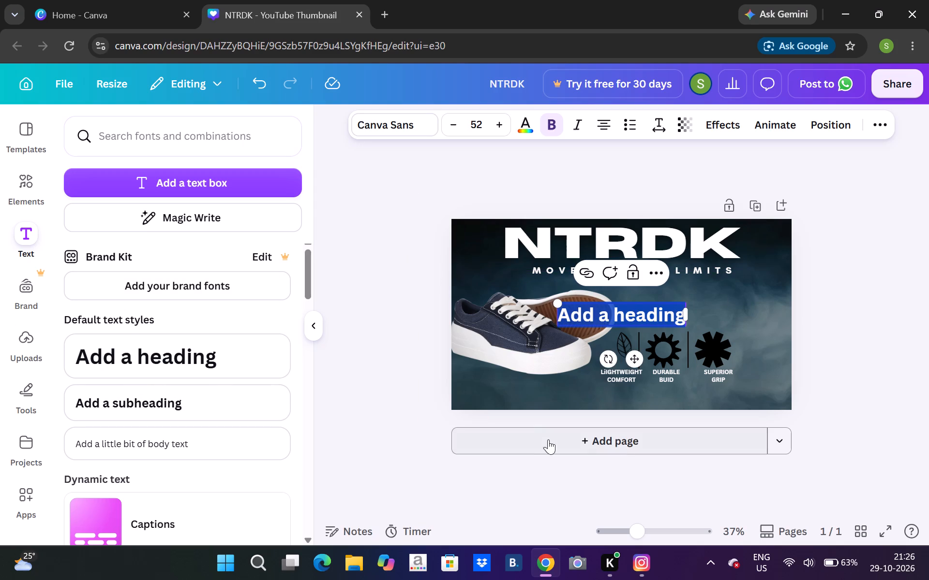
pyautogui.hotkey('shift', 'p')
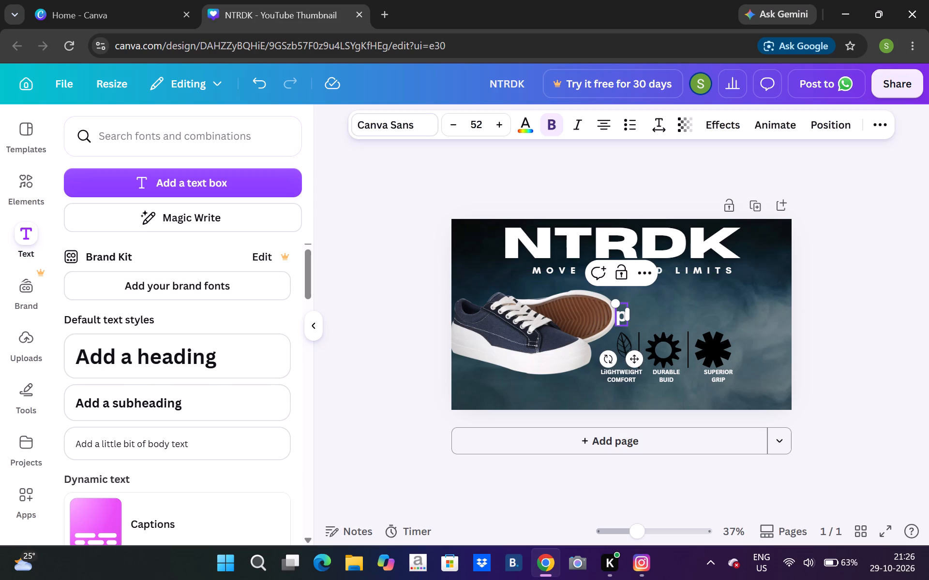
pyautogui.press('BackSpace')
pyautogui.press('p')
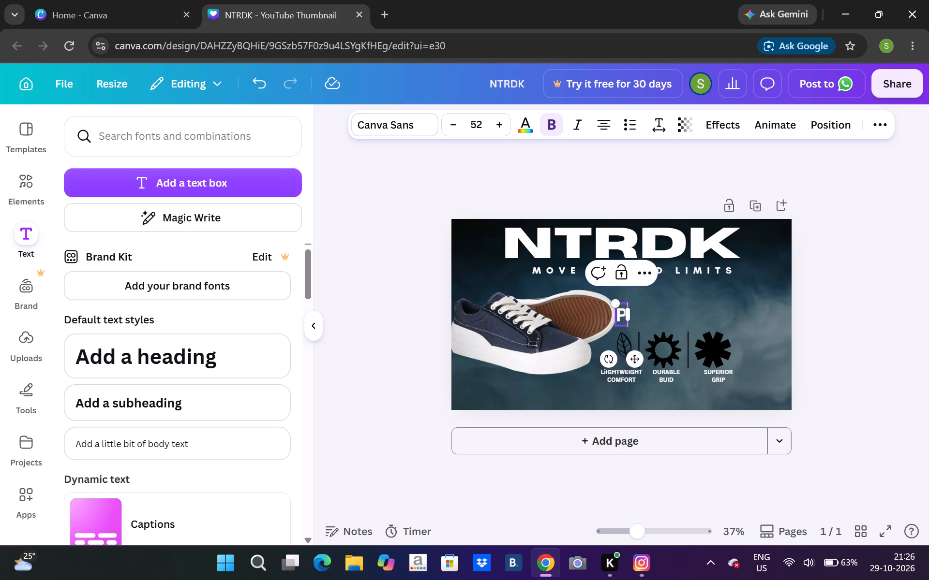
pyautogui.write('REMIUM')
pyautogui.press('space')
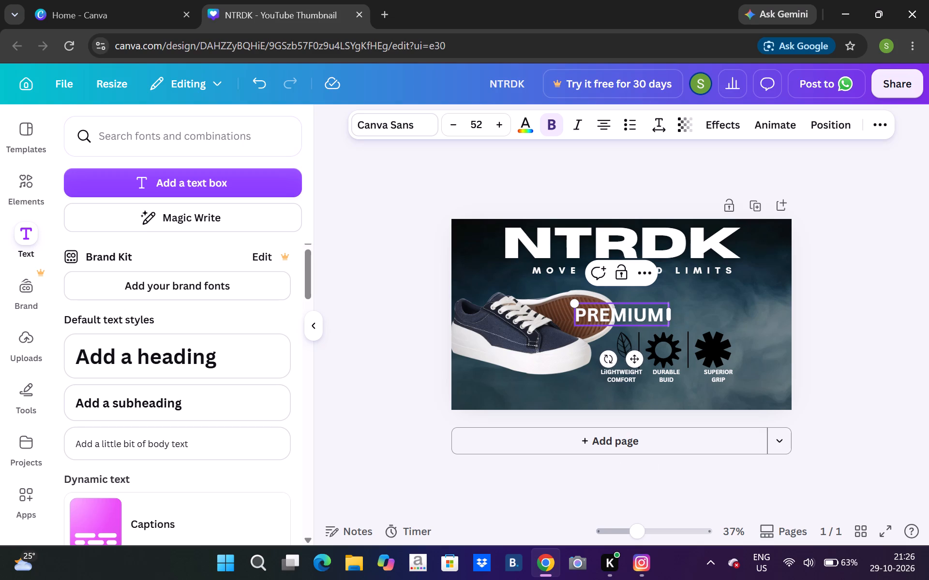
pyautogui.write('SPO')
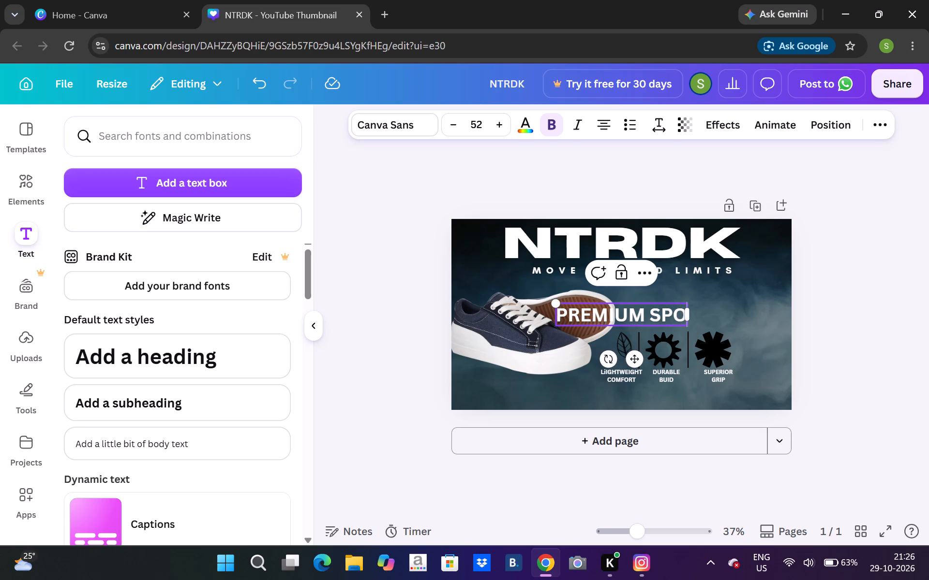
pyautogui.write('RTS SHOES')
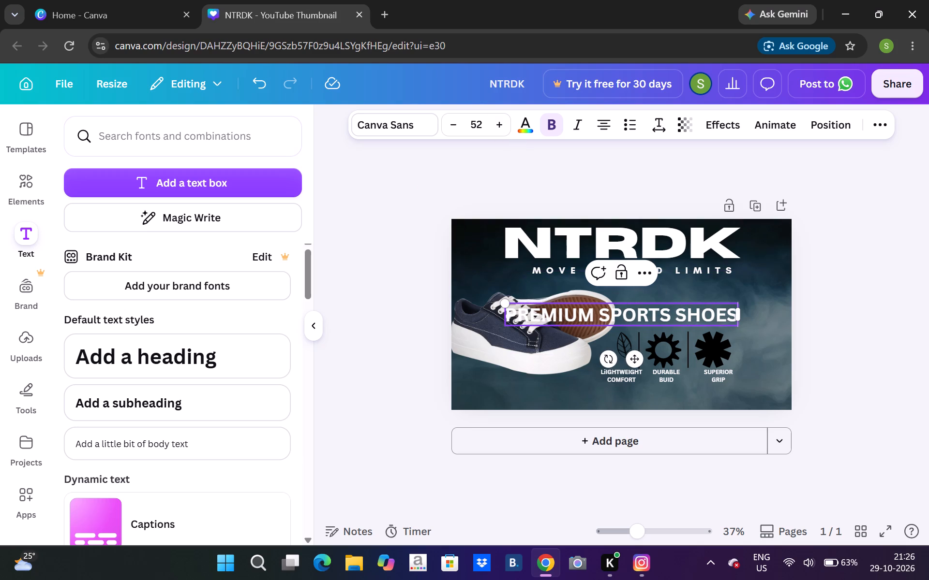
# Reduce the PREMIUM SPORTS SHOES heading's font size to 27.
pyautogui.tripleClick(454, 122)
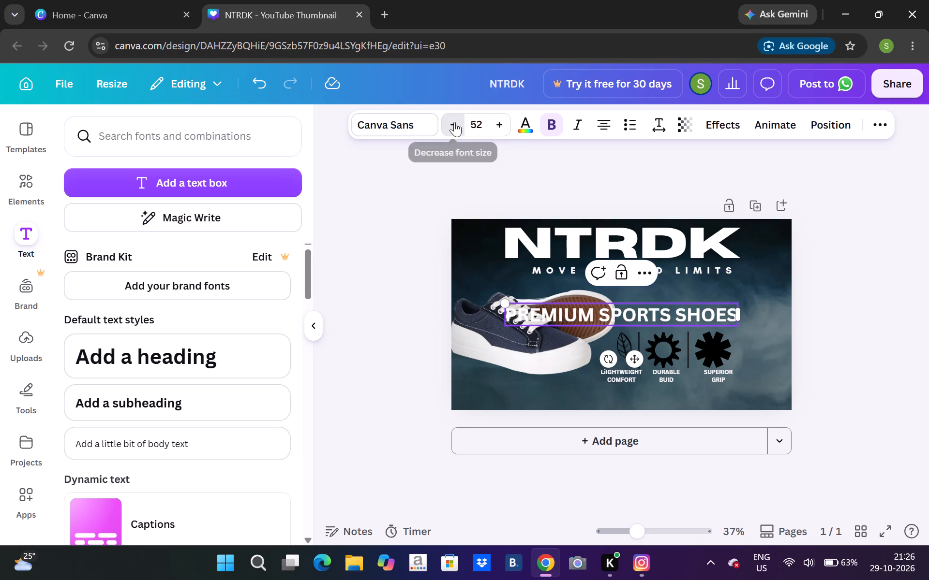
pyautogui.tripleClick(454, 122)
pyautogui.tripleClick(454, 122)
pyautogui.tripleClick(454, 122)
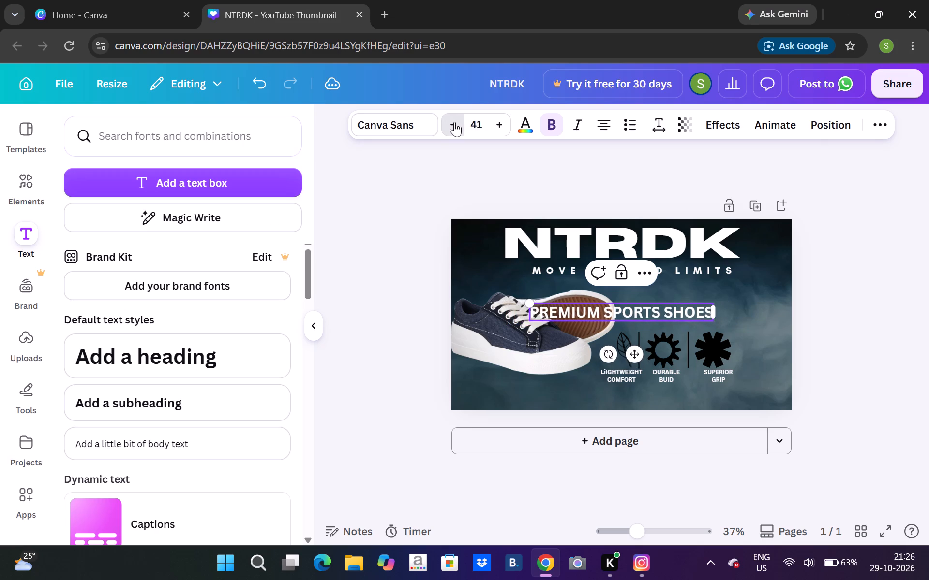
pyautogui.tripleClick(454, 122)
pyautogui.tripleClick(454, 122)
pyautogui.tripleClick(454, 122)
pyautogui.tripleClick(454, 122)
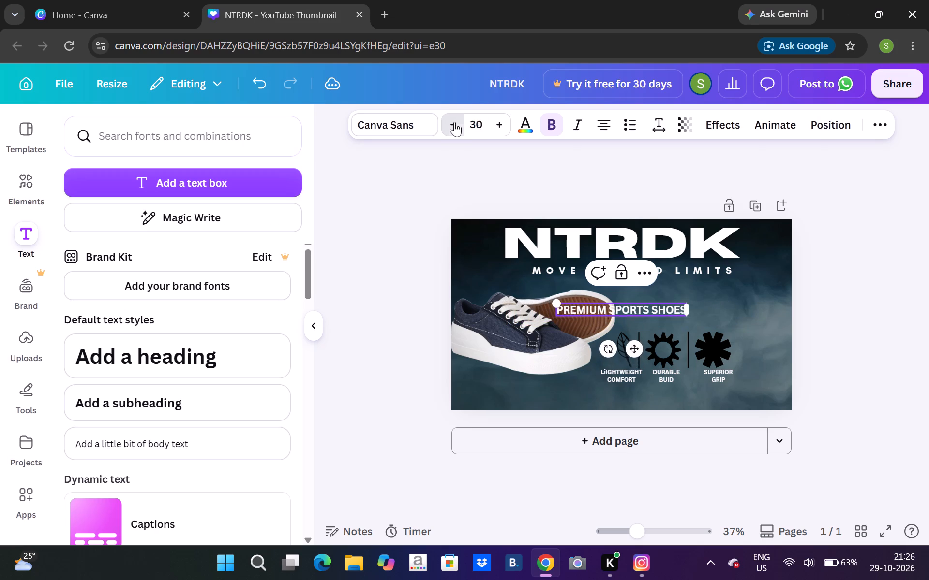
pyautogui.click(454, 122)
# Move the PREMIUM SPORTS SHOES heading to the thumbnail's lower-left corner, beneath the sneakers.
pyautogui.moveTo(640, 305); pyautogui.dragTo(639, 306)
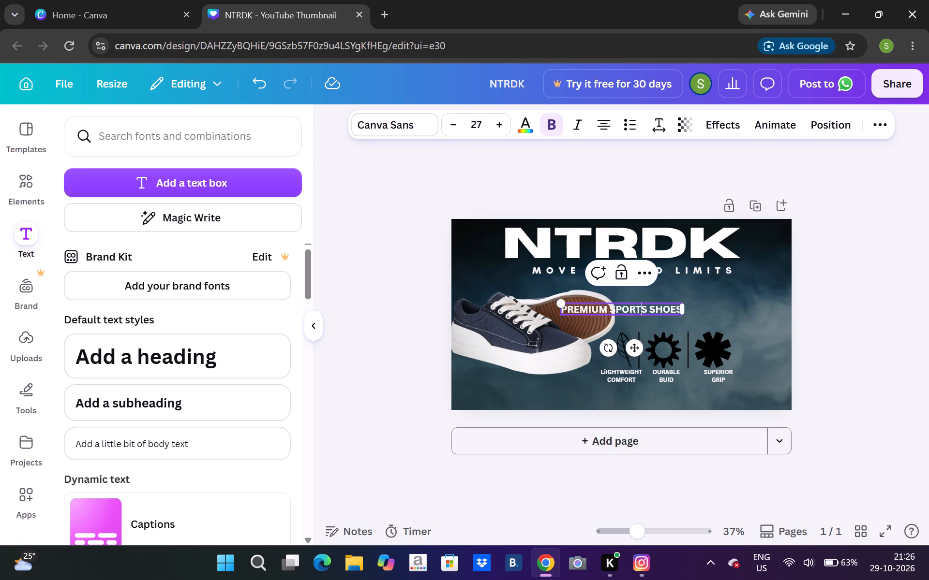
pyautogui.moveTo(639, 306); pyautogui.dragTo(594, 312)
pyautogui.moveTo(794, 316); pyautogui.dragTo(720, 303)
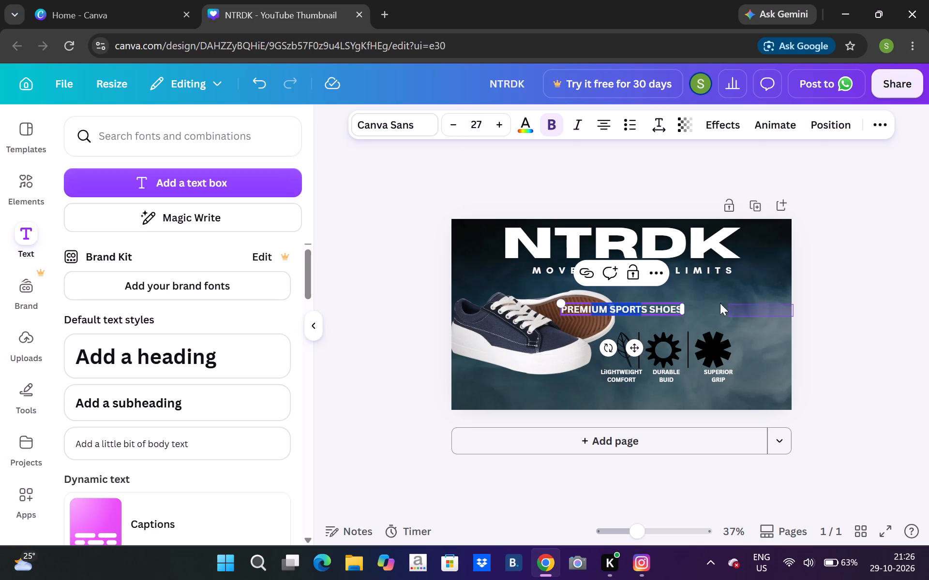
pyautogui.moveTo(720, 303); pyautogui.dragTo(807, 370)
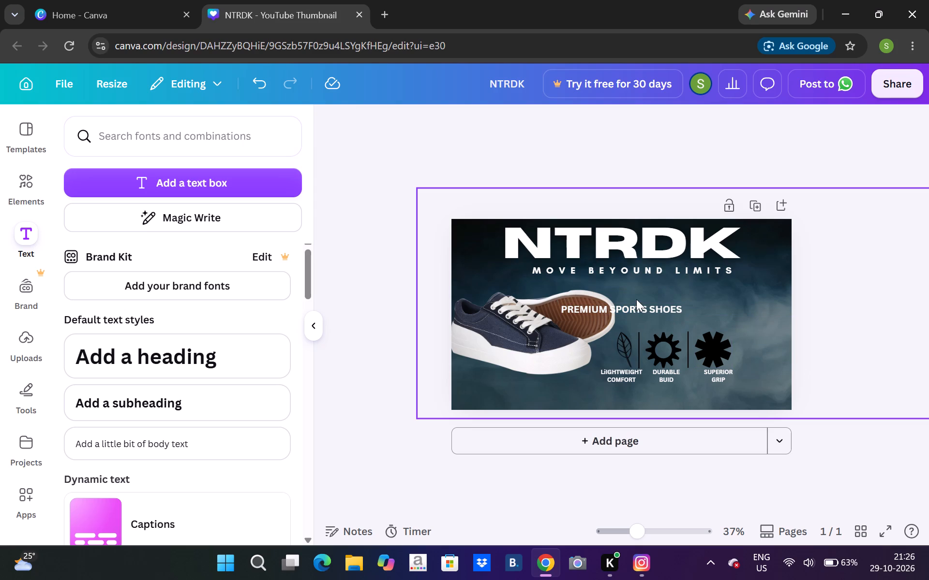
pyautogui.moveTo(634, 311); pyautogui.dragTo(564, 385)
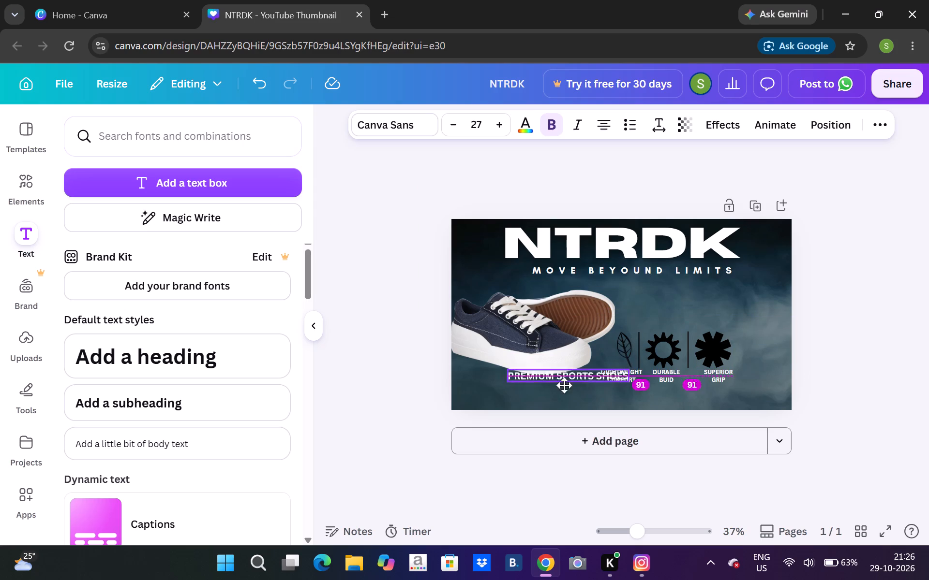
pyautogui.moveTo(564, 385); pyautogui.dragTo(530, 393)
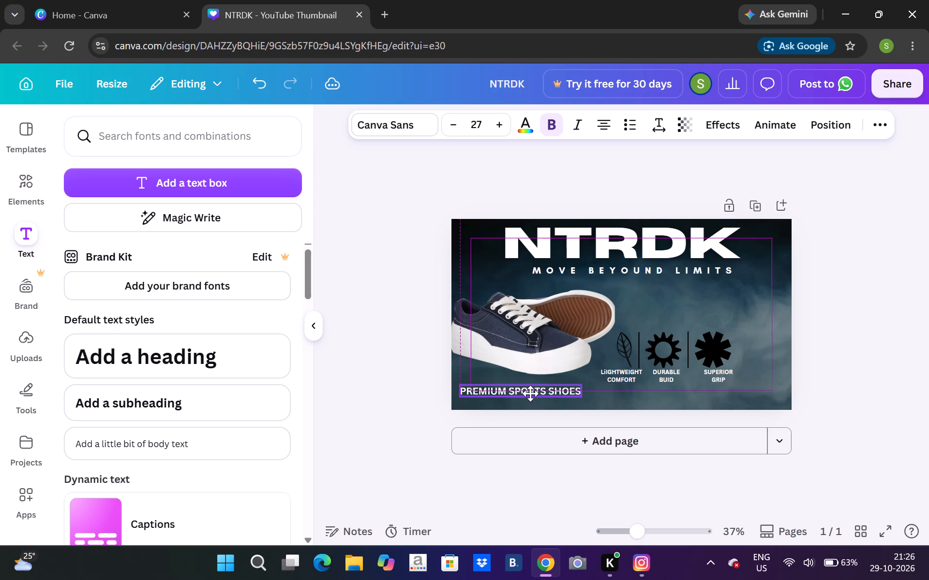
pyautogui.moveTo(530, 393); pyautogui.dragTo(527, 393)
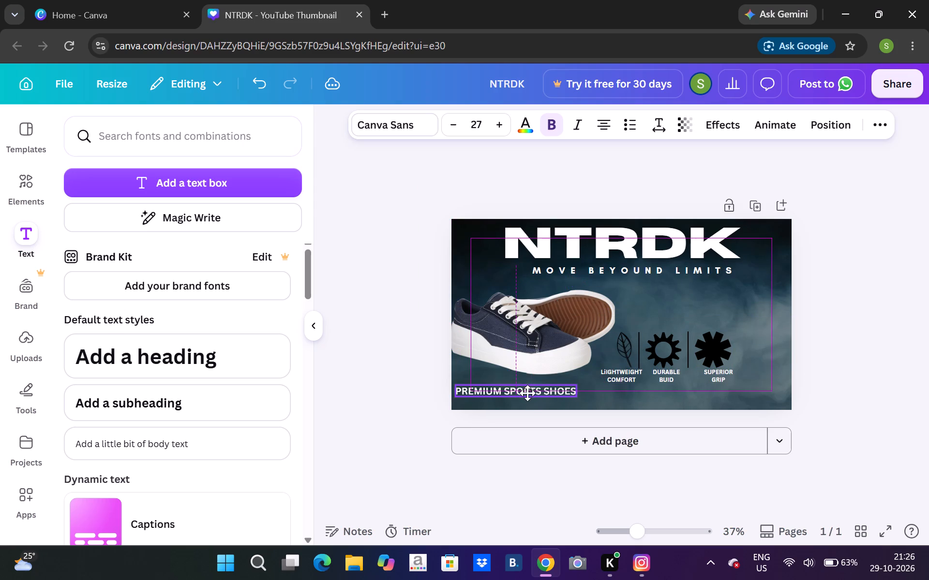
pyautogui.moveTo(527, 393); pyautogui.dragTo(526, 394)
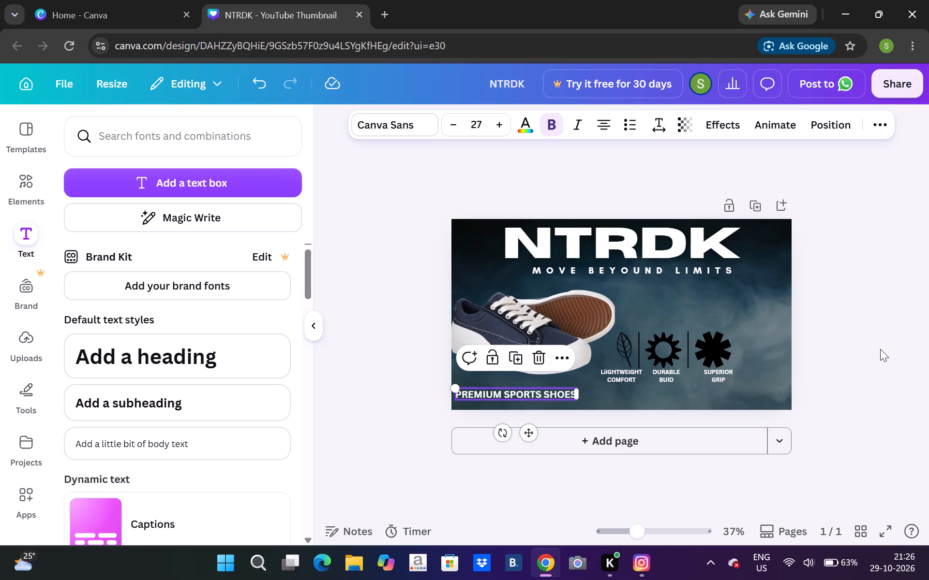
pyautogui.click(880, 349)
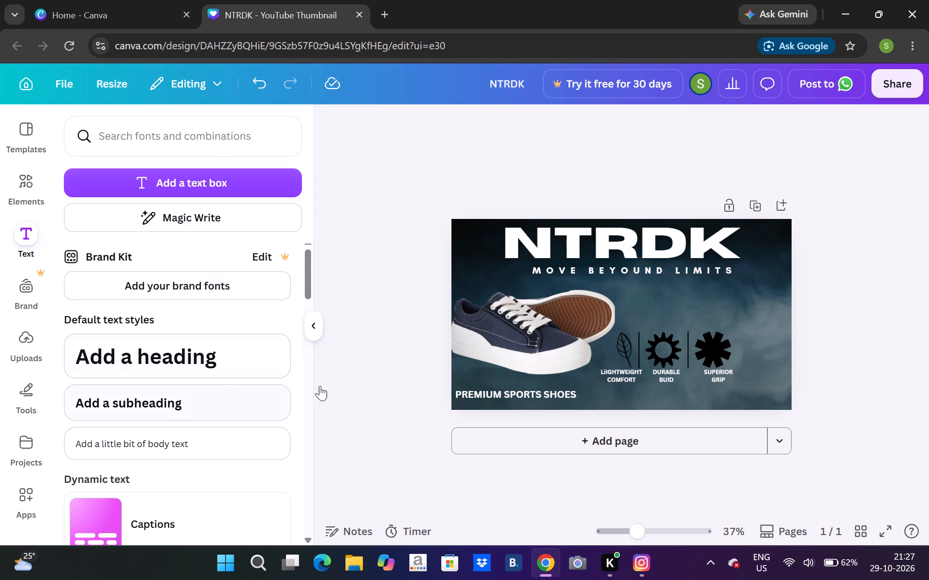
# Add a subheading text box to the thumbnail.
pyautogui.click(191, 394)
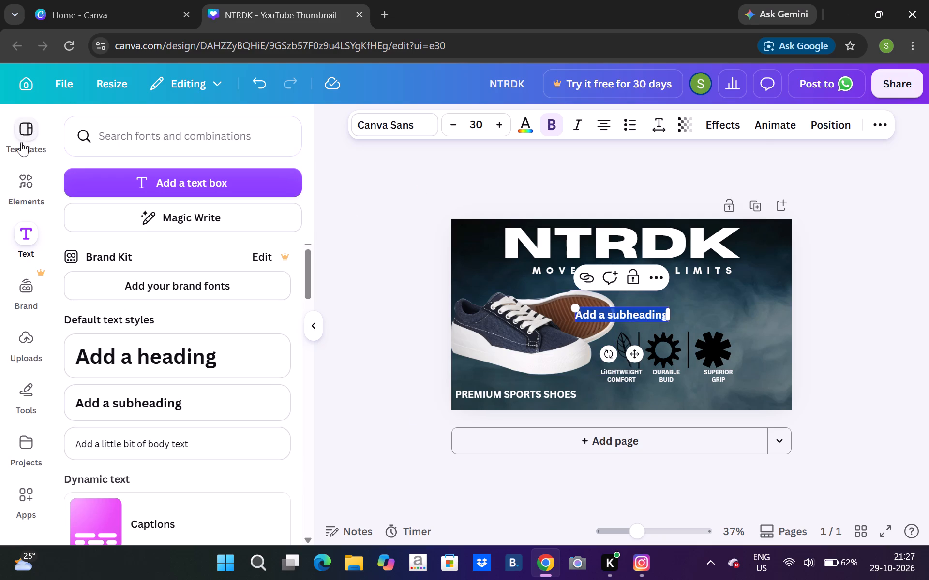
# Search the YouTube thumbnail templates for shoes.
pyautogui.click(24, 129)
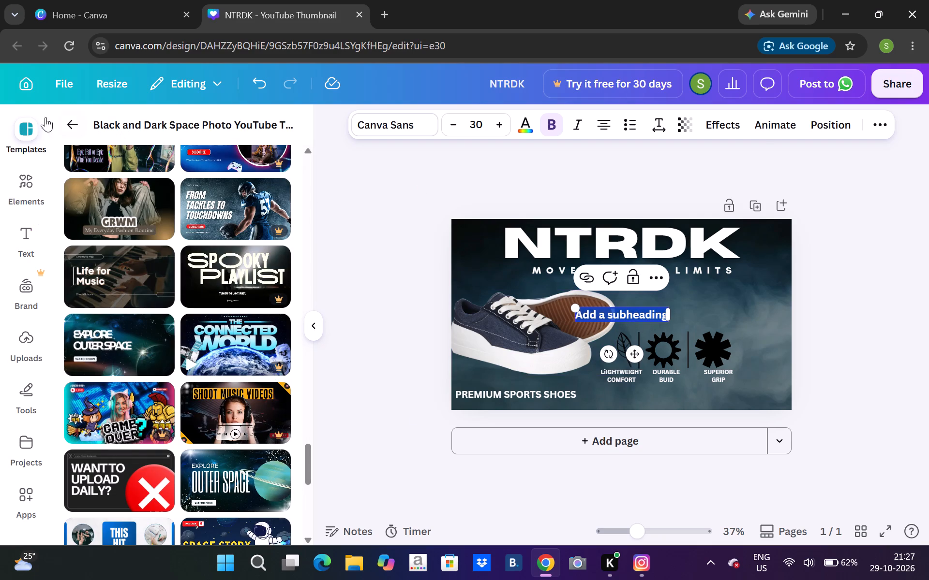
pyautogui.click(67, 114)
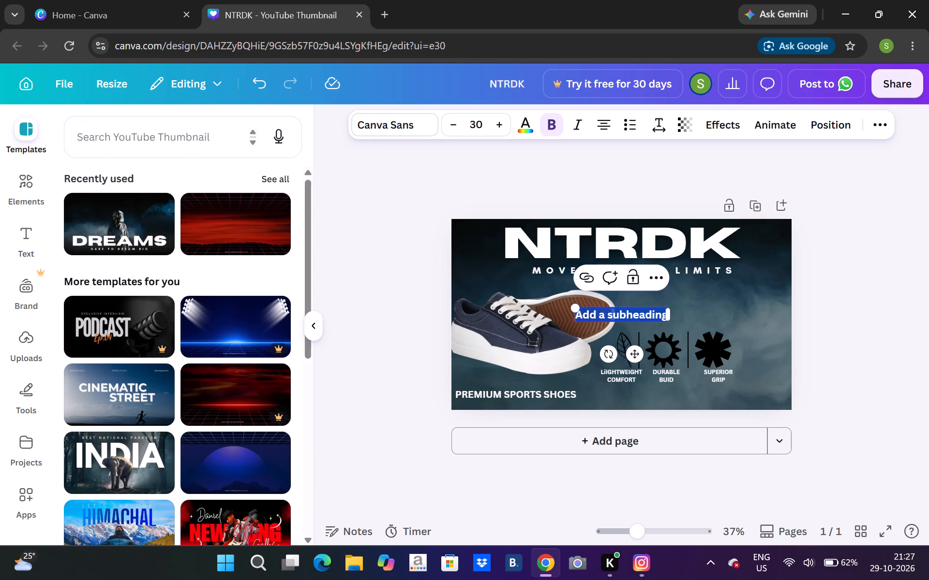
pyautogui.click(116, 141)
pyautogui.write('SHO')
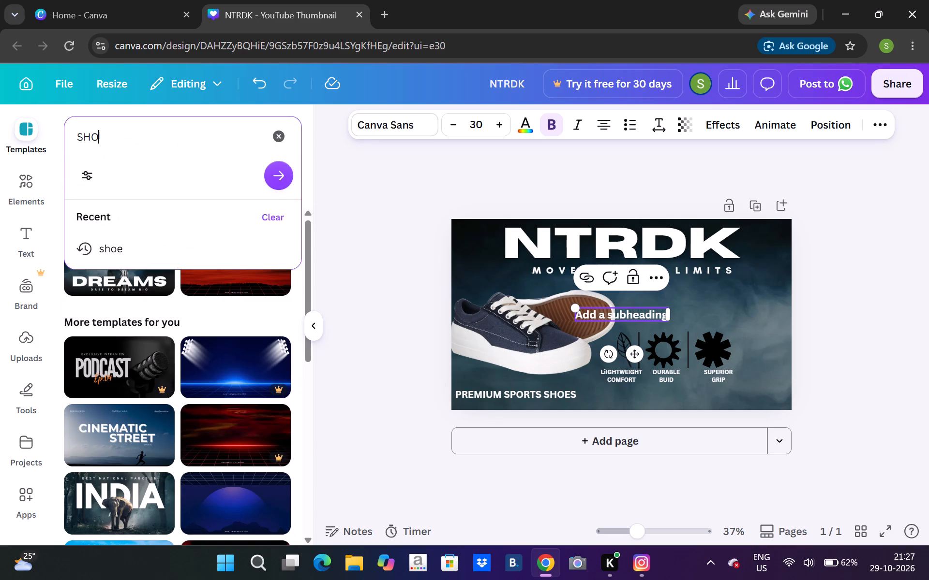
pyautogui.press('e')
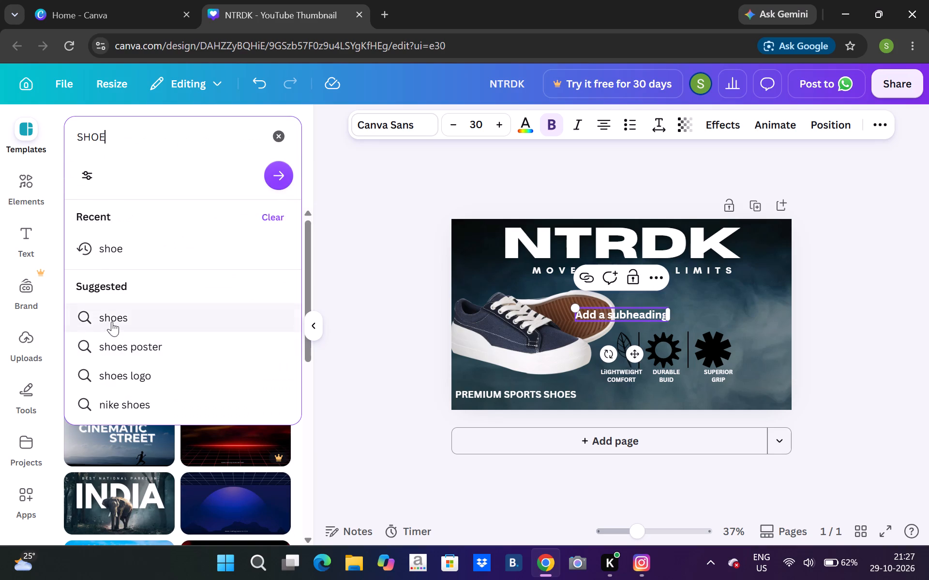
pyautogui.click(112, 321)
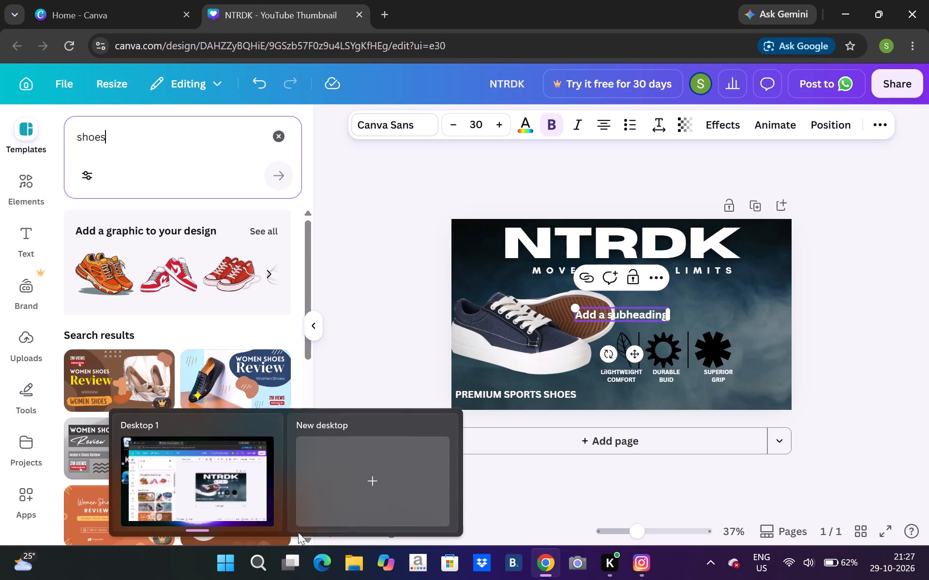
# Look through the shoes template results for wording and layout ideas.
pyautogui.click(353, 336)
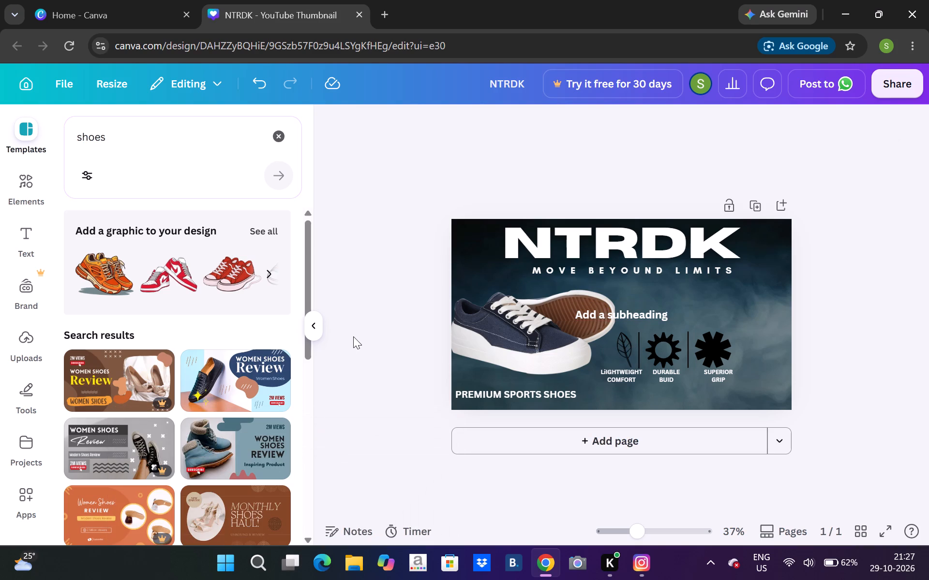
pyautogui.tripleClick(302, 532)
pyautogui.click(302, 532)
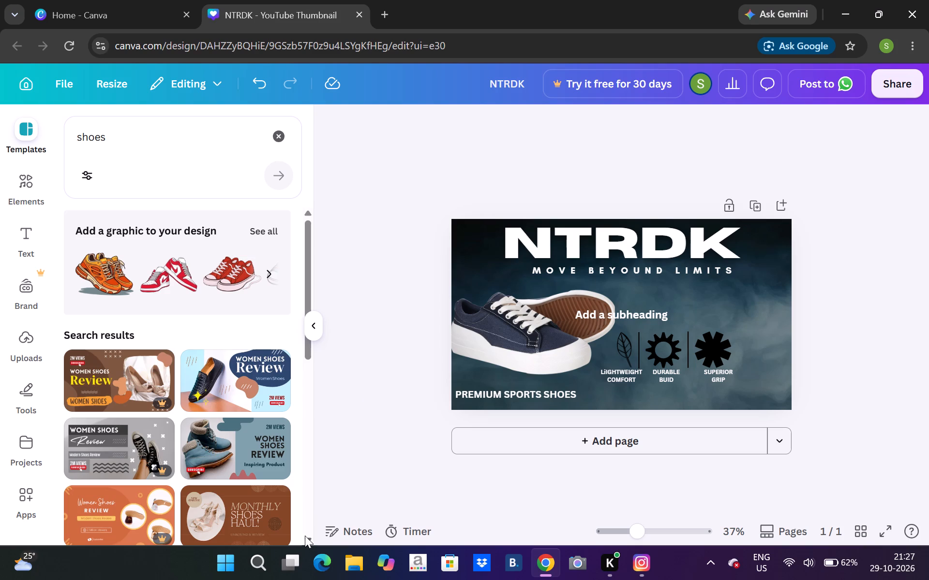
pyautogui.tripleClick(307, 537)
pyautogui.doubleClick(307, 537)
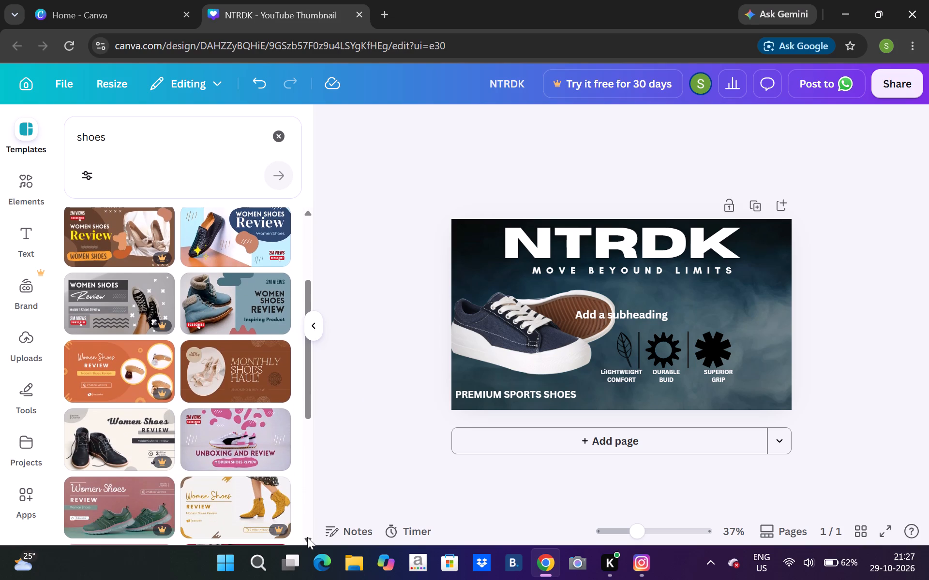
pyautogui.doubleClick(307, 537)
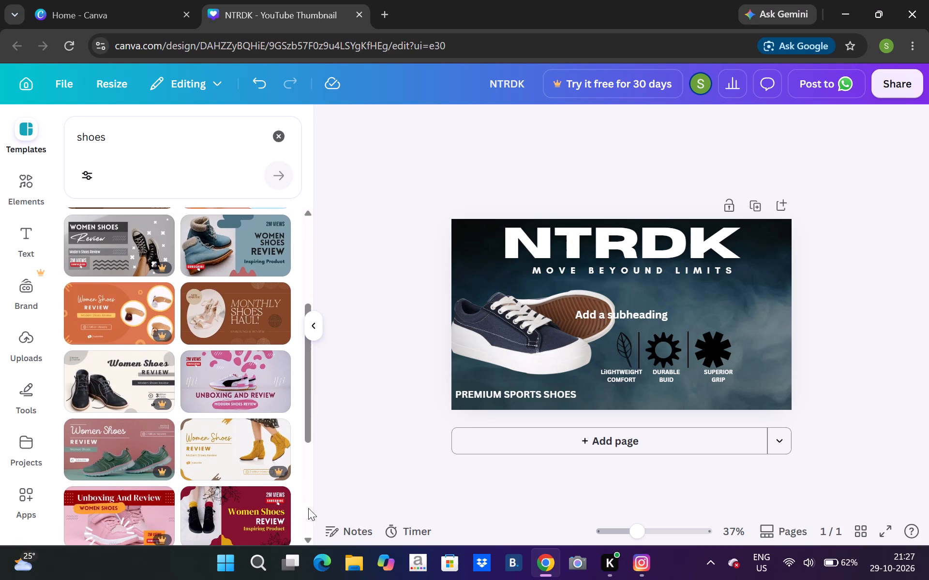
pyautogui.tripleClick(310, 546)
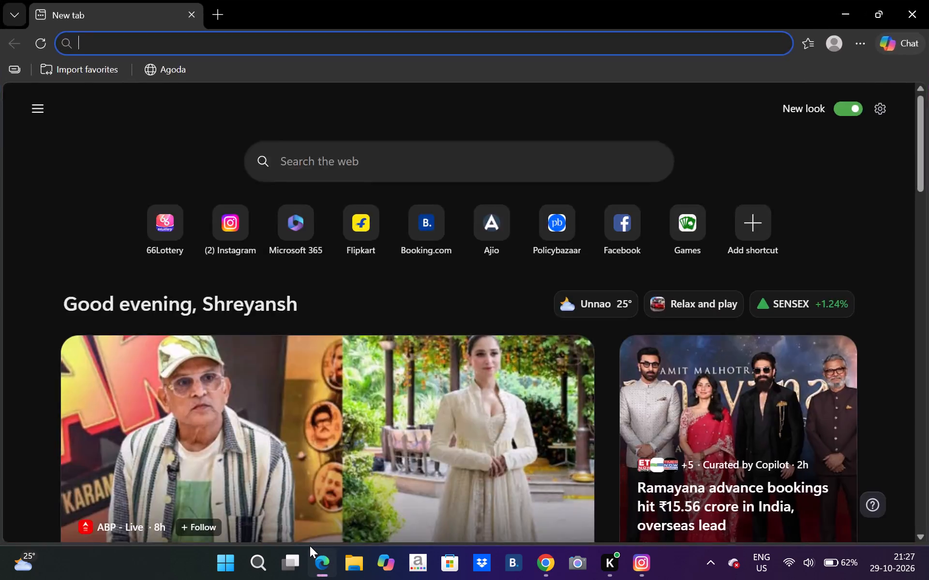
pyautogui.click(305, 532)
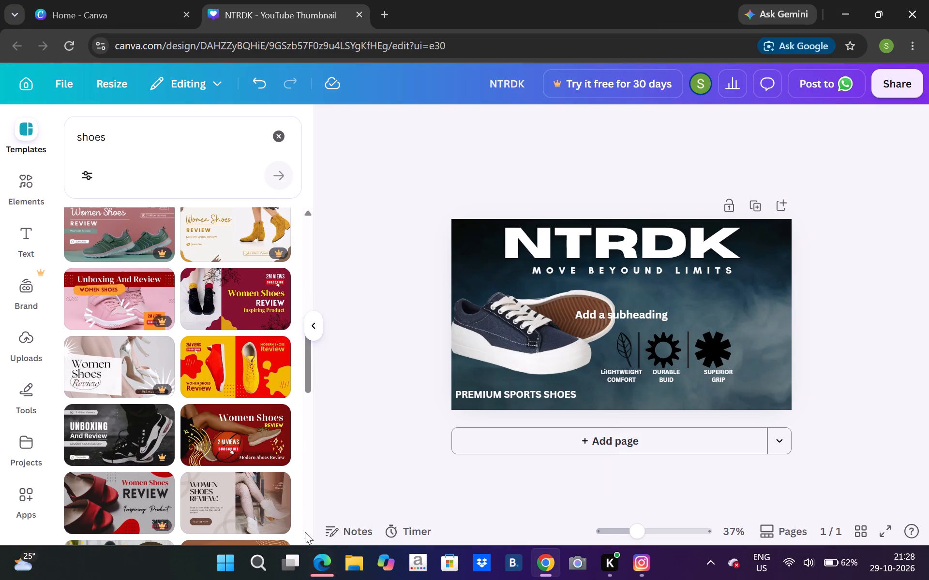
pyautogui.click(305, 532)
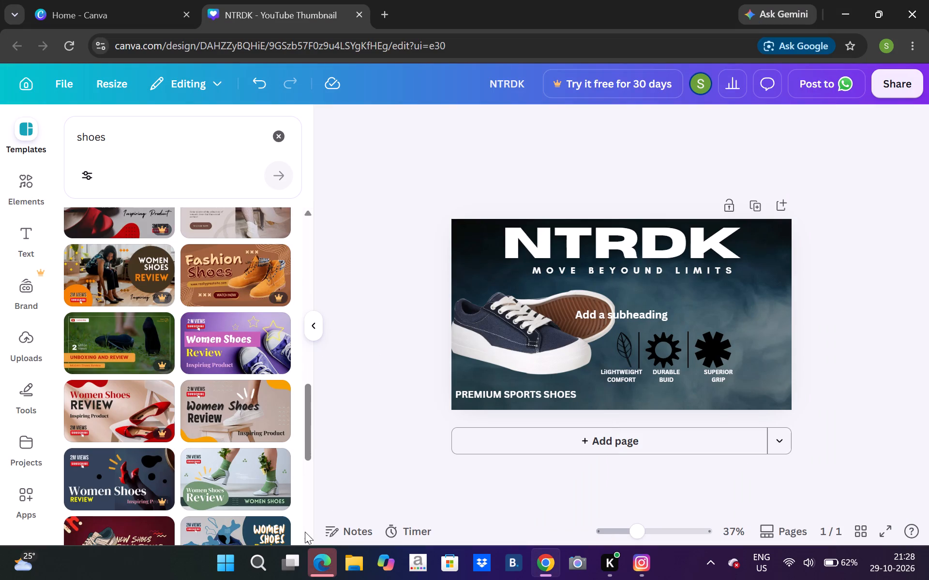
pyautogui.click(305, 532)
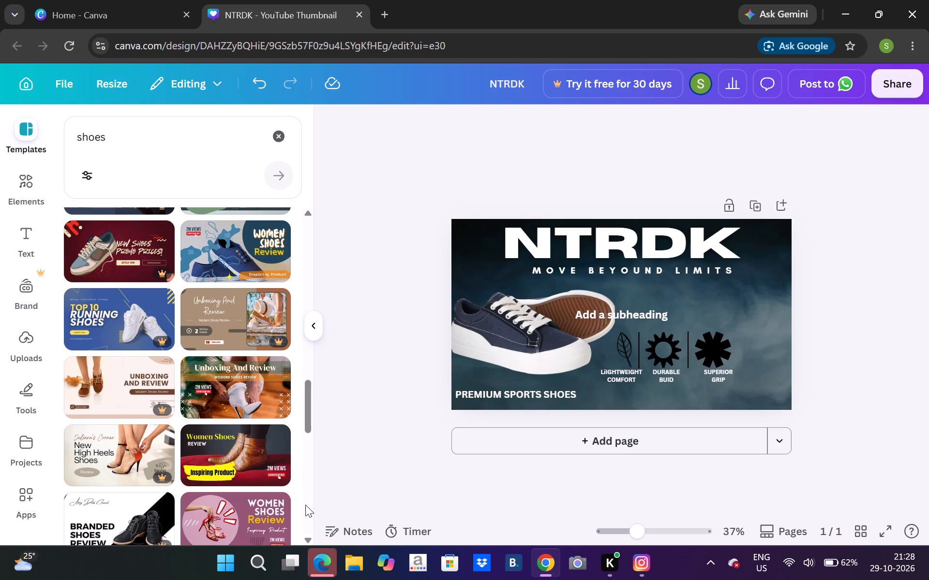
pyautogui.click(301, 535)
pyautogui.click(301, 535)
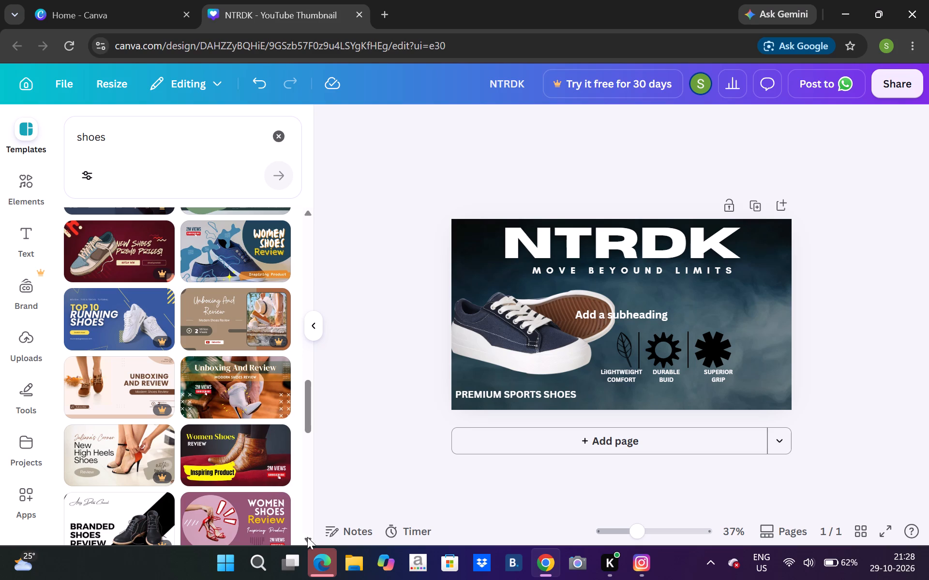
pyautogui.click(306, 540)
pyautogui.tripleClick(306, 540)
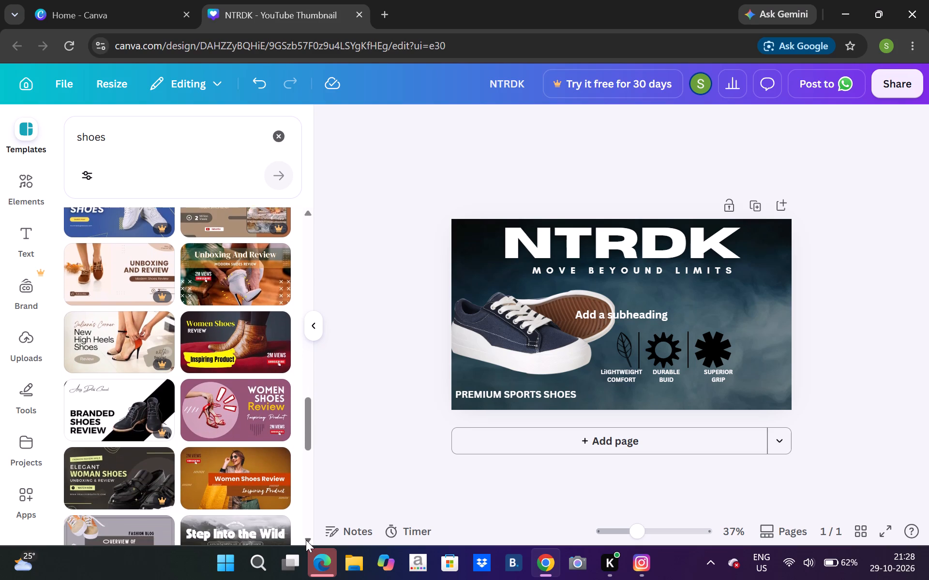
pyautogui.click(306, 540)
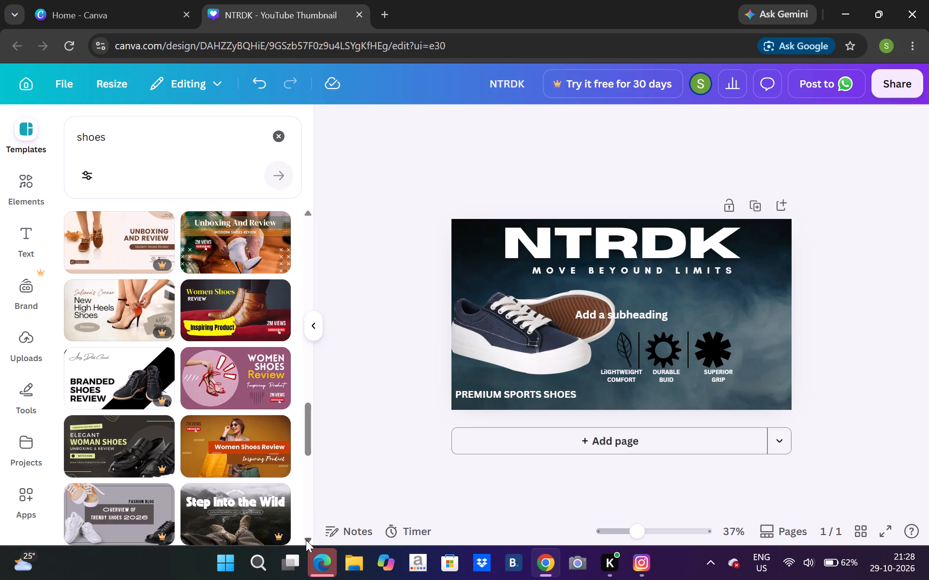
pyautogui.click(306, 540)
pyautogui.click(306, 540)
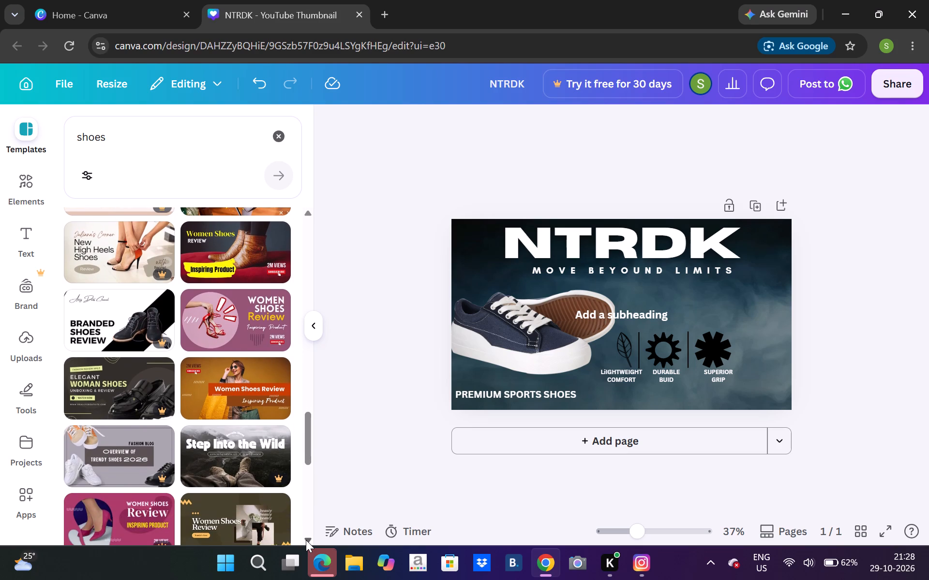
# Replace the placeholder subheading text with ELEGENT UNISEX SHOES followed by five dashes.
pyautogui.doubleClick(650, 310)
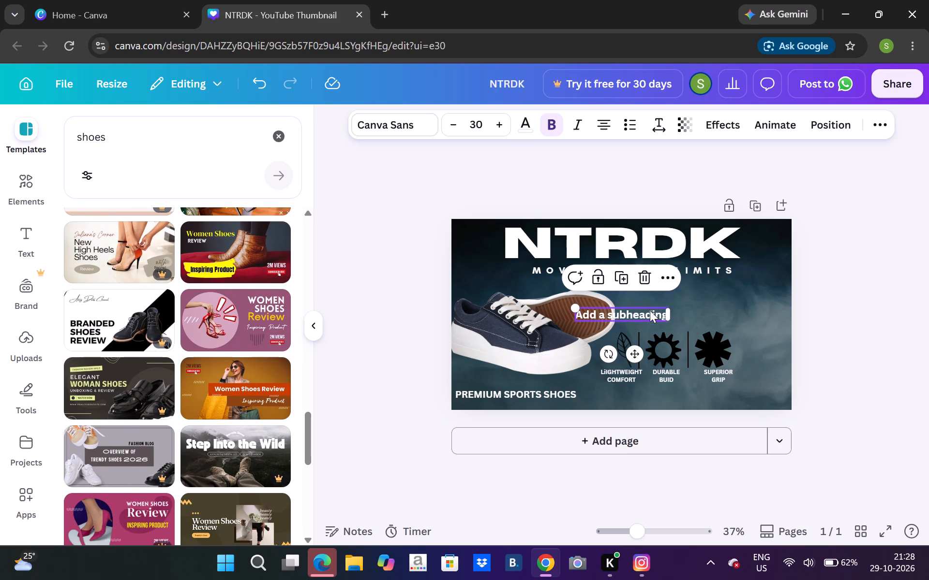
pyautogui.press('e')
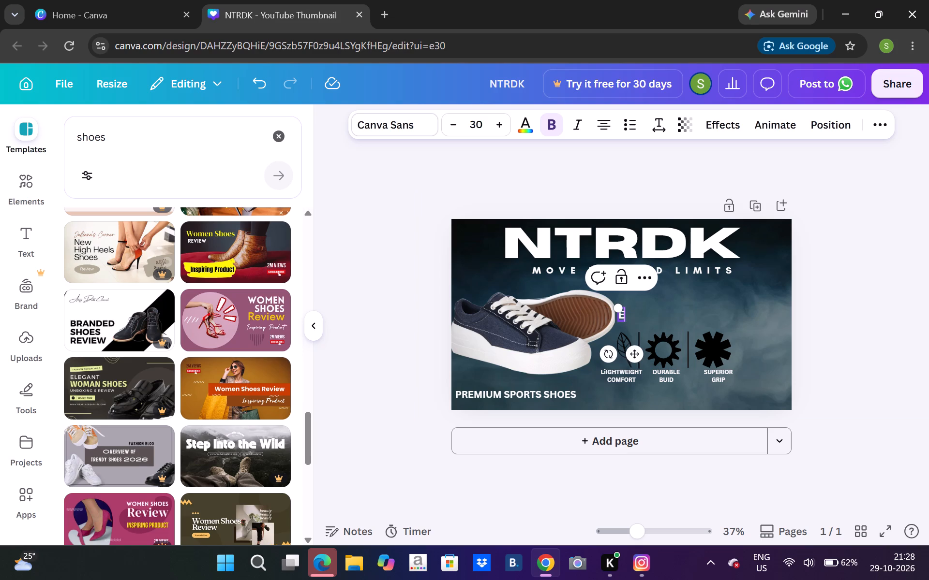
pyautogui.write('LEGENT UNISEX')
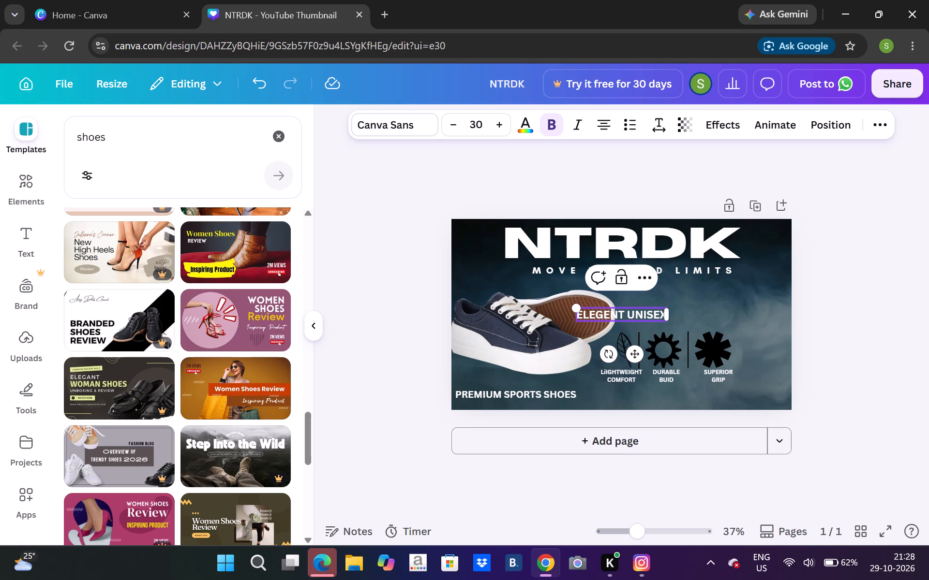
pyautogui.press('space')
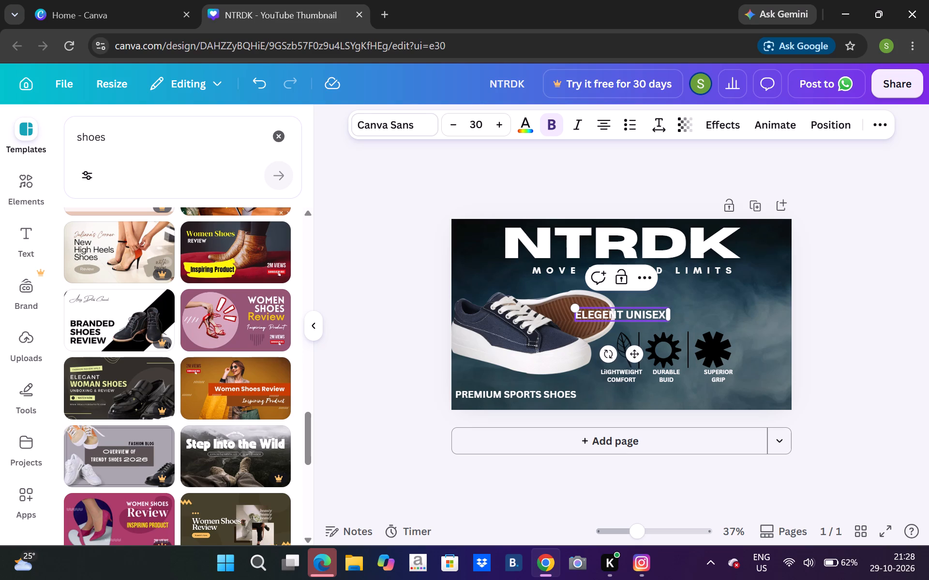
pyautogui.write('SHOES')
pyautogui.write('-----')
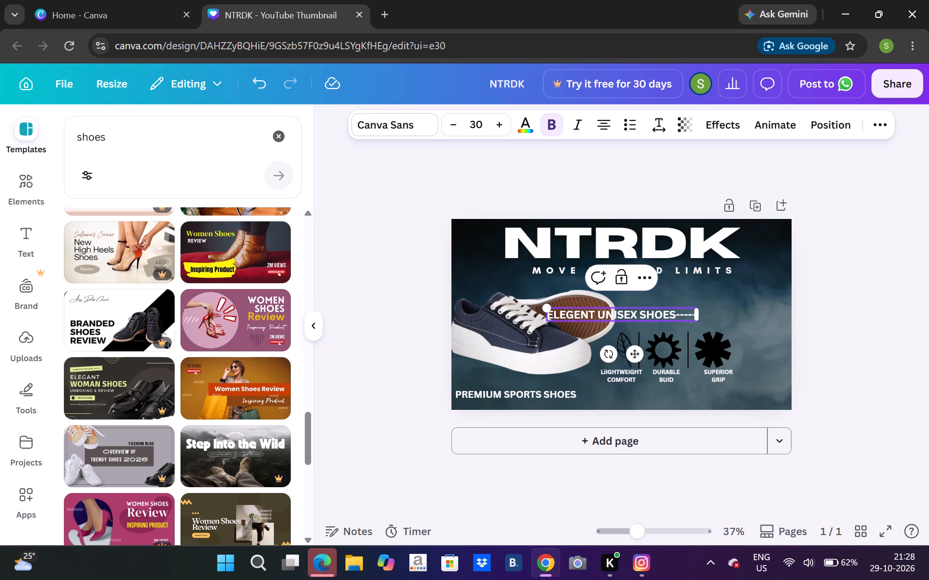
# Insert five dashes in front of ELEGENT in the ELEGENT UNISEX SHOES subheading.
pyautogui.click(554, 312)
pyautogui.press('Left')
pyautogui.press('Left')
pyautogui.press('-')
pyautogui.press('-')
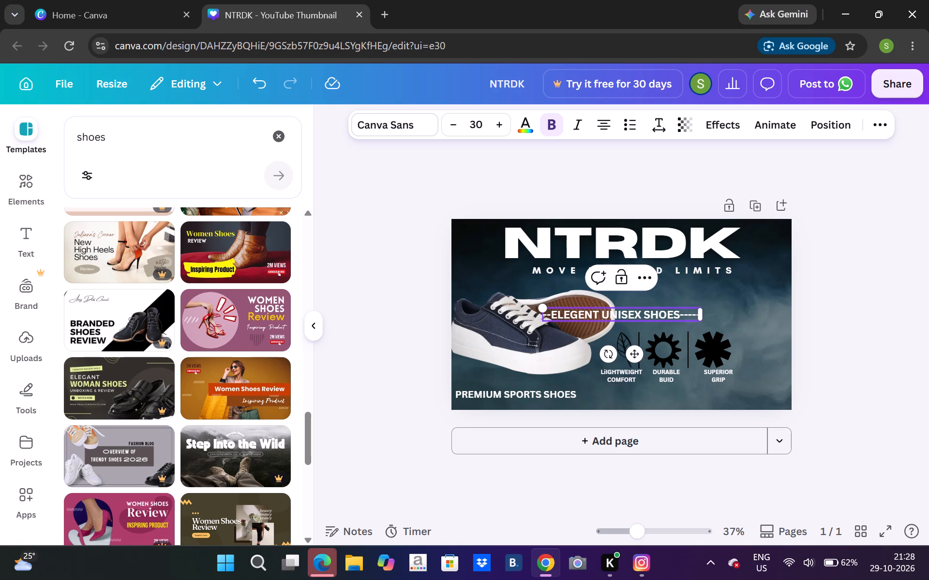
pyautogui.write('---')
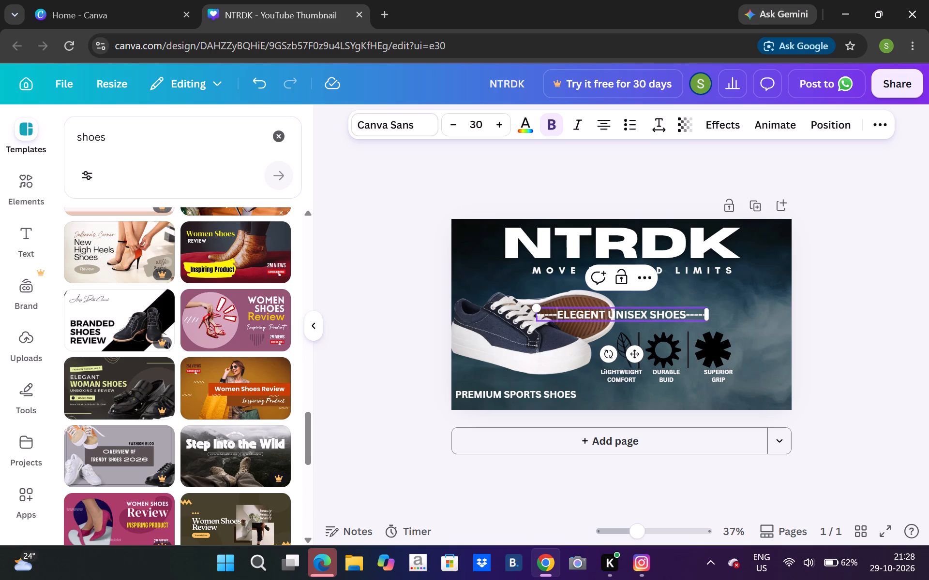
# Add two more dashes at each end of the ELEGENT UNISEX SHOES line.
pyautogui.write('--')
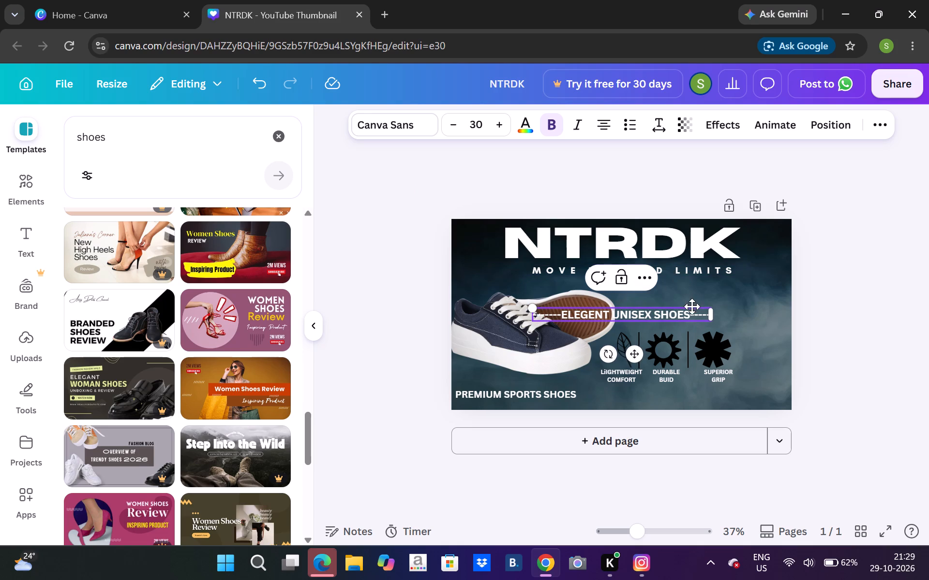
pyautogui.click(692, 314)
pyautogui.write('--')
# Move the dashed ELEGENT UNISEX SHOES line up to sit directly beneath the MOVE BEYOUND LIMITS tagline.
pyautogui.moveTo(668, 314); pyautogui.dragTo(668, 310)
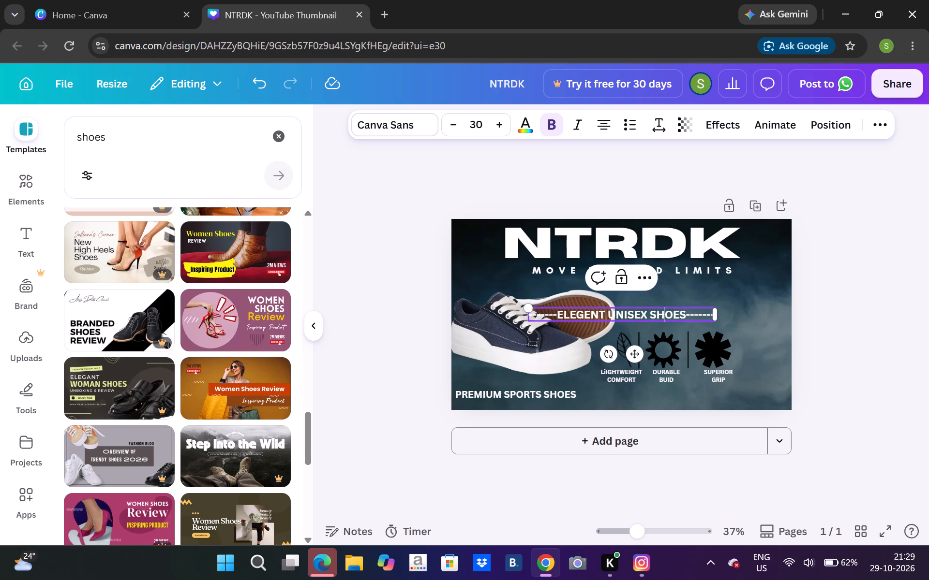
pyautogui.moveTo(668, 310); pyautogui.dragTo(674, 295)
pyautogui.click(753, 295)
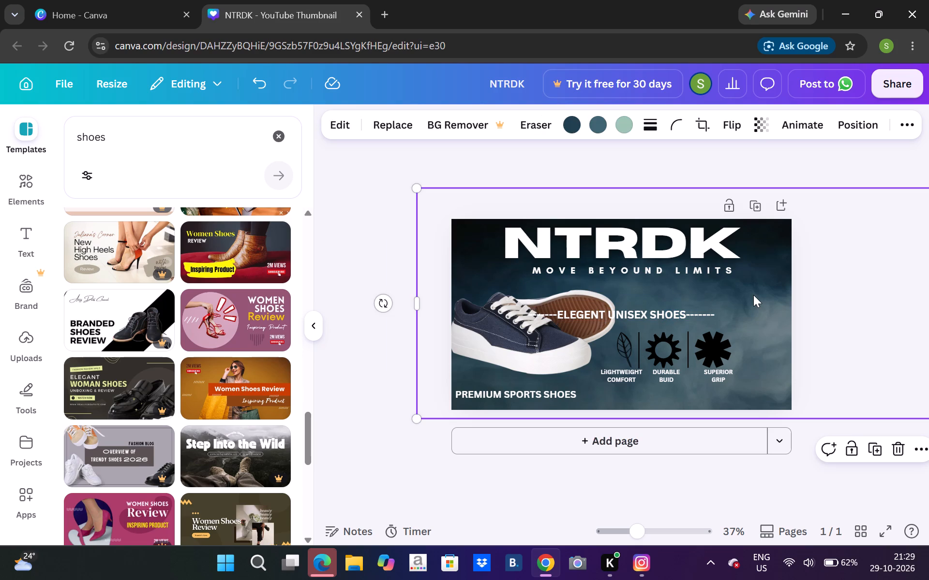
pyautogui.moveTo(664, 311); pyautogui.dragTo(667, 297)
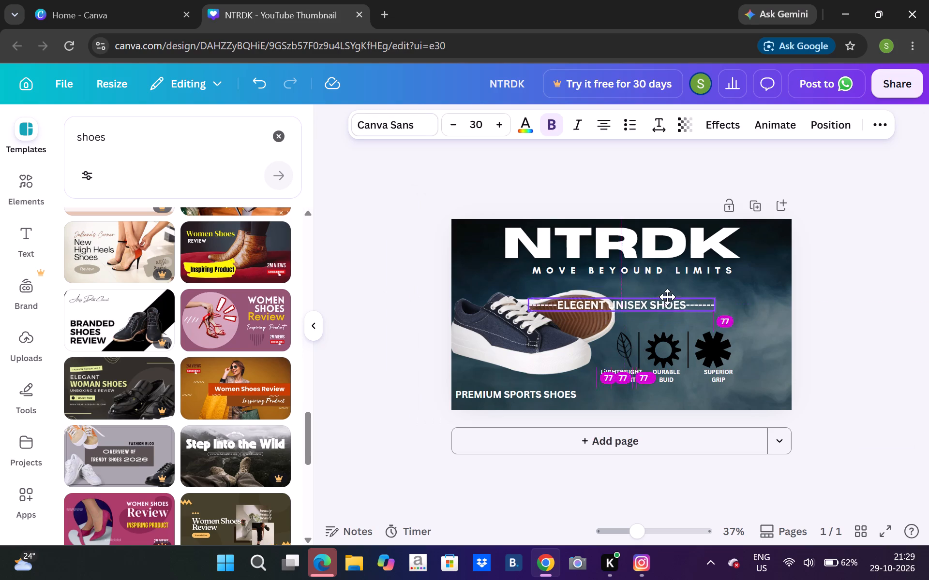
pyautogui.moveTo(667, 297); pyautogui.dragTo(667, 278)
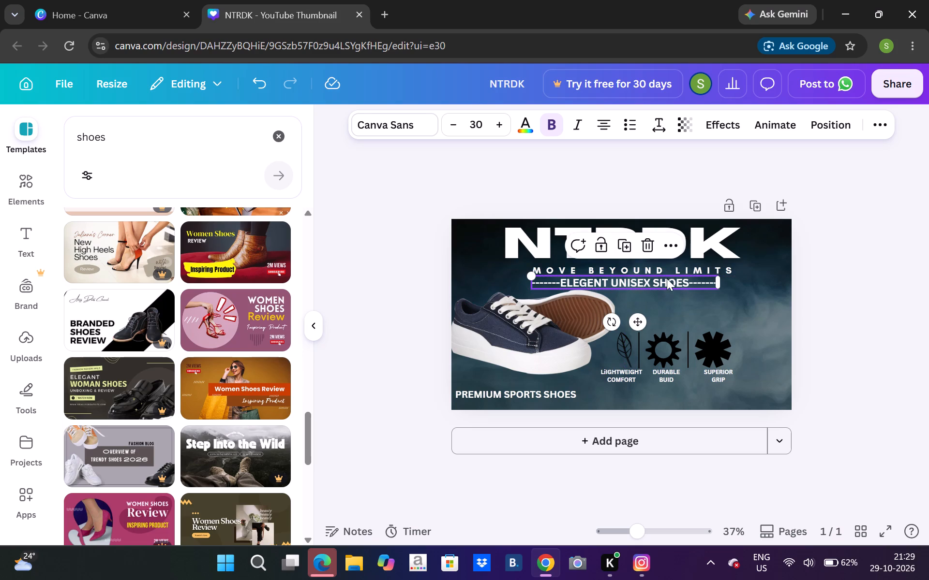
pyautogui.click(832, 286)
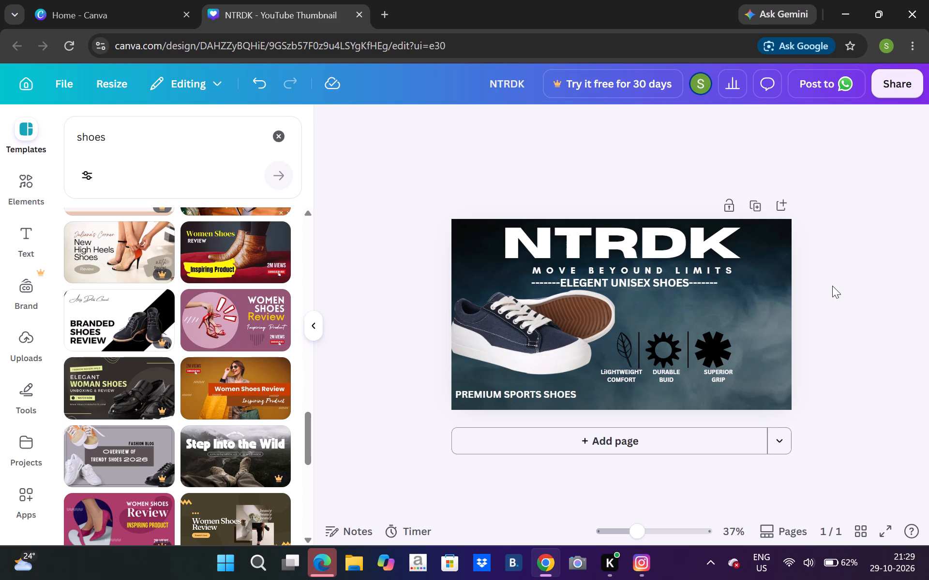
# Search the Shapes elements for FOG, foggy and fogg.
pyautogui.click(25, 183)
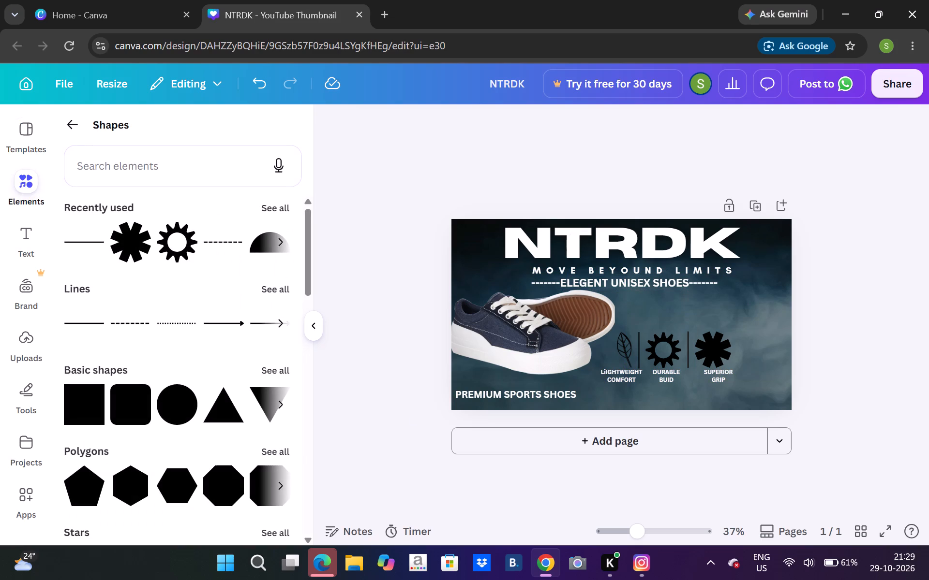
pyautogui.click(116, 170)
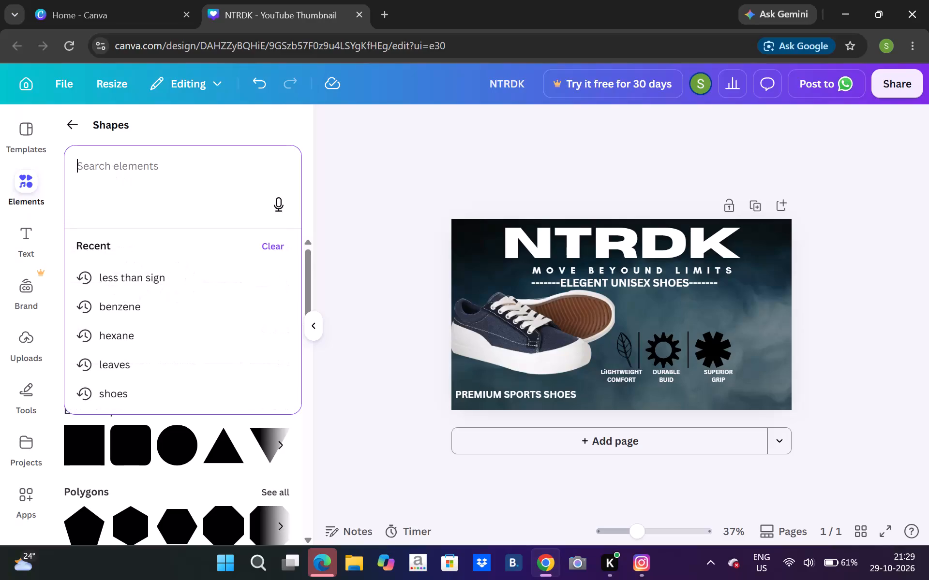
pyautogui.write('FOG')
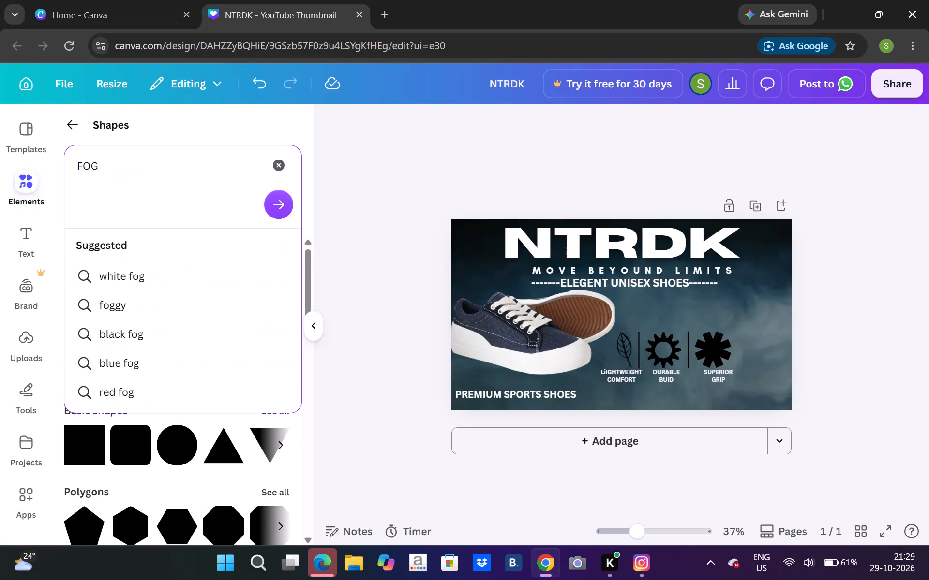
pyautogui.click(284, 209)
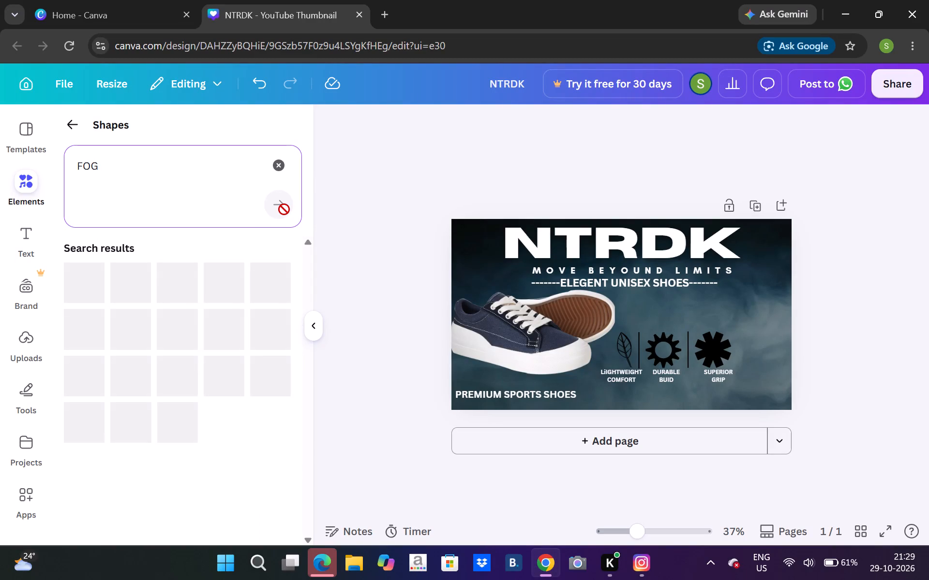
pyautogui.click(217, 165)
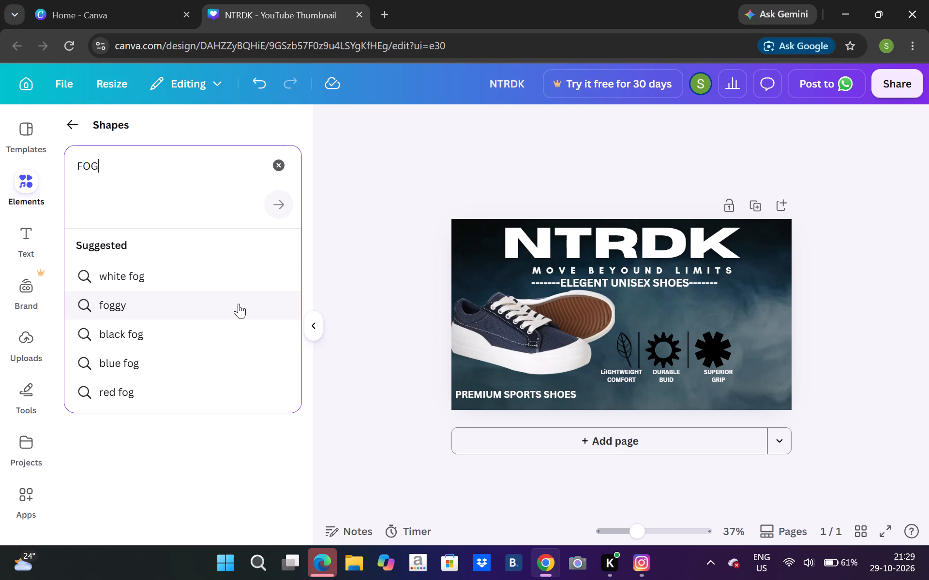
pyautogui.click(239, 304)
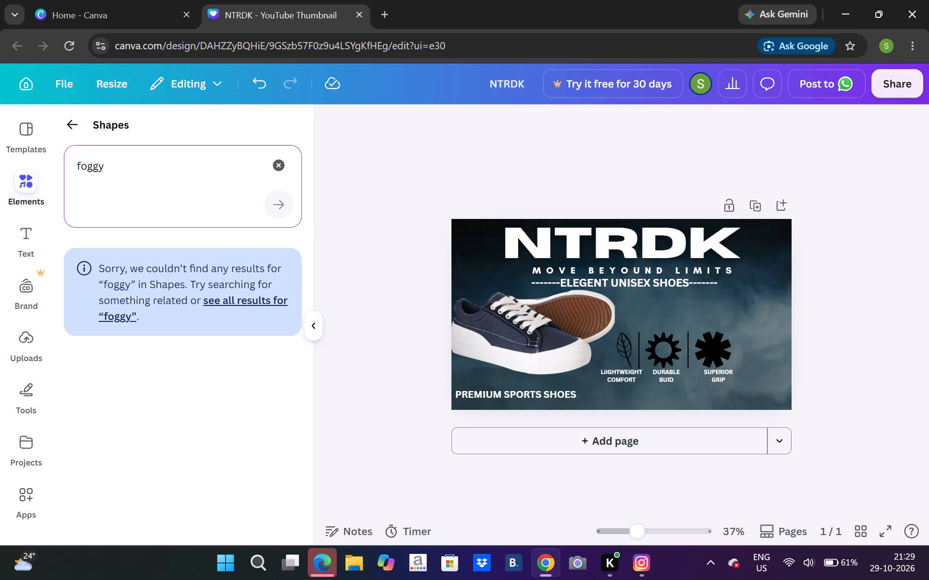
pyautogui.click(288, 166)
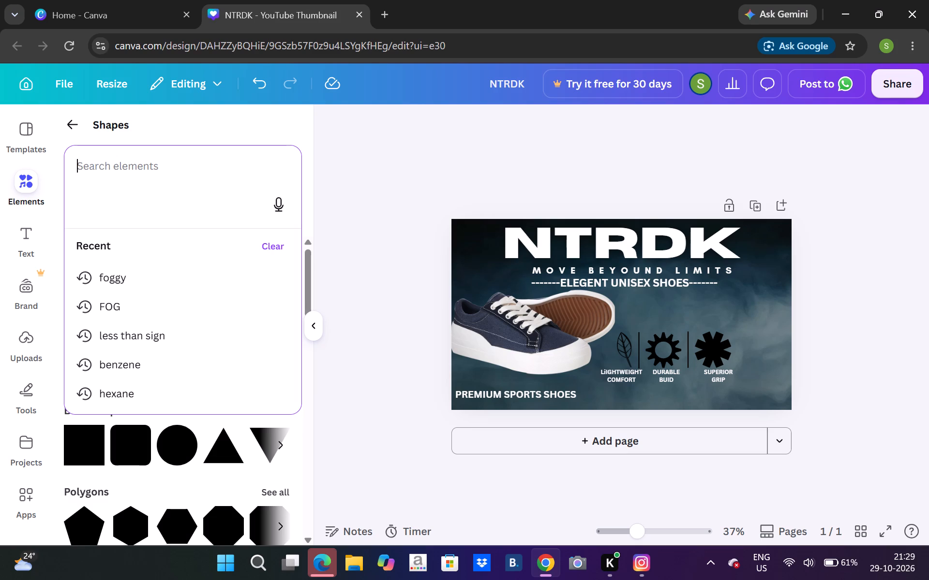
pyautogui.press('f')
pyautogui.write('ogg')
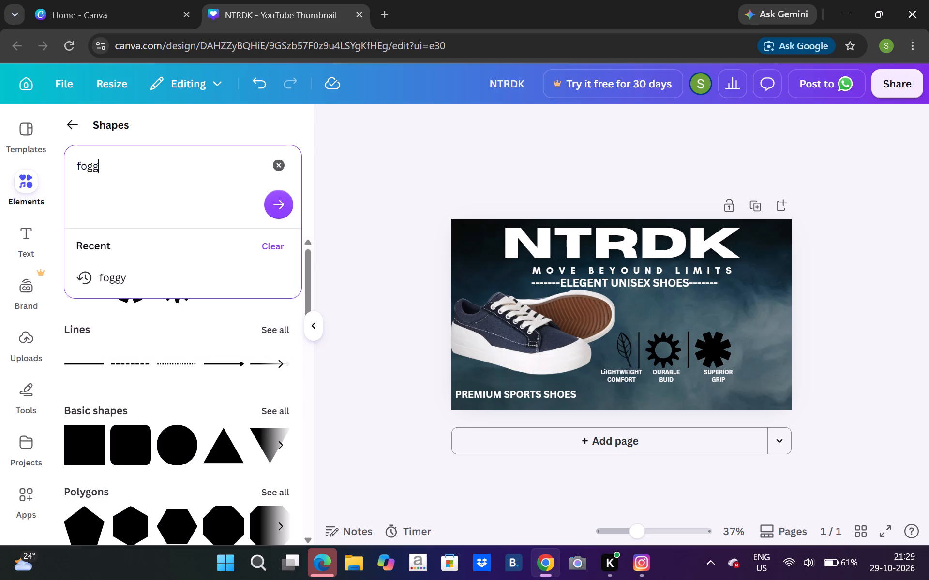
pyautogui.click(283, 204)
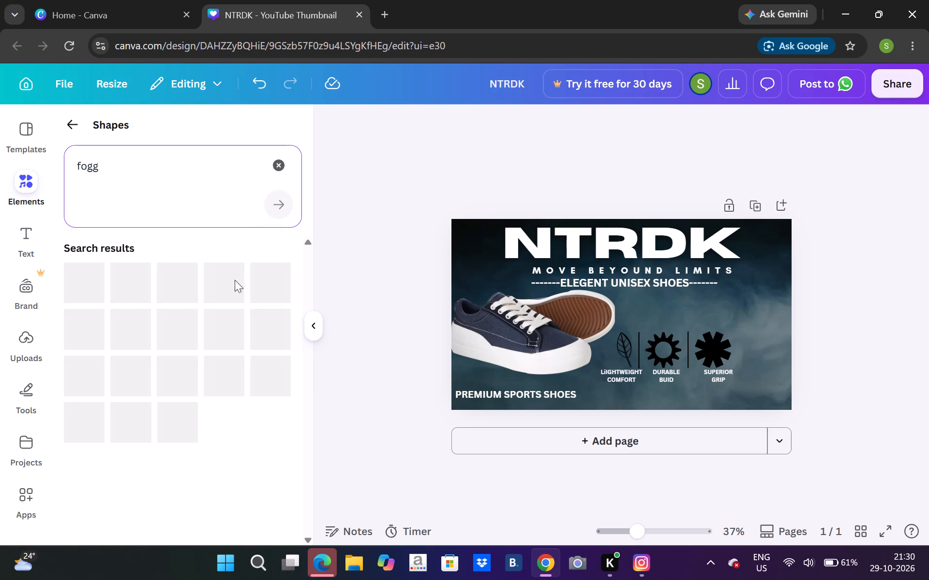
# Search the Shapes elements for vapour and for gas, and clear the search.
pyautogui.click(284, 163)
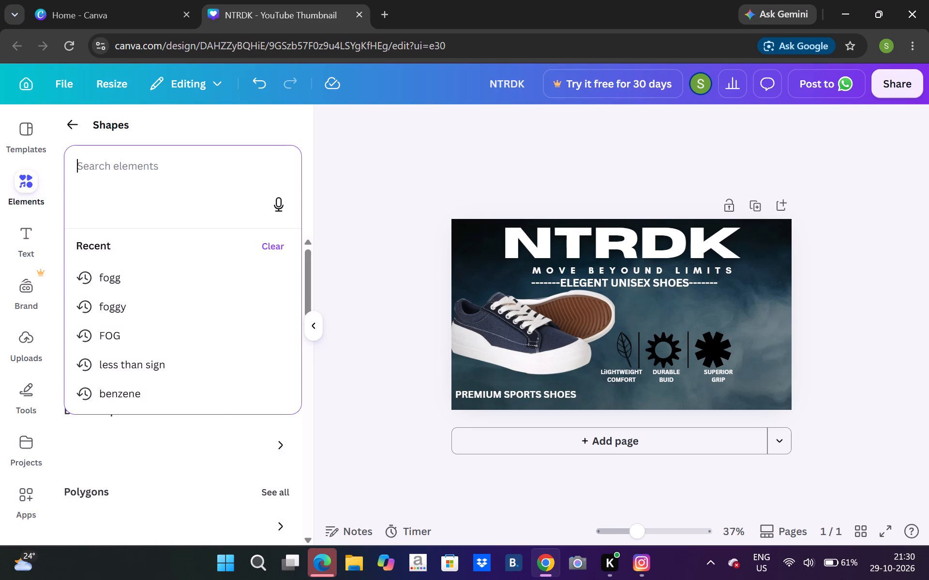
pyautogui.write('vapour')
pyautogui.press('Return')
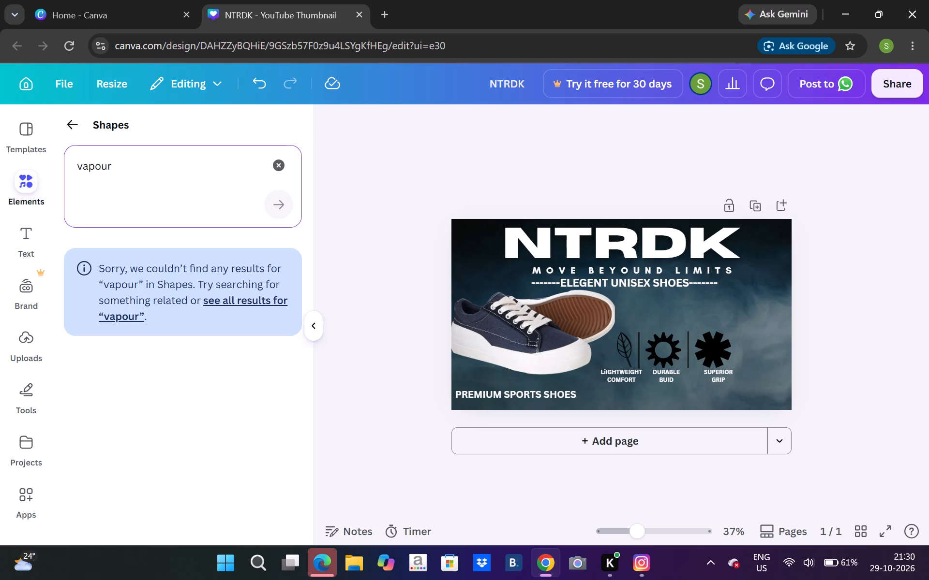
pyautogui.click(279, 167)
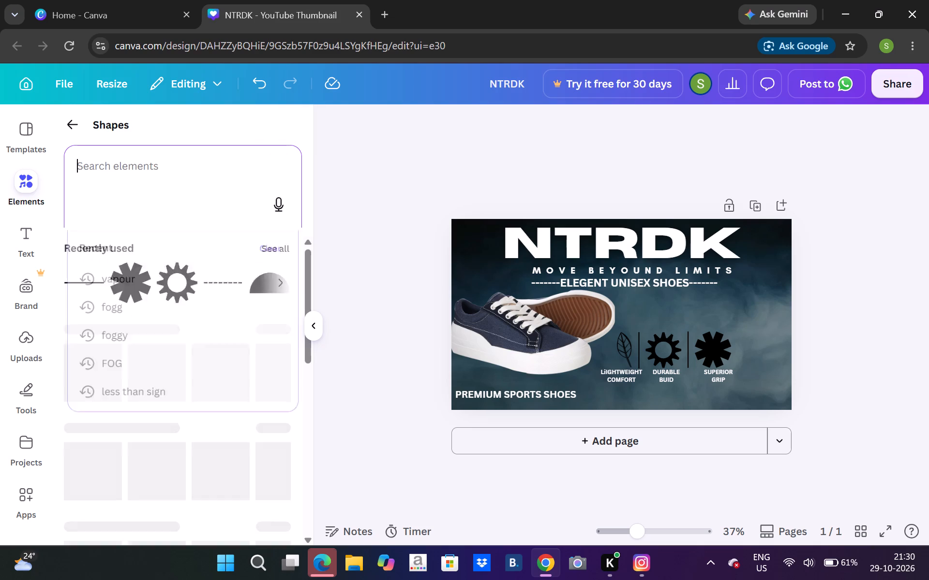
pyautogui.write('gas')
pyautogui.press('Return')
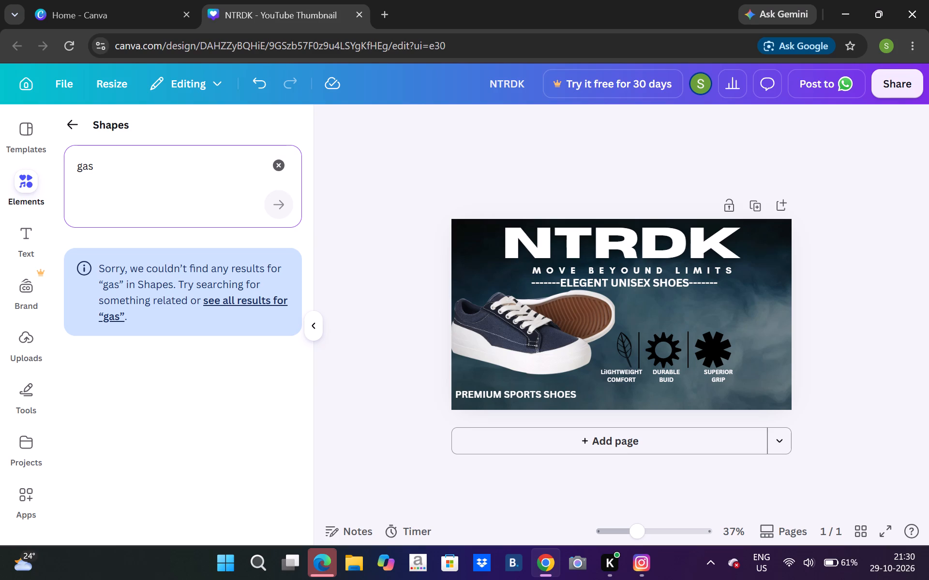
pyautogui.click(283, 166)
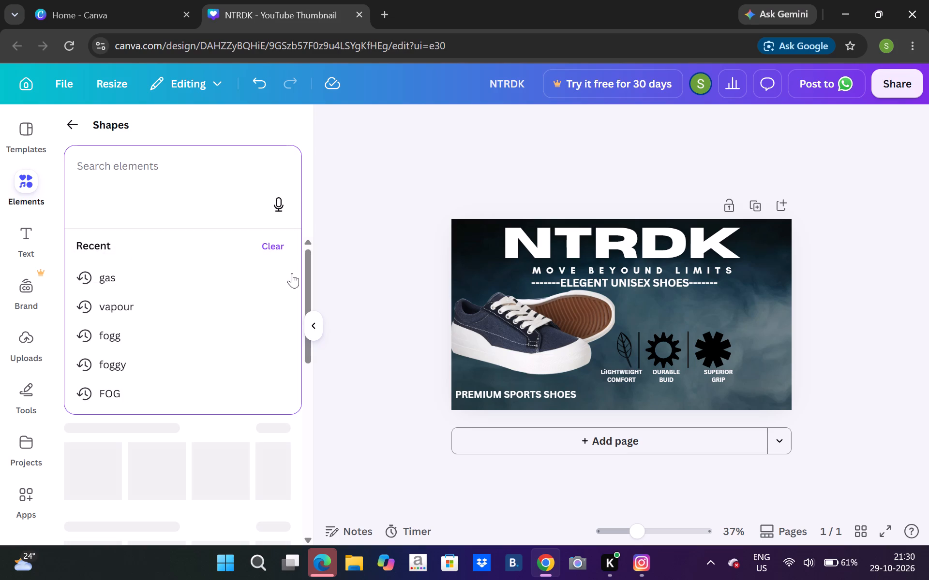
pyautogui.click(345, 261)
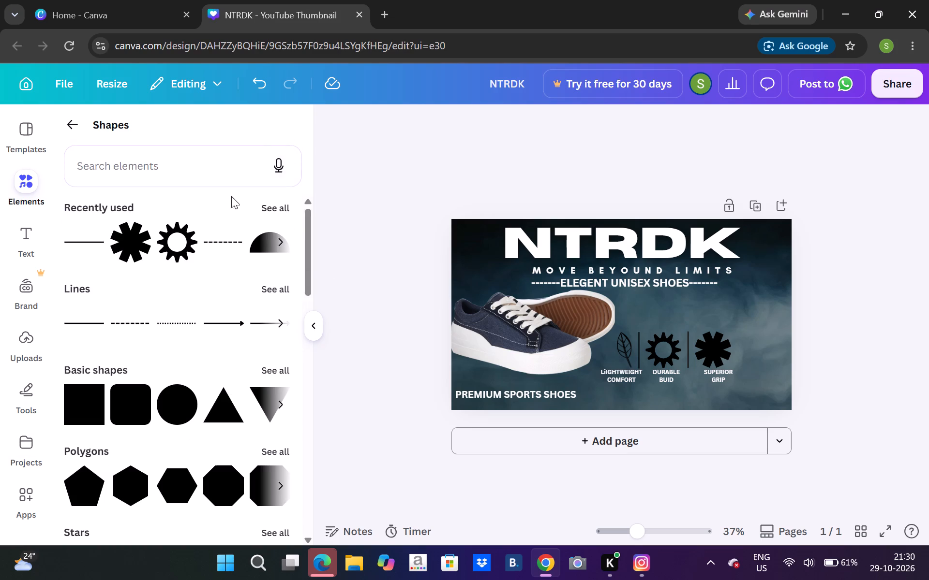
# Look through the shape categories down to the abstract shapes for a usable graphic.
pyautogui.tripleClick(305, 539)
pyautogui.tripleClick(305, 539)
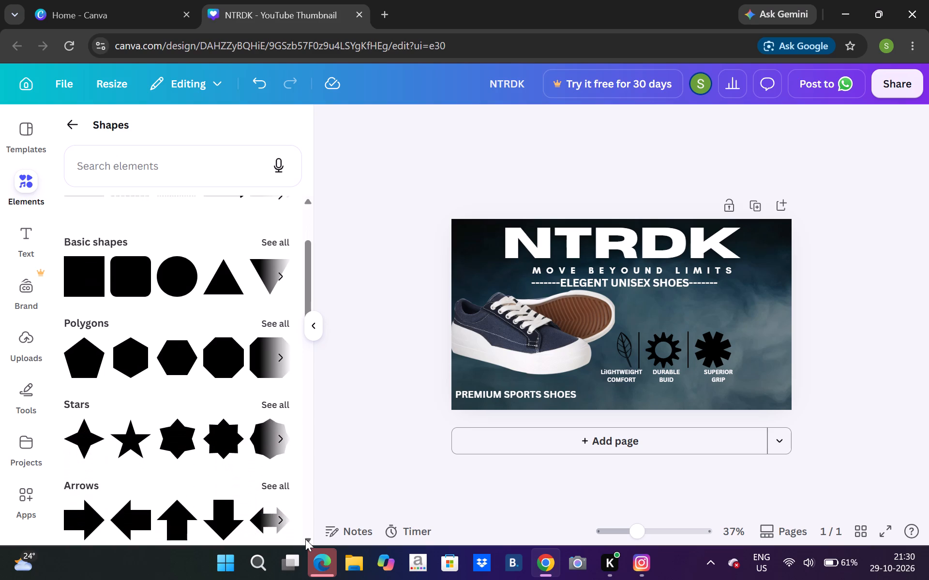
pyautogui.tripleClick(305, 539)
pyautogui.click(305, 539)
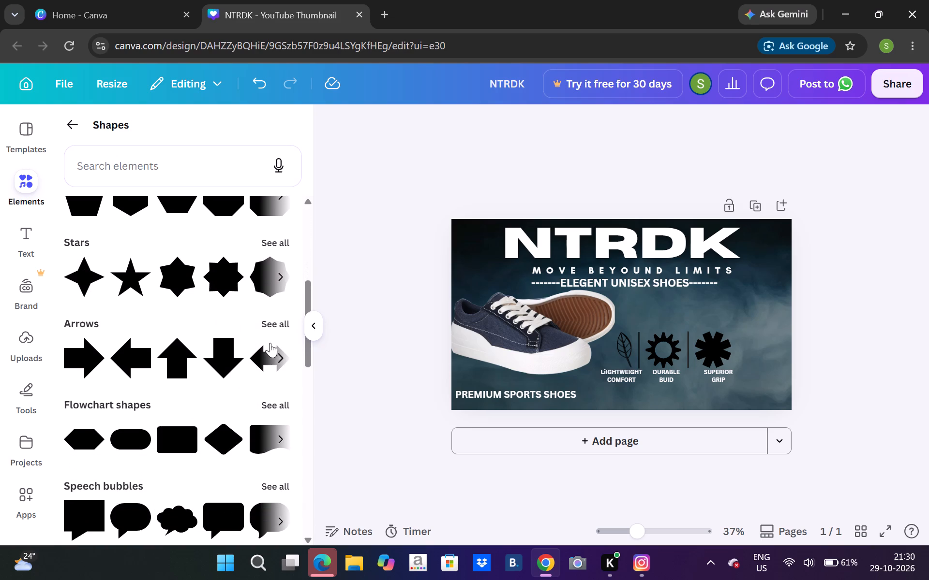
pyautogui.doubleClick(305, 530)
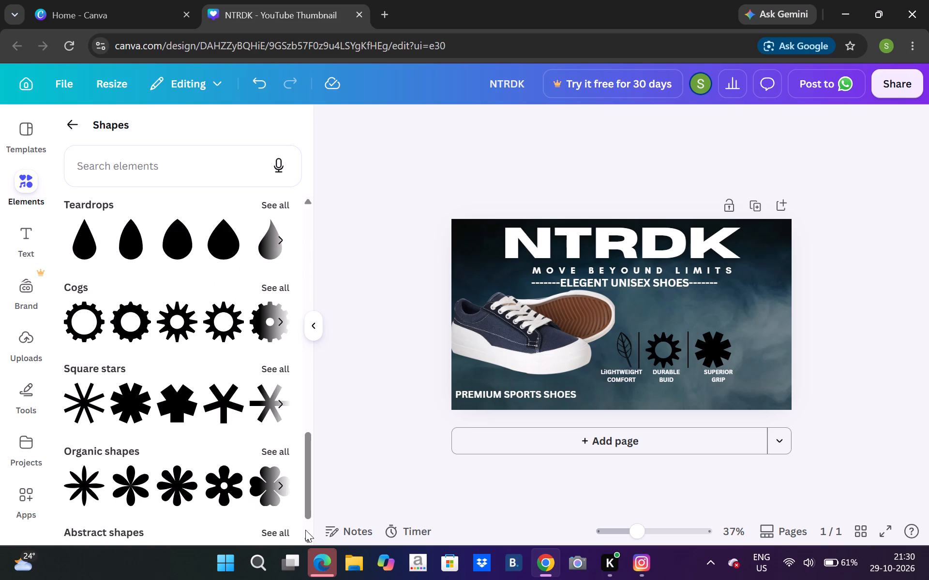
pyautogui.click(305, 530)
pyautogui.doubleClick(305, 530)
pyautogui.click(305, 530)
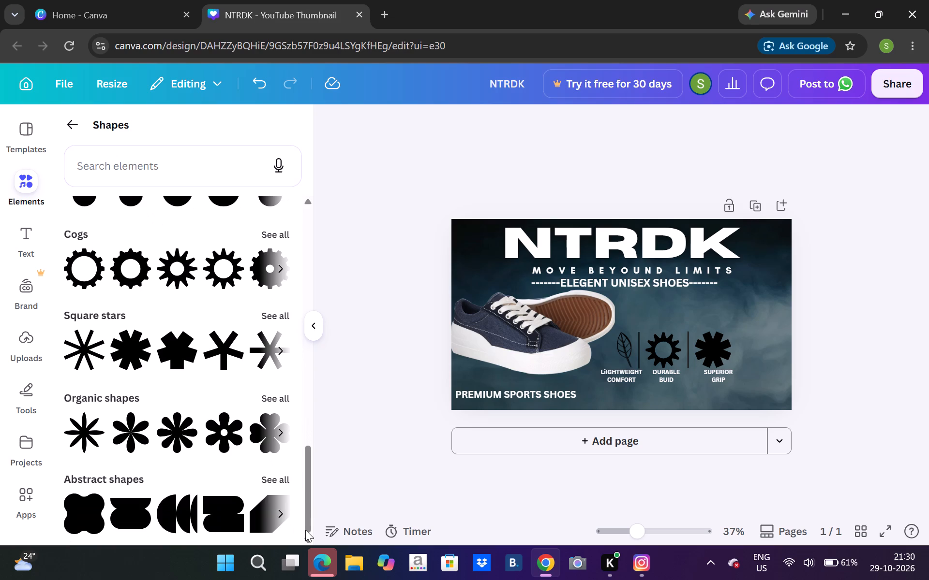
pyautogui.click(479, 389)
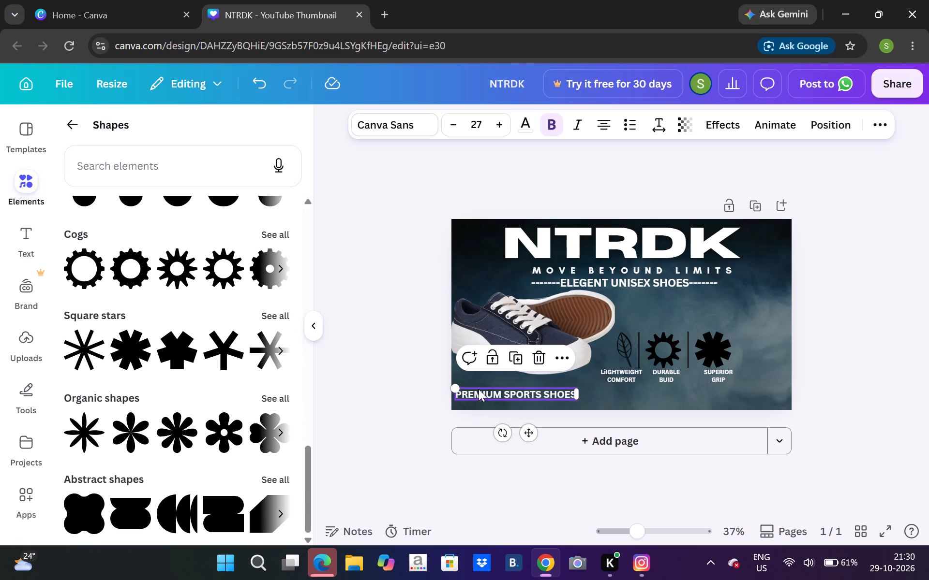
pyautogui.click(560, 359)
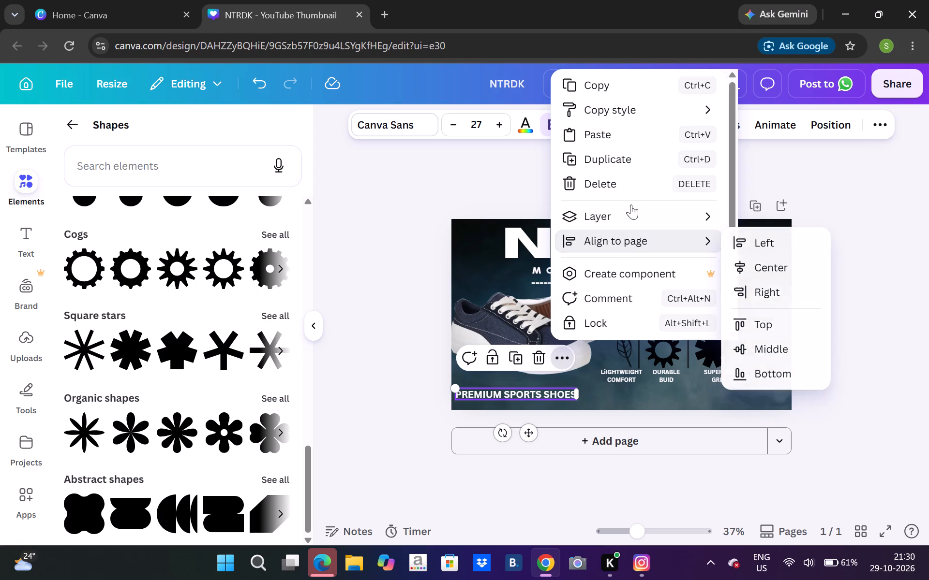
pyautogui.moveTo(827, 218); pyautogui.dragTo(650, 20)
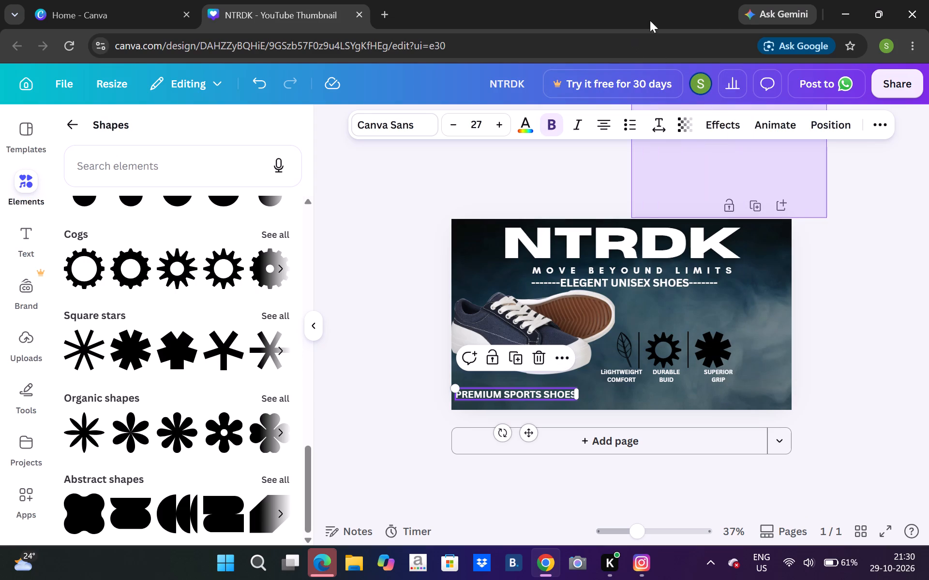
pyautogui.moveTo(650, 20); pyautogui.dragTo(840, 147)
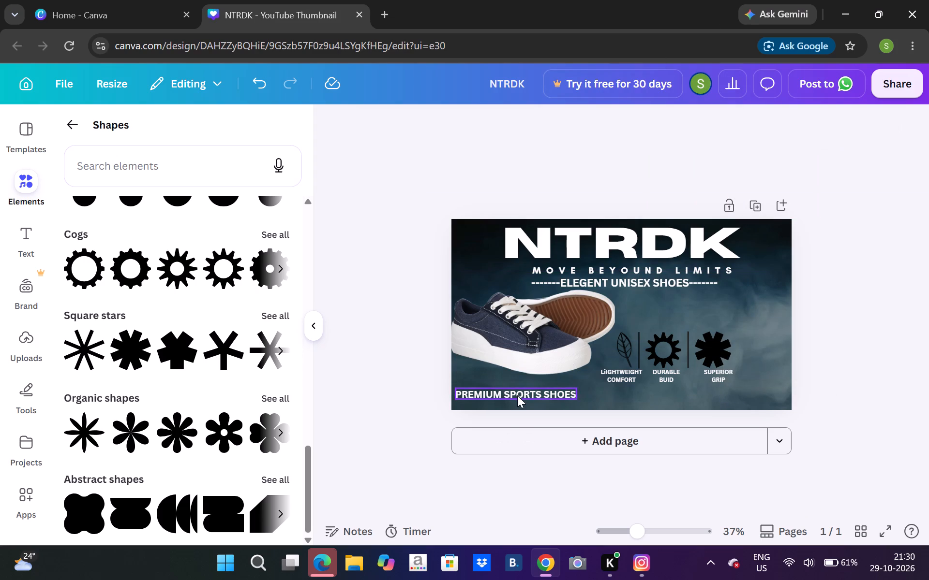
# Apply the Neon text effect to the PREMIUM SPORTS SHOES line with an intensity of 1.
pyautogui.click(517, 395)
pyautogui.click(771, 130)
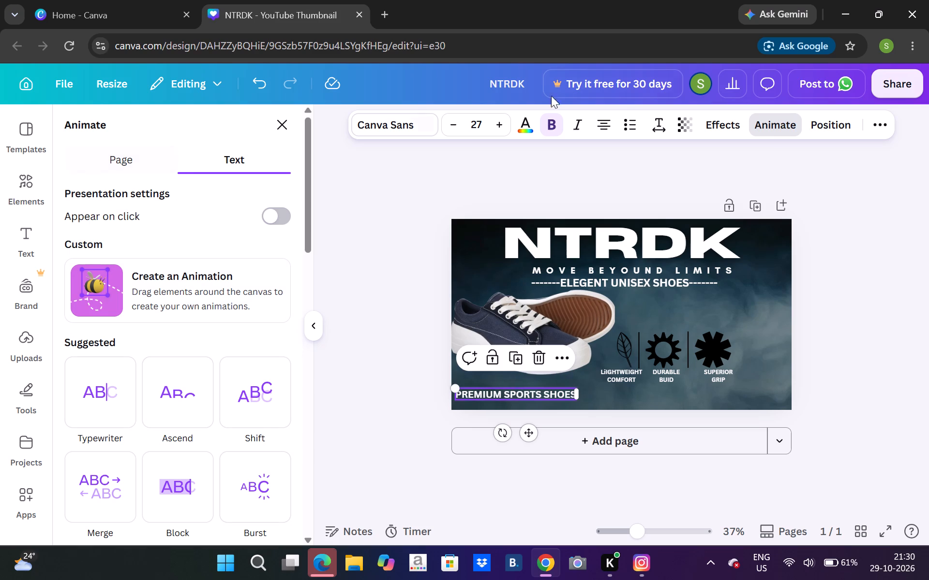
pyautogui.click(727, 123)
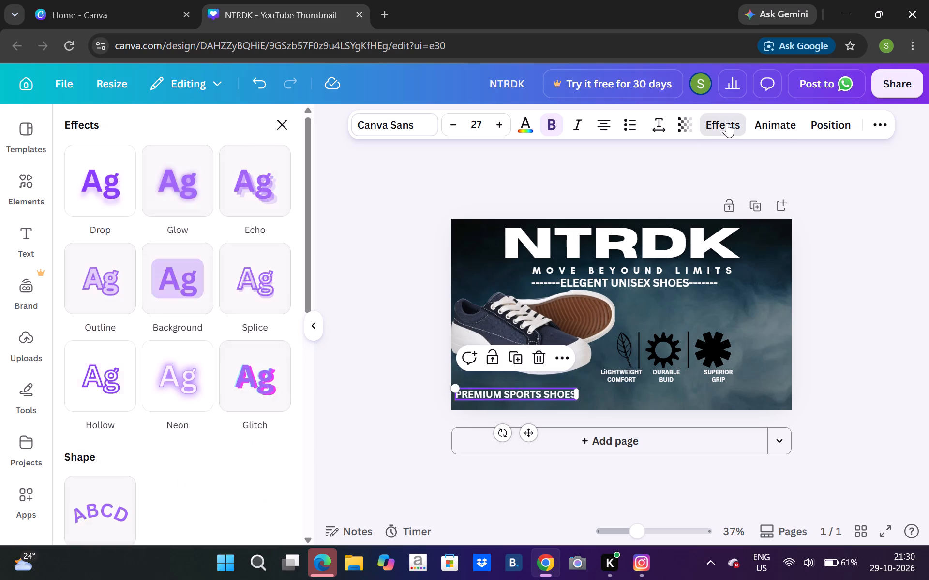
pyautogui.click(225, 386)
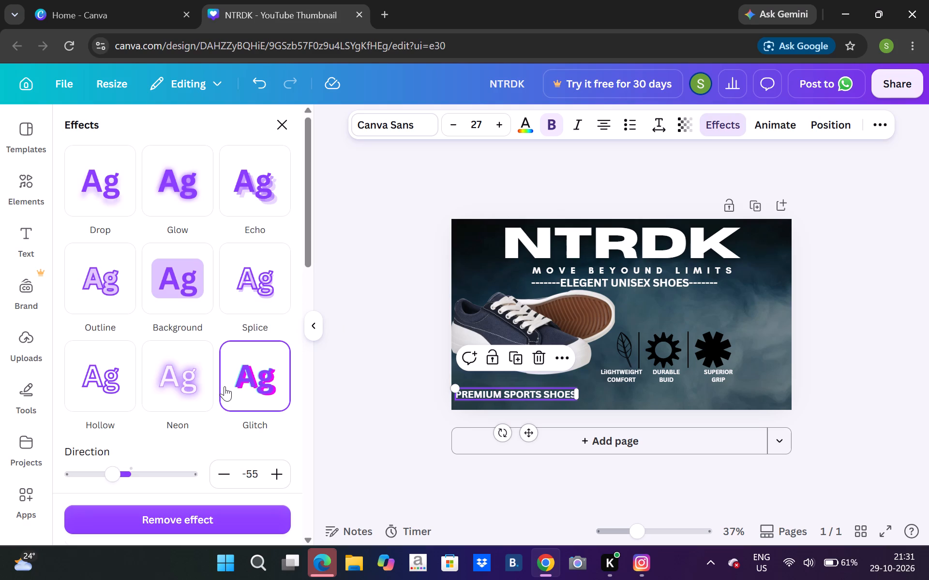
pyautogui.click(178, 413)
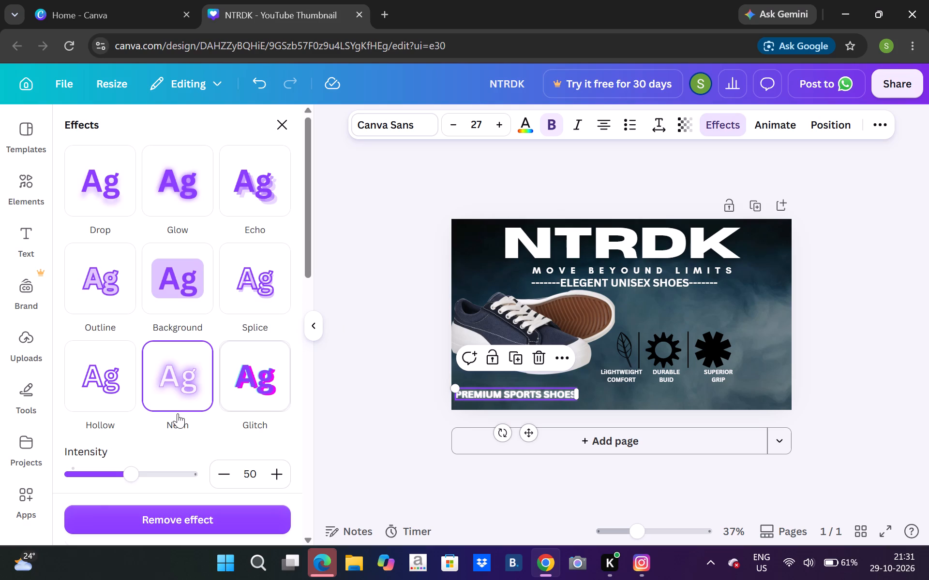
pyautogui.click(101, 476)
pyautogui.click(75, 476)
pyautogui.moveTo(75, 476); pyautogui.dragTo(70, 476)
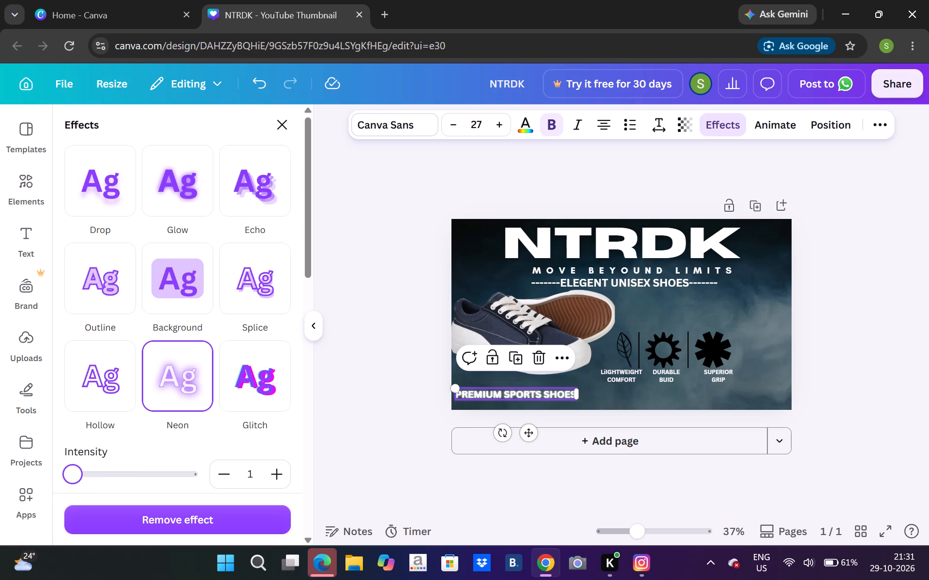
# Set the Neon effect intensity of the PREMIUM SPORTS SHOES line to 23.
pyautogui.moveTo(70, 476); pyautogui.dragTo(98, 514)
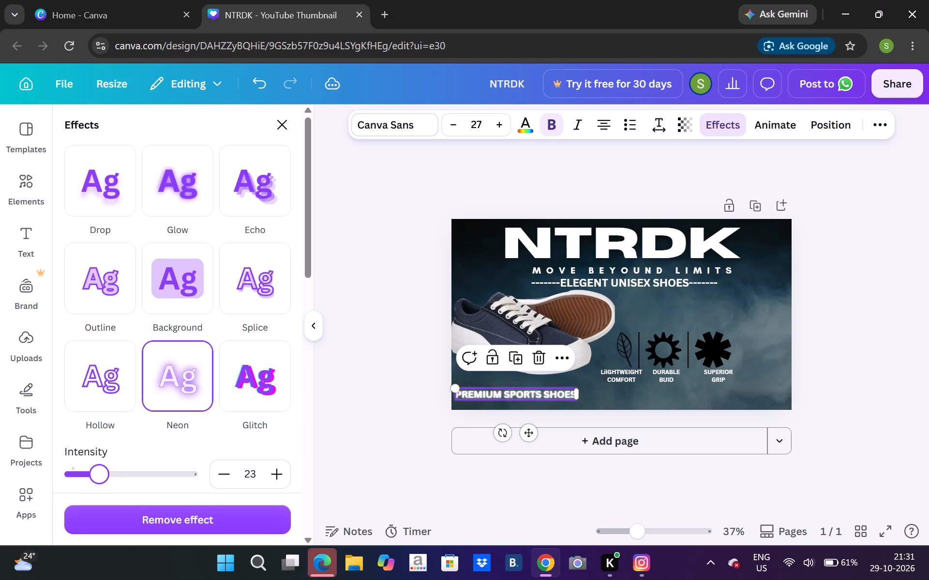
pyautogui.moveTo(98, 514); pyautogui.dragTo(98, 514)
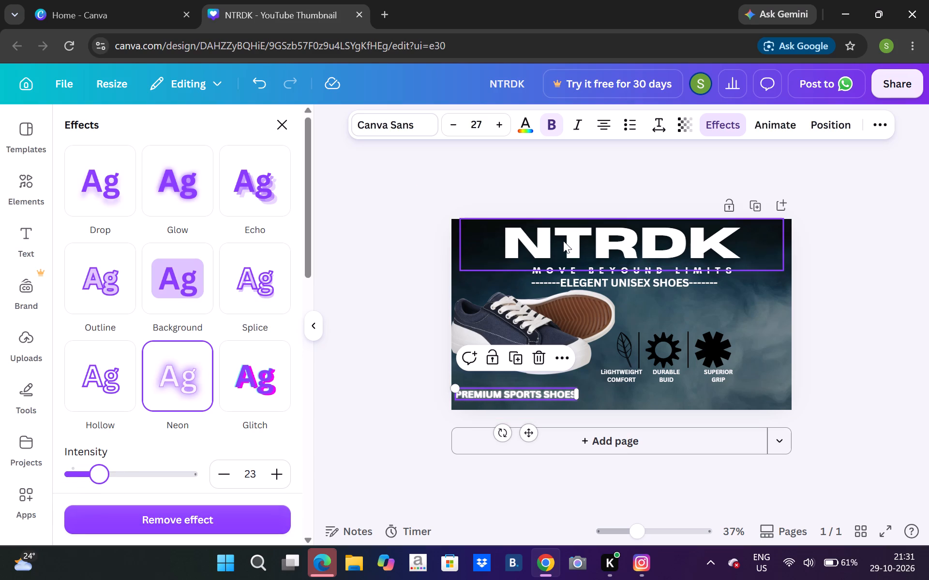
# Apply the Neon text effect to the NTRDK heading with an intensity of 20.
pyautogui.click(563, 241)
pyautogui.click(195, 447)
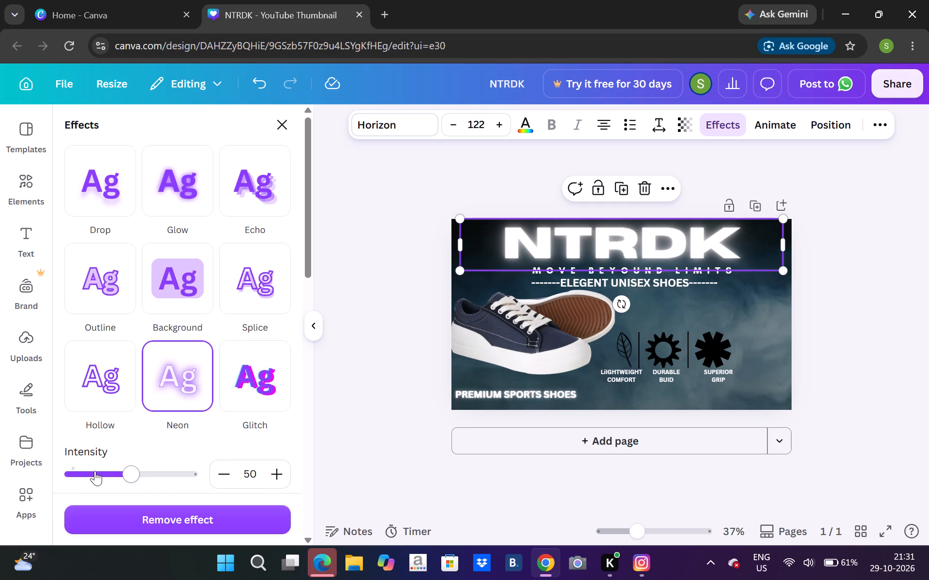
pyautogui.click(95, 471)
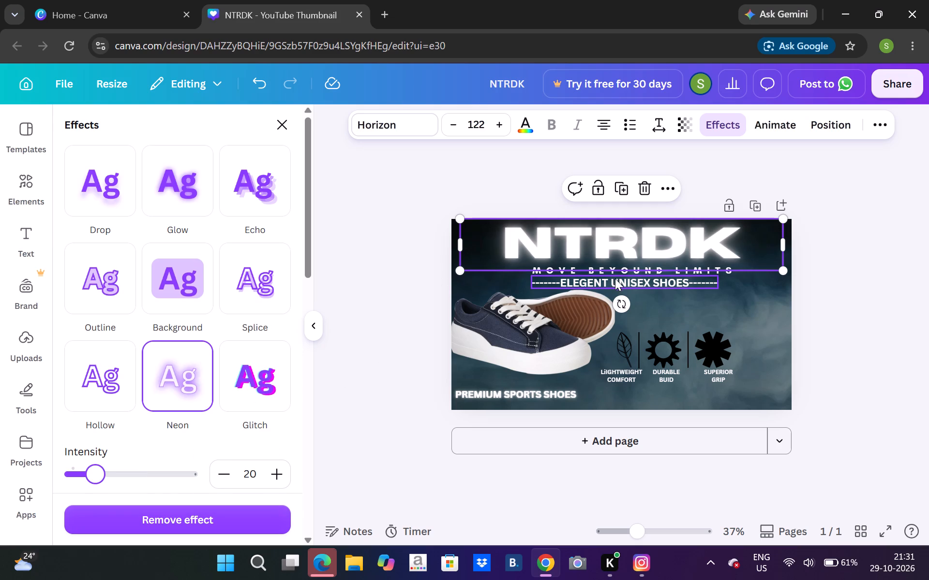
# Apply the Neon text effect to the MOVE BEYOUND LIMITS tagline.
pyautogui.click(615, 270)
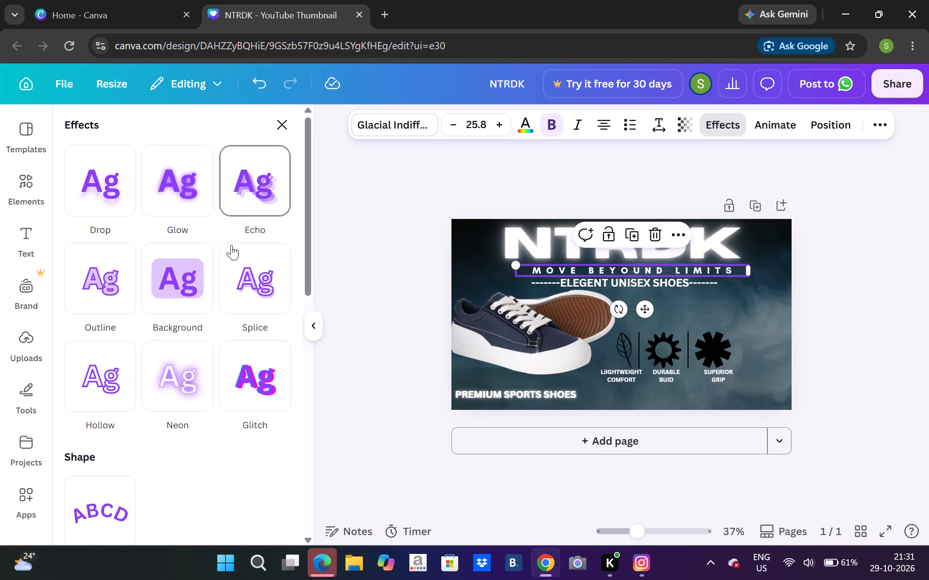
pyautogui.click(196, 278)
pyautogui.click(196, 278)
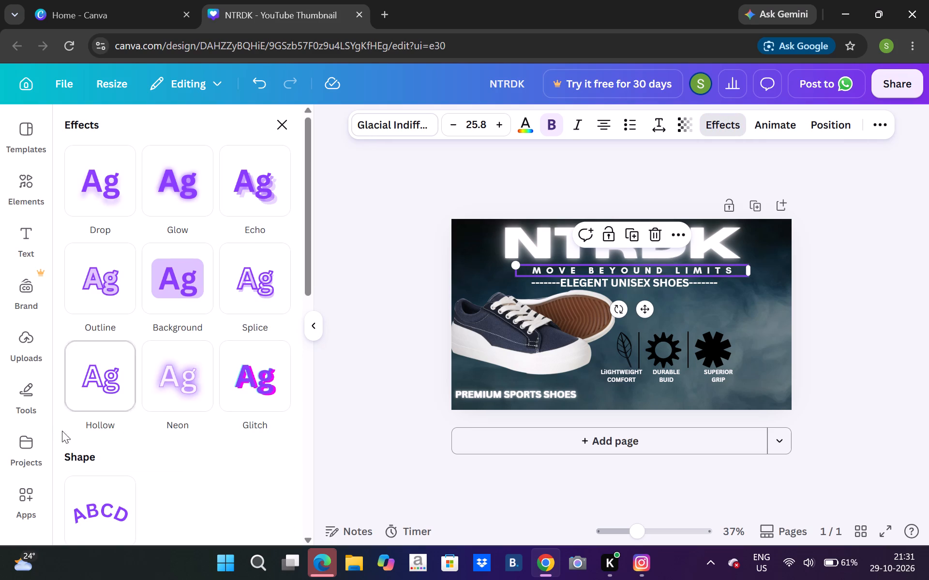
pyautogui.click(176, 399)
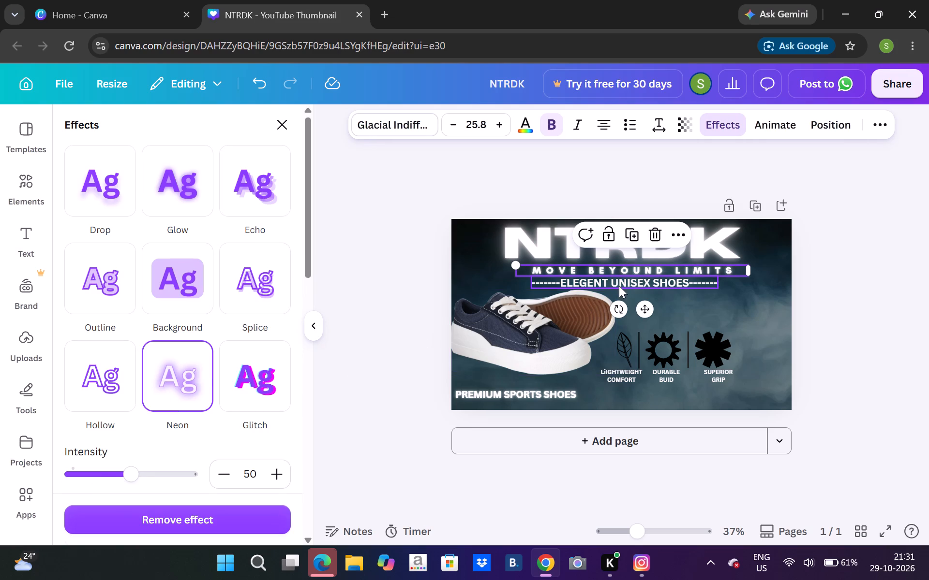
# Set the Neon effect intensity of the NTRDK heading to 0.
pyautogui.click(635, 253)
pyautogui.click(68, 472)
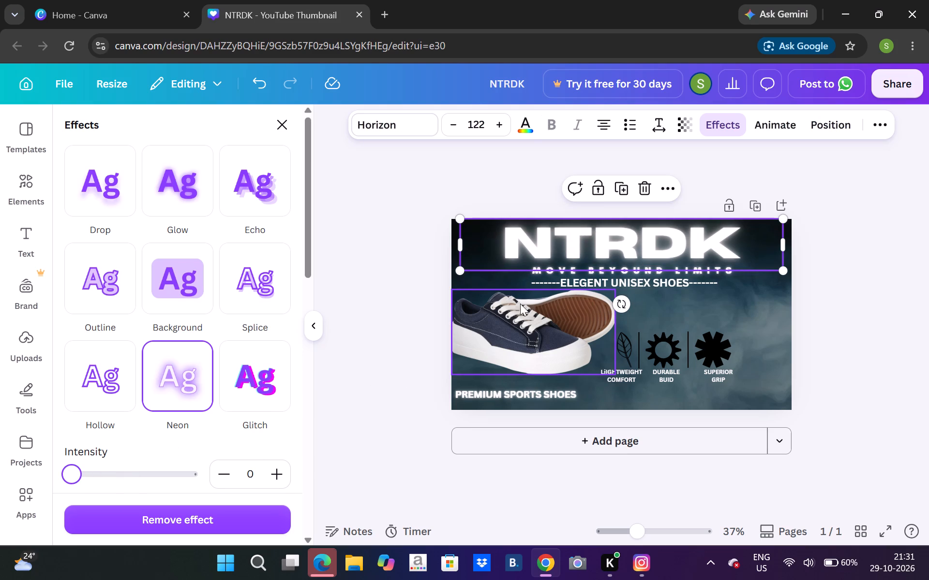
# Apply the Curve effect to the dashed ELEGENT UNISEX SHOES line with a curve value of -13.
pyautogui.click(638, 288)
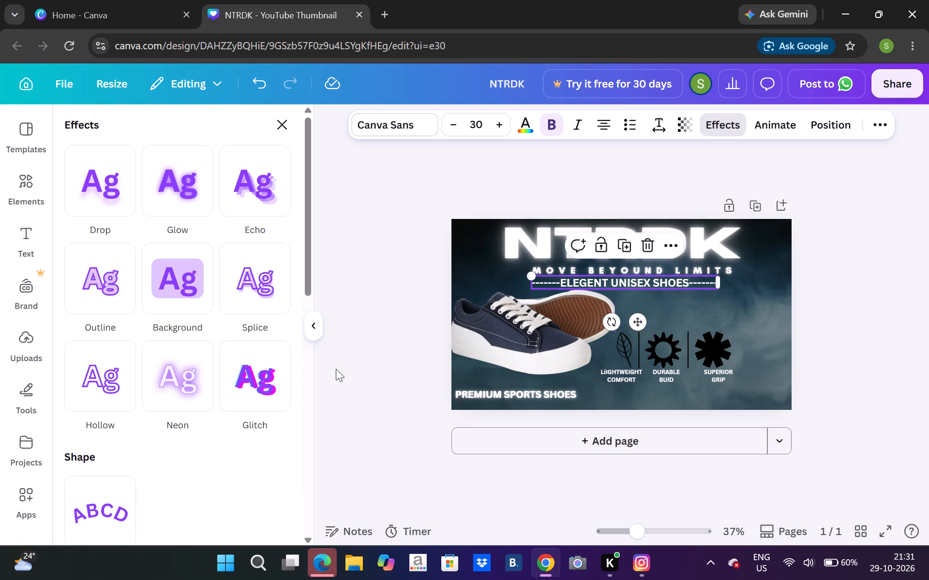
pyautogui.click(106, 487)
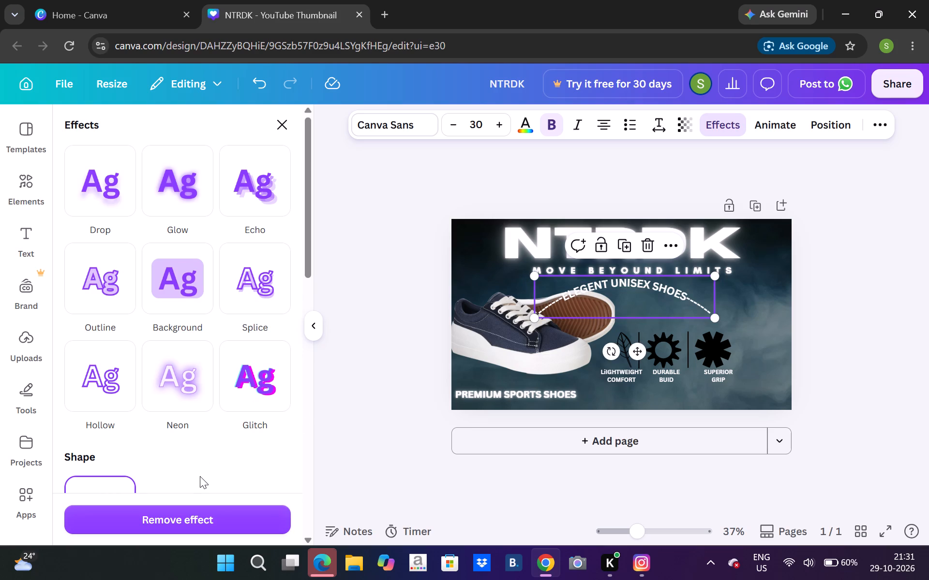
pyautogui.click(309, 394)
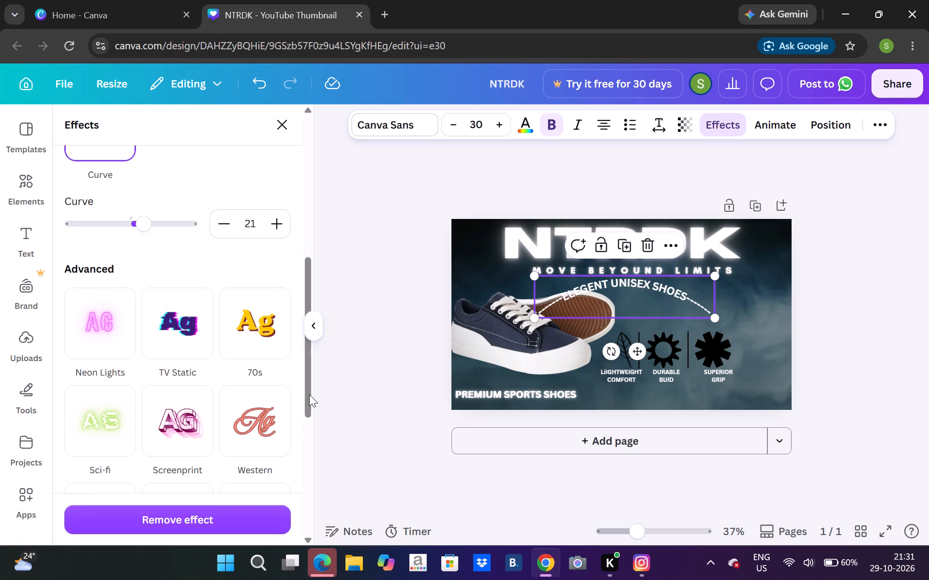
pyautogui.moveTo(138, 222); pyautogui.dragTo(115, 220)
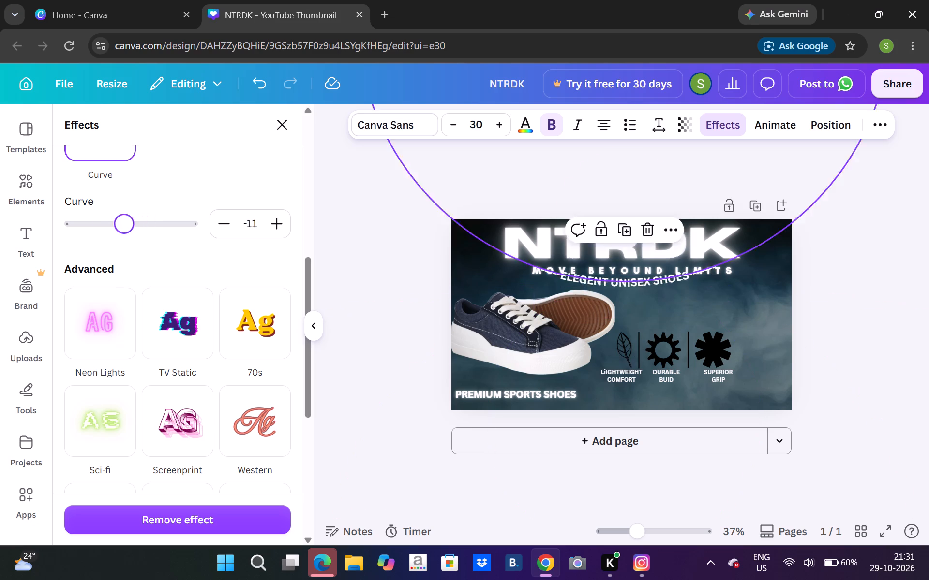
pyautogui.moveTo(115, 220); pyautogui.dragTo(123, 232)
pyautogui.click(123, 232)
pyautogui.click(123, 232)
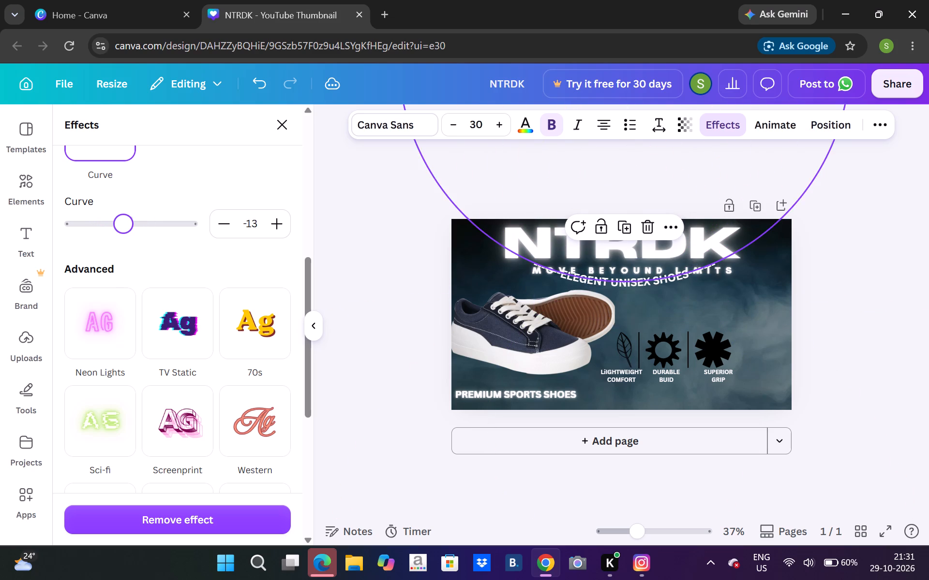
pyautogui.click(123, 232)
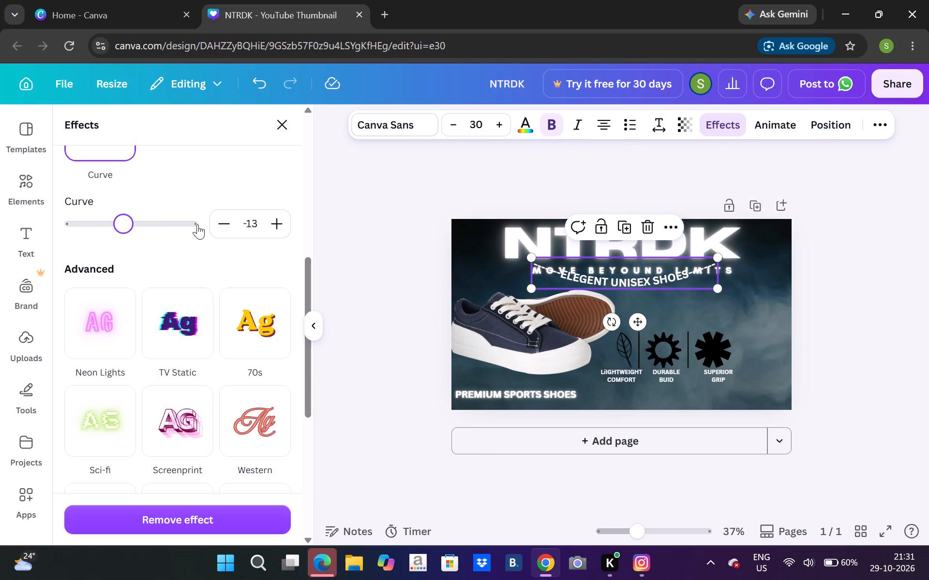
# Adjust the curve value of the ELEGENT UNISEX SHOES line to 0 so the text runs straight.
pyautogui.click(214, 222)
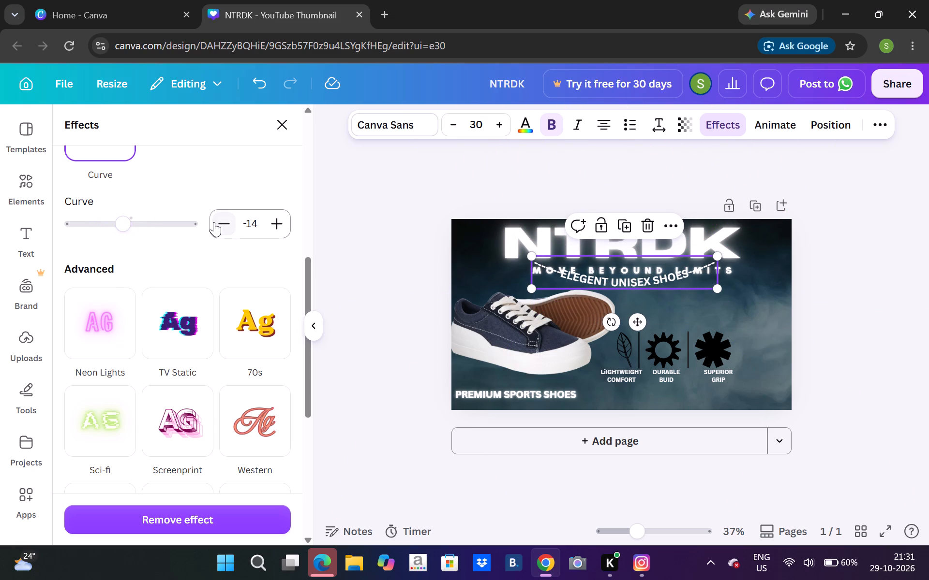
pyautogui.click(214, 222)
pyautogui.tripleClick(277, 219)
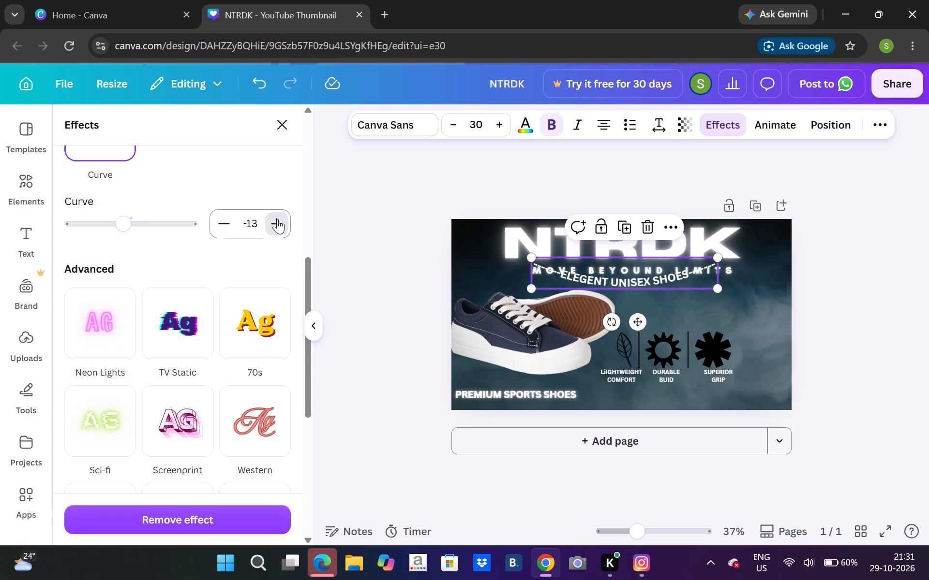
pyautogui.tripleClick(277, 219)
pyautogui.tripleClick(277, 219)
pyautogui.doubleClick(277, 219)
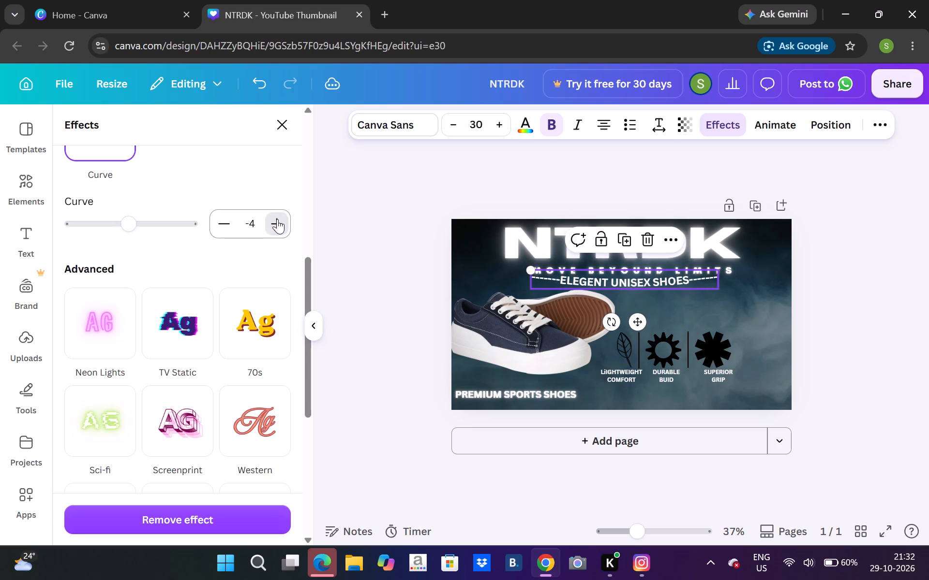
pyautogui.click(277, 219)
pyautogui.tripleClick(277, 219)
pyautogui.doubleClick(277, 219)
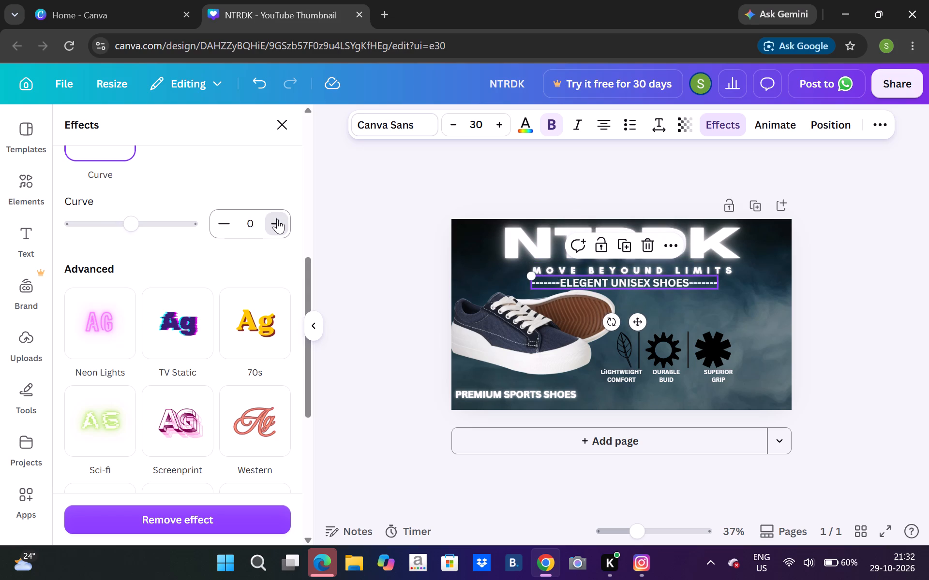
pyautogui.click(224, 219)
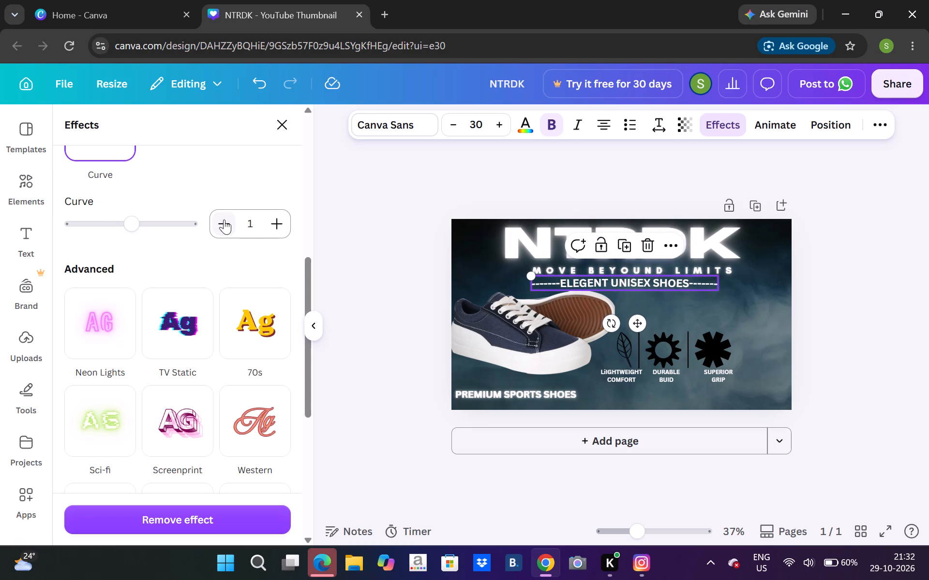
pyautogui.click(224, 219)
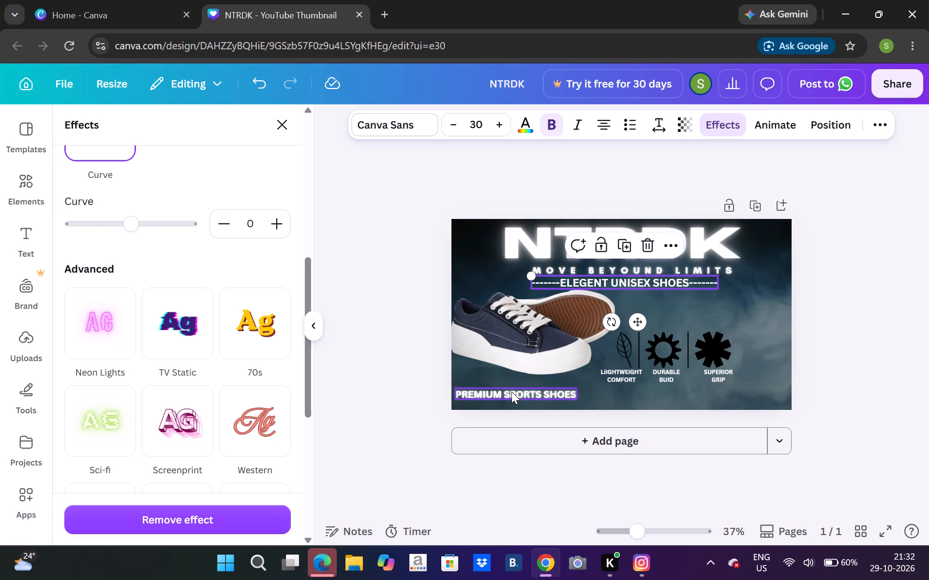
# Apply the Curve effect to the PREMIUM SPORTS SHOES line with a curve value of -15.
pyautogui.click(511, 391)
pyautogui.click(120, 158)
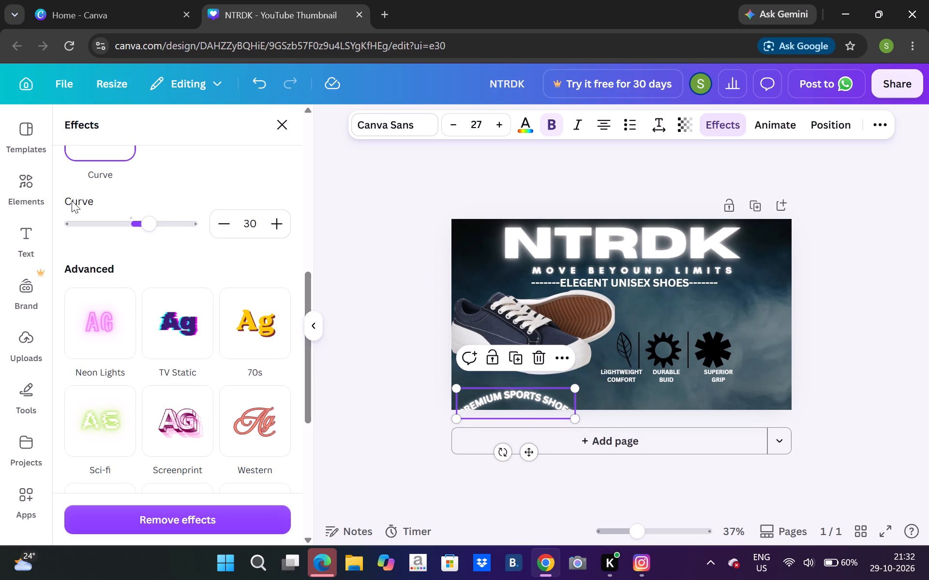
pyautogui.click(122, 224)
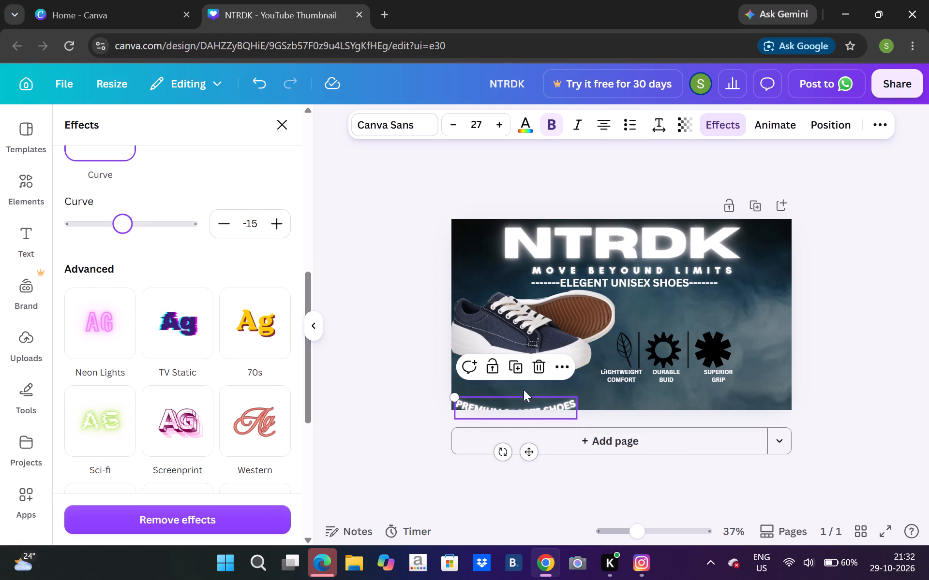
# Move the curved PREMIUM SPORTS SHOES text up so it sits fully on the page just beneath the sneakers.
pyautogui.moveTo(531, 391); pyautogui.dragTo(530, 377)
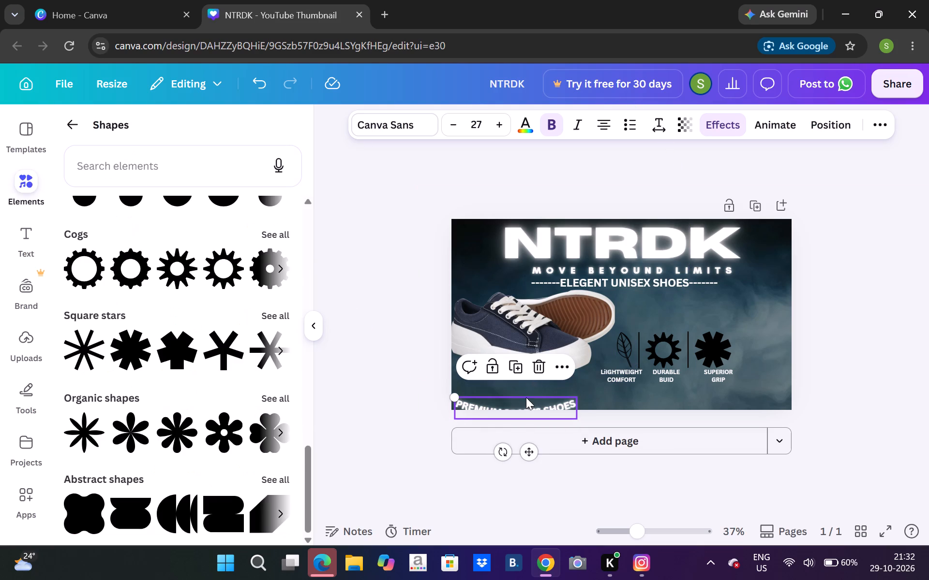
pyautogui.click(526, 397)
pyautogui.moveTo(526, 397); pyautogui.dragTo(524, 388, button='right')
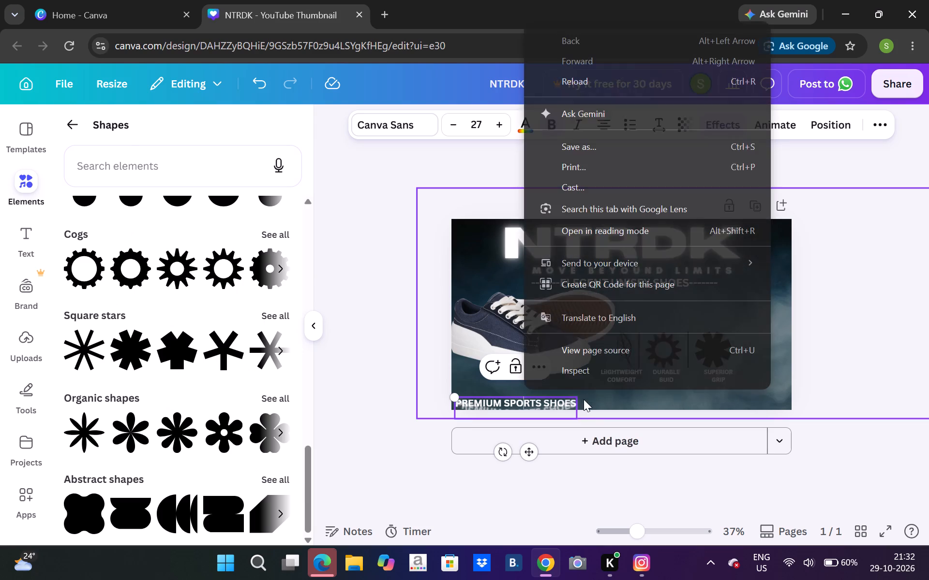
pyautogui.moveTo(530, 450); pyautogui.dragTo(529, 423, button='right')
pyautogui.click(488, 394)
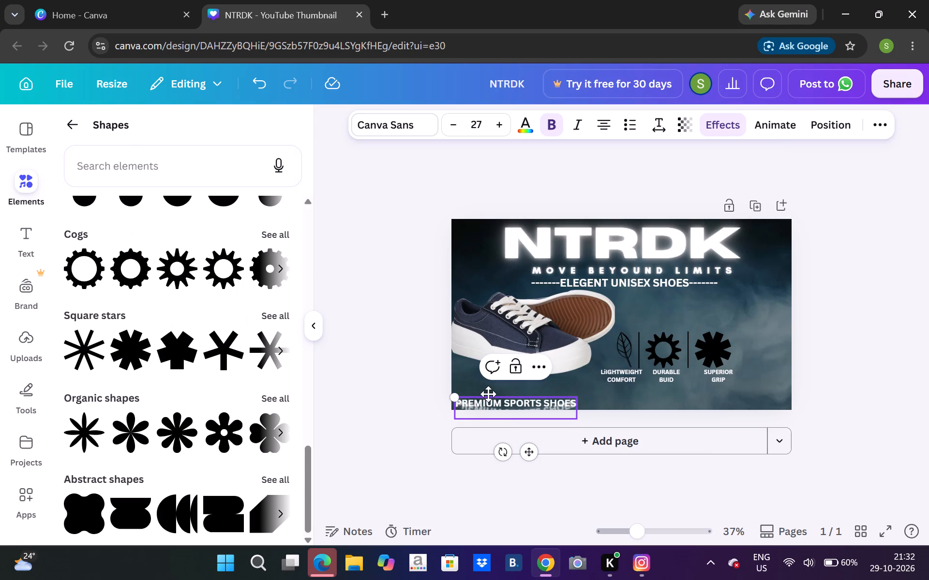
pyautogui.moveTo(499, 391); pyautogui.dragTo(499, 379)
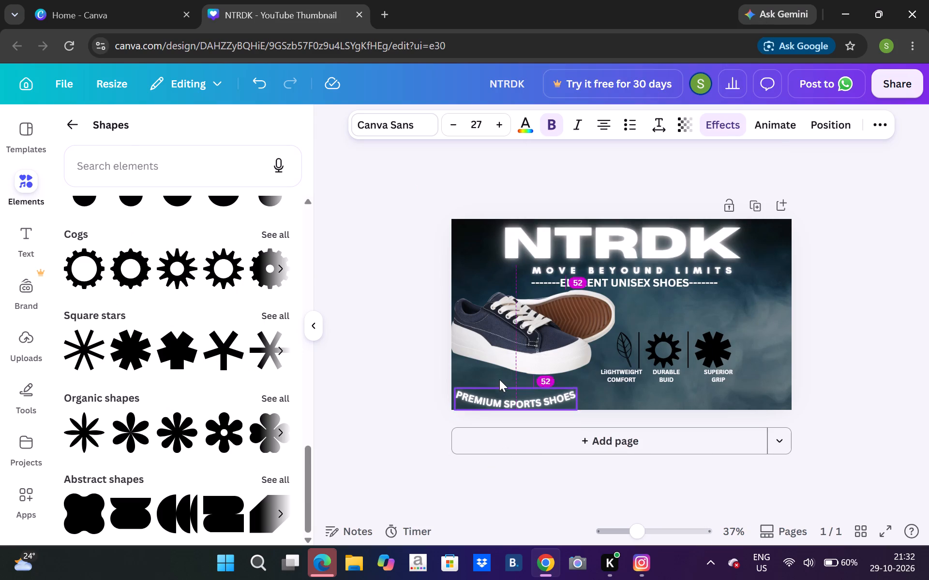
pyautogui.moveTo(499, 379); pyautogui.dragTo(502, 374)
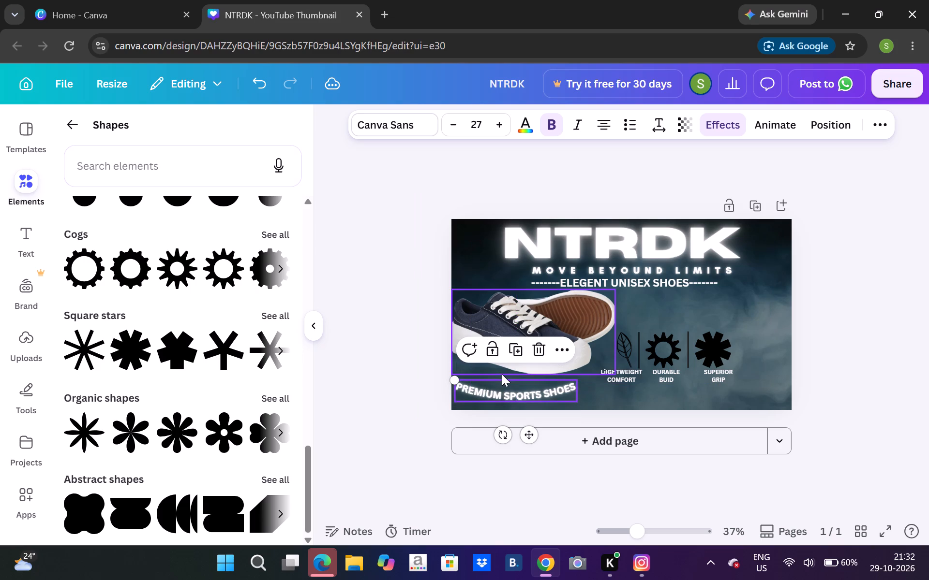
pyautogui.click(781, 357)
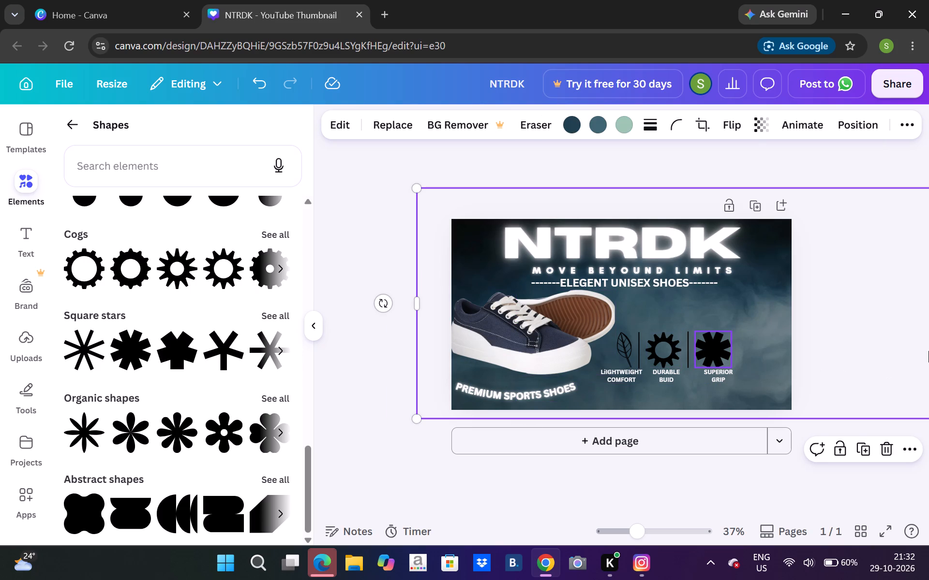
pyautogui.click(928, 311)
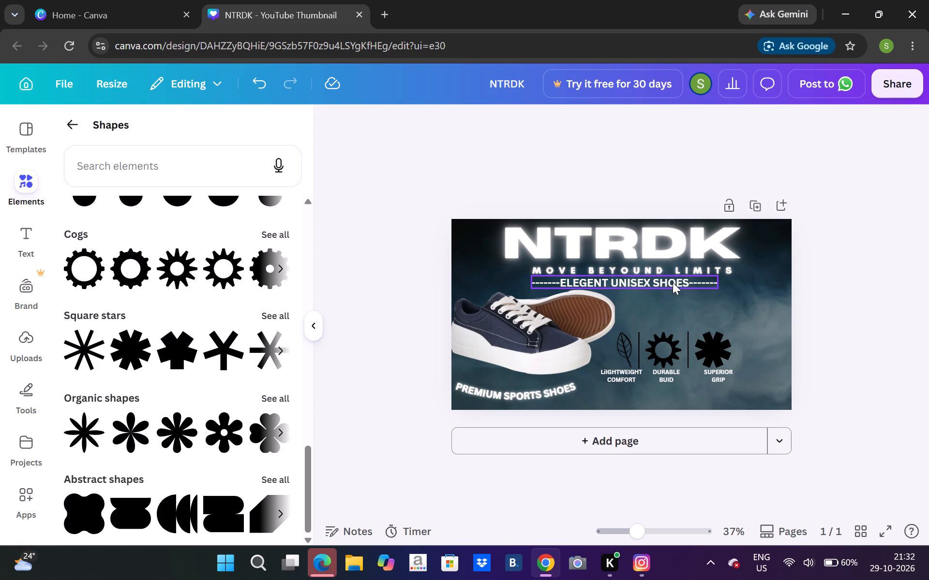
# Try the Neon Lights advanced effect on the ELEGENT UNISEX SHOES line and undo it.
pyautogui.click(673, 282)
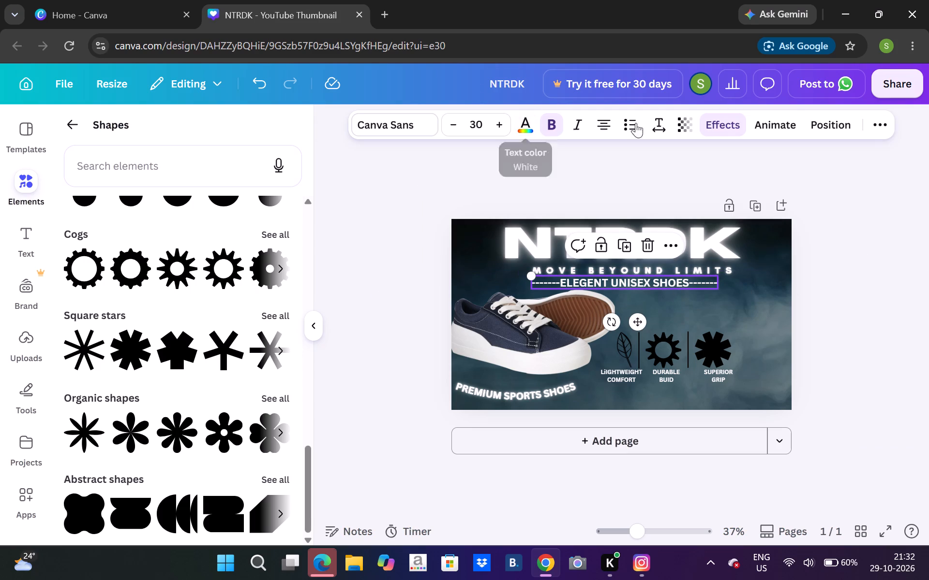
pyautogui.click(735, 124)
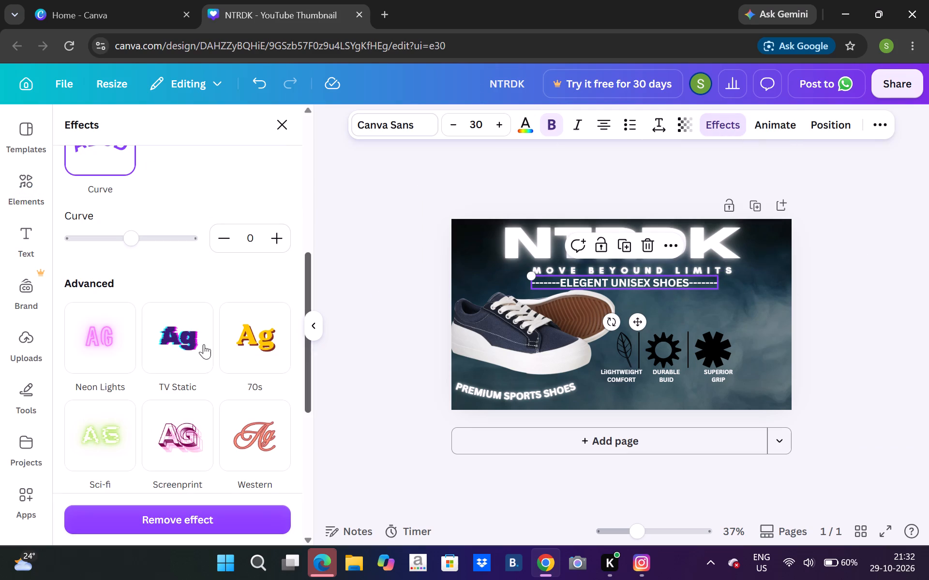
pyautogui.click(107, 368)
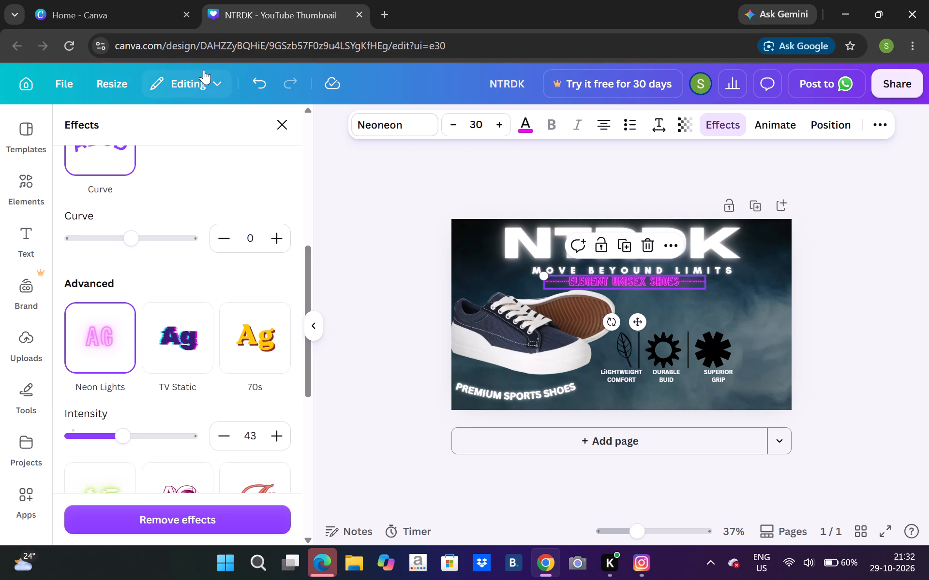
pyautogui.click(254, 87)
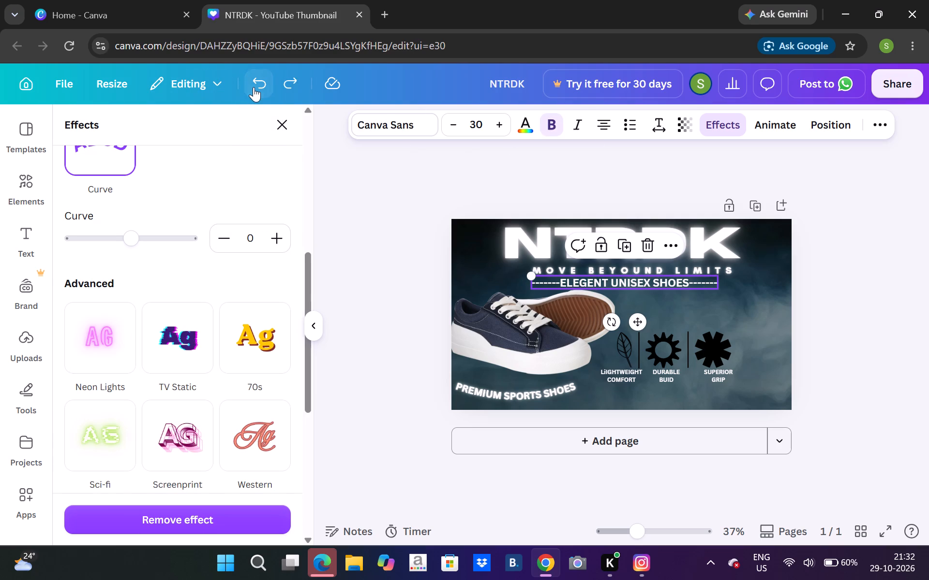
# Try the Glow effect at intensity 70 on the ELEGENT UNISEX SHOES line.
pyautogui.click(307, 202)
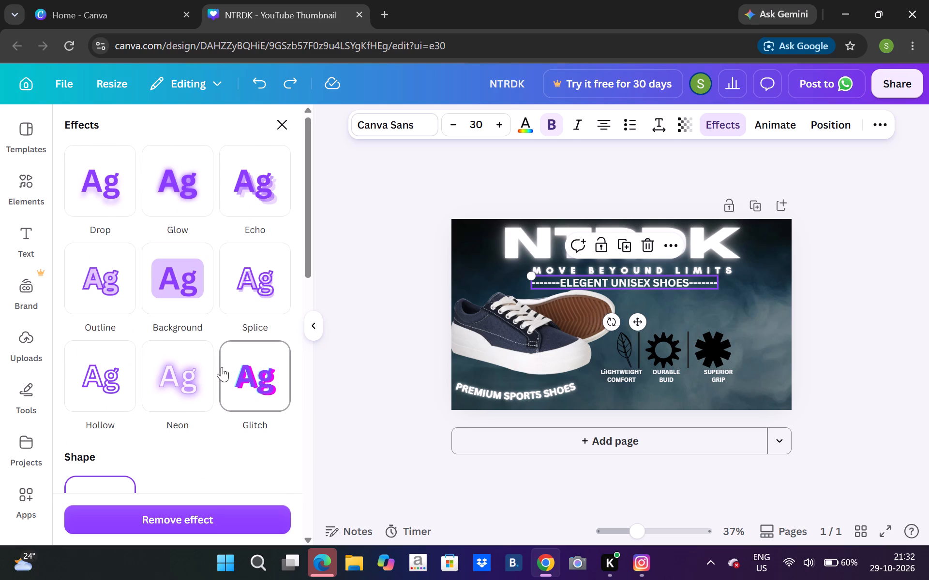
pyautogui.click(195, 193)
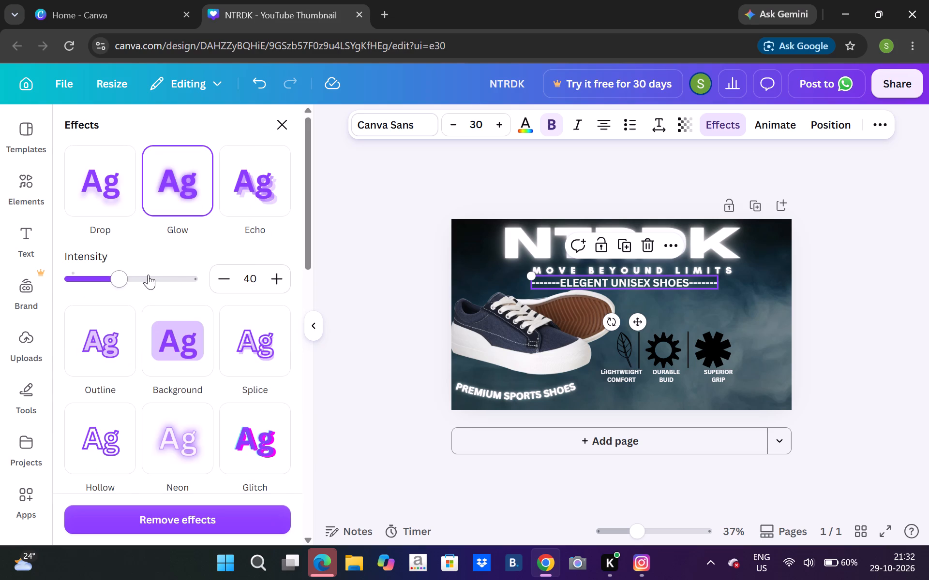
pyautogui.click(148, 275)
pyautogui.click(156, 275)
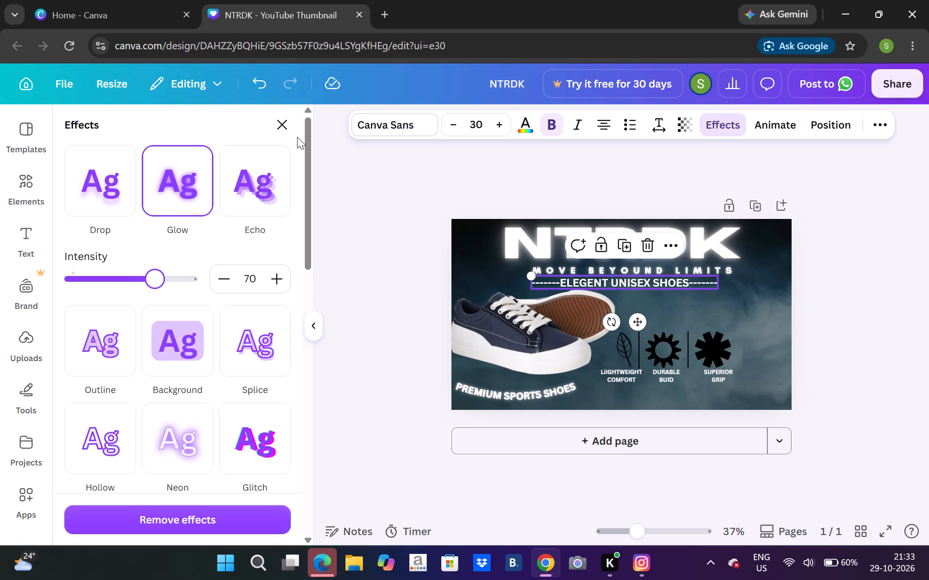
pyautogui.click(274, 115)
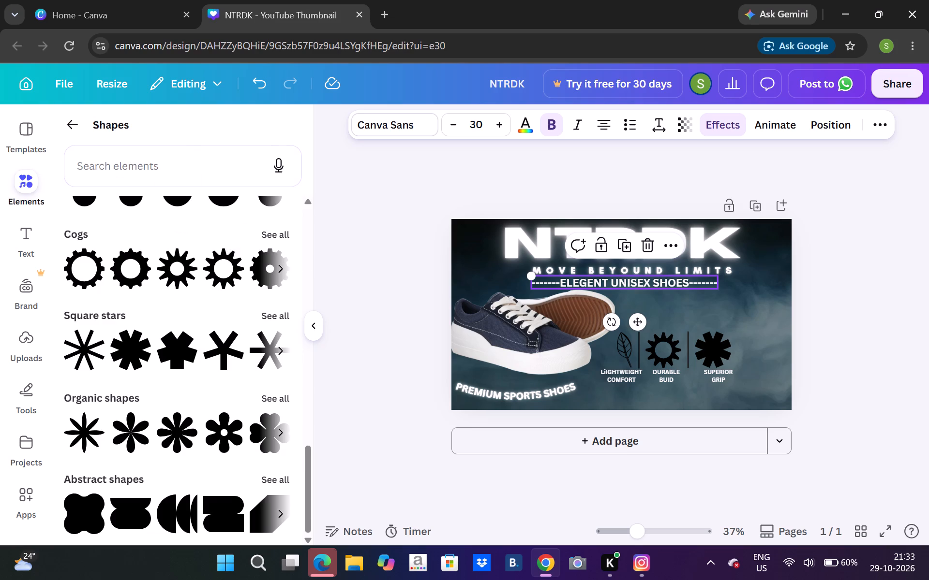
# Apply the Neon effect to the ELEGENT UNISEX SHOES line with an intensity of 0.
pyautogui.click(707, 124)
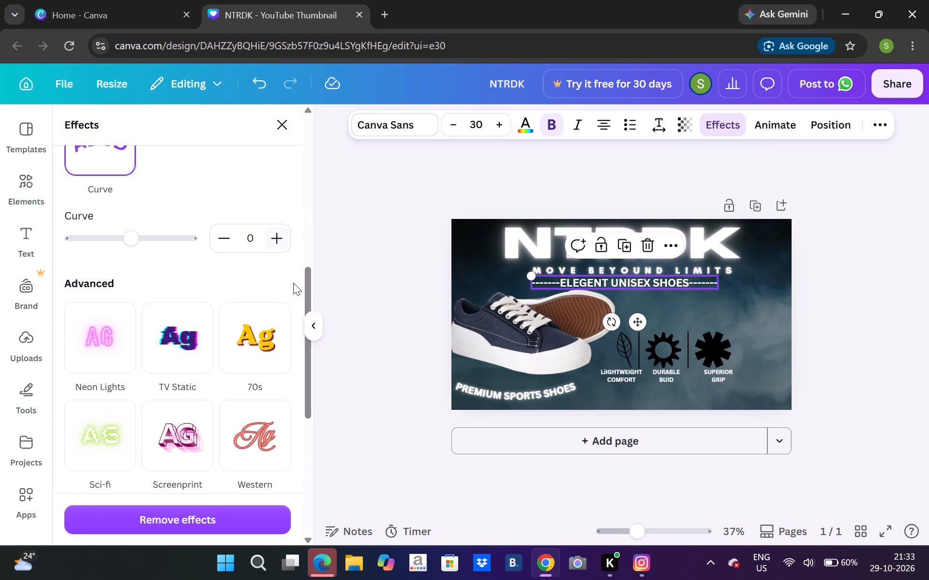
pyautogui.click(309, 224)
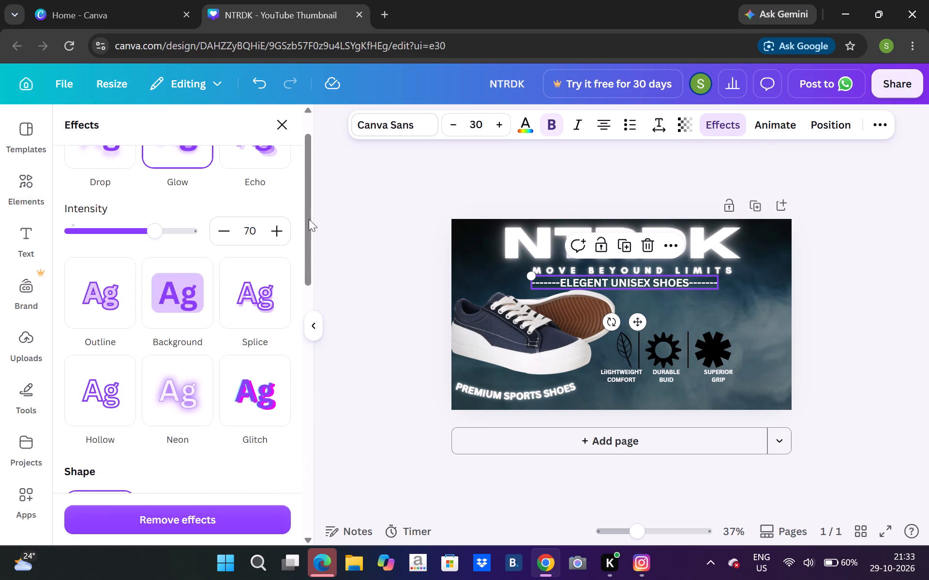
pyautogui.press('Up')
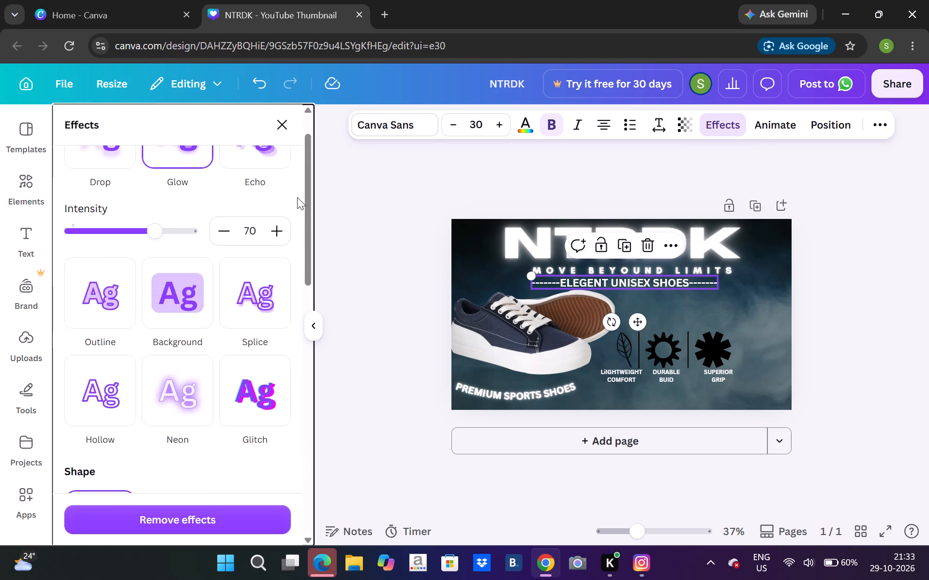
pyautogui.press('Up')
pyautogui.click(310, 121)
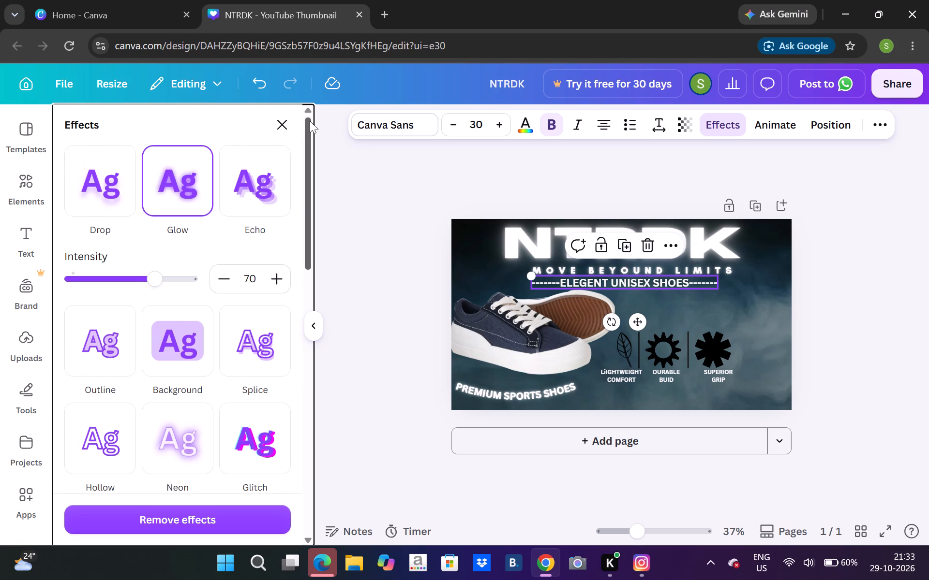
pyautogui.click(310, 121)
pyautogui.doubleClick(310, 107)
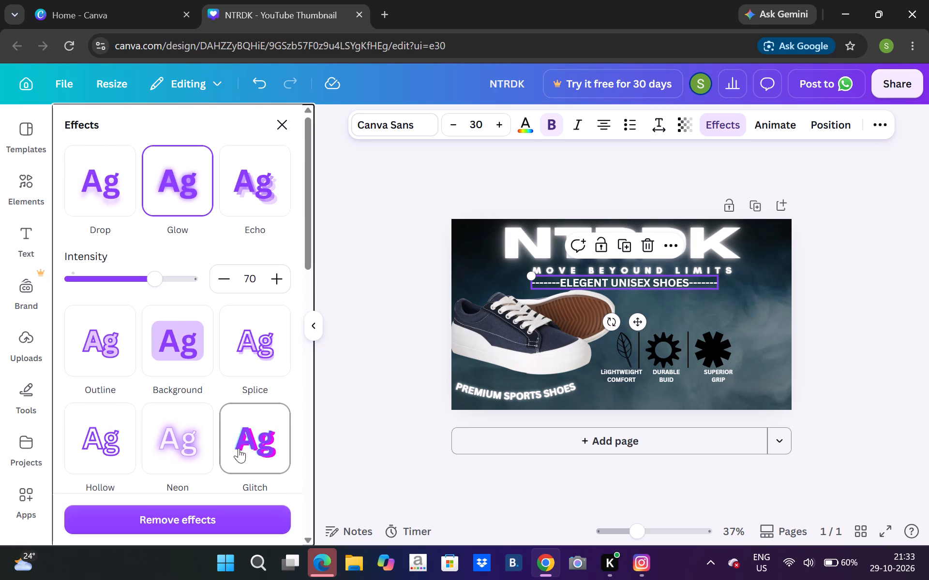
pyautogui.click(175, 446)
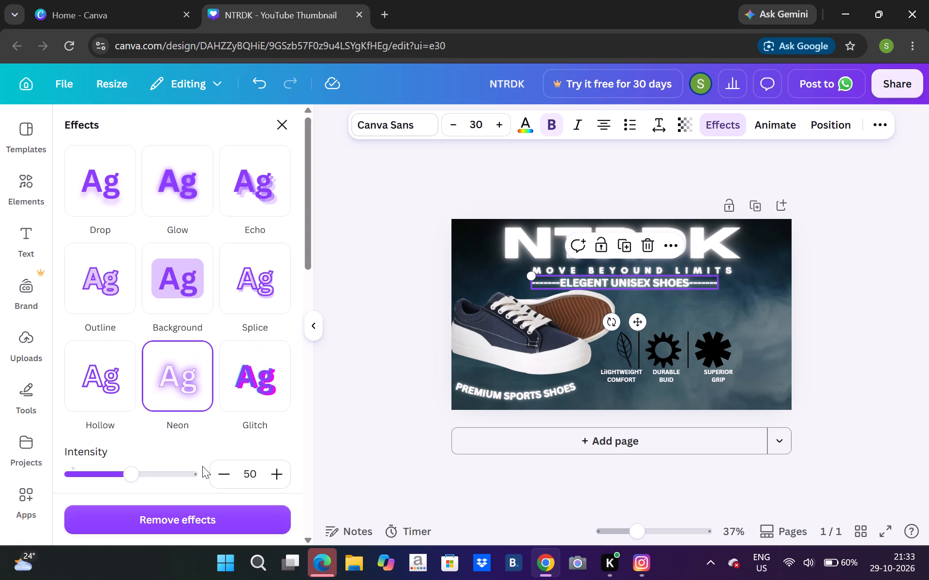
pyautogui.click(91, 469)
pyautogui.click(67, 474)
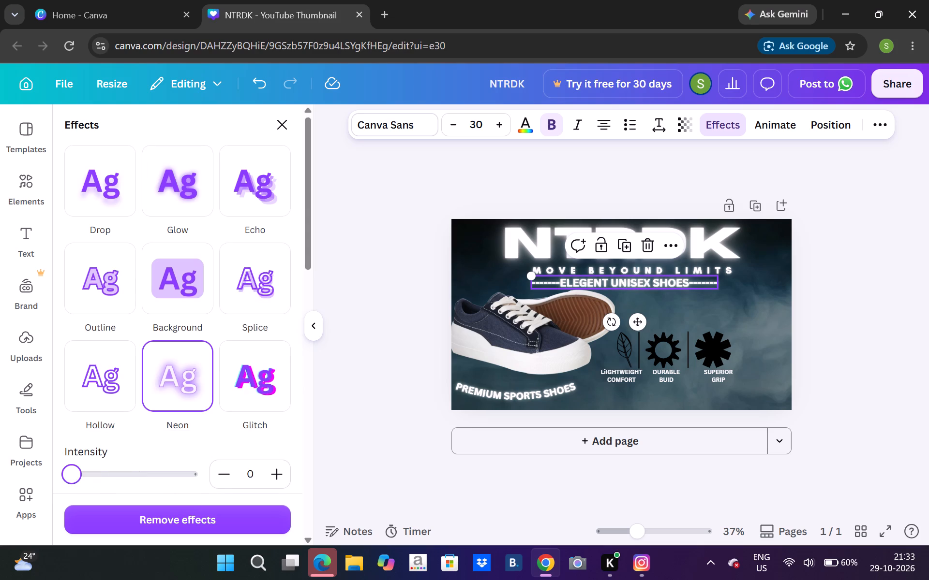
pyautogui.click(344, 413)
pyautogui.click(748, 309)
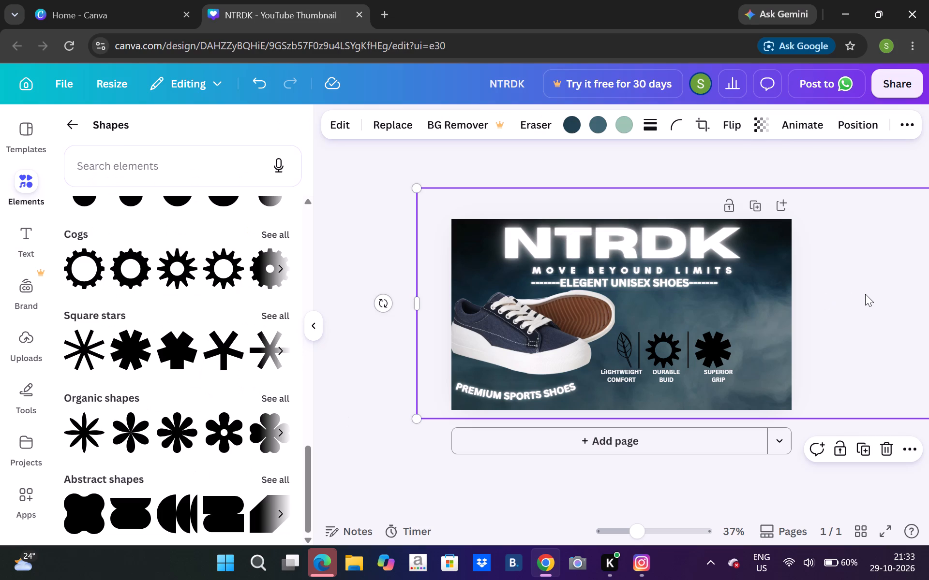
pyautogui.click(866, 294)
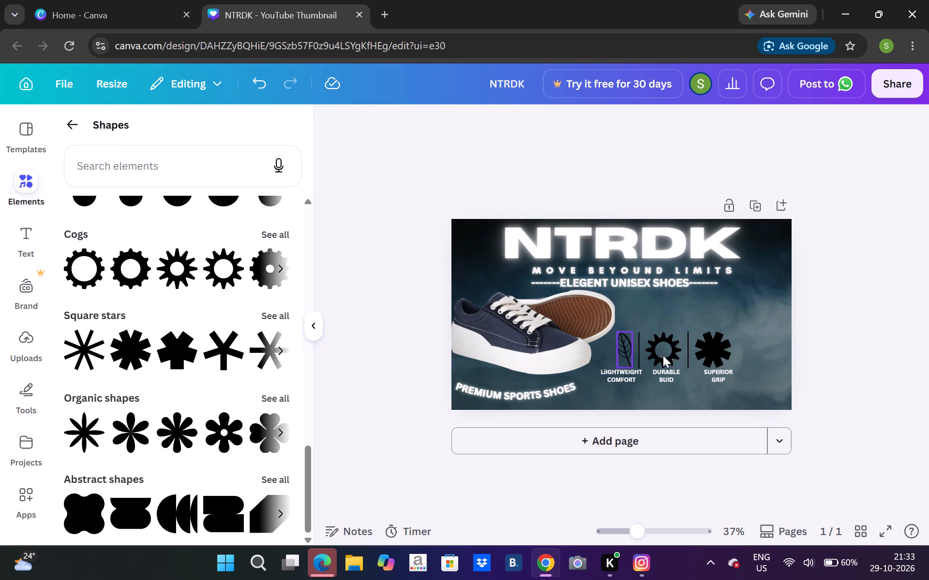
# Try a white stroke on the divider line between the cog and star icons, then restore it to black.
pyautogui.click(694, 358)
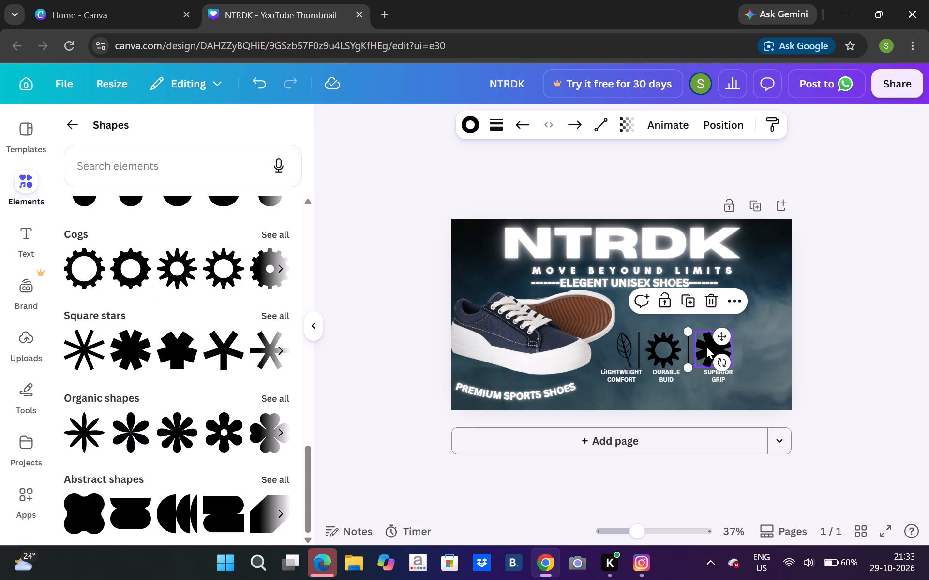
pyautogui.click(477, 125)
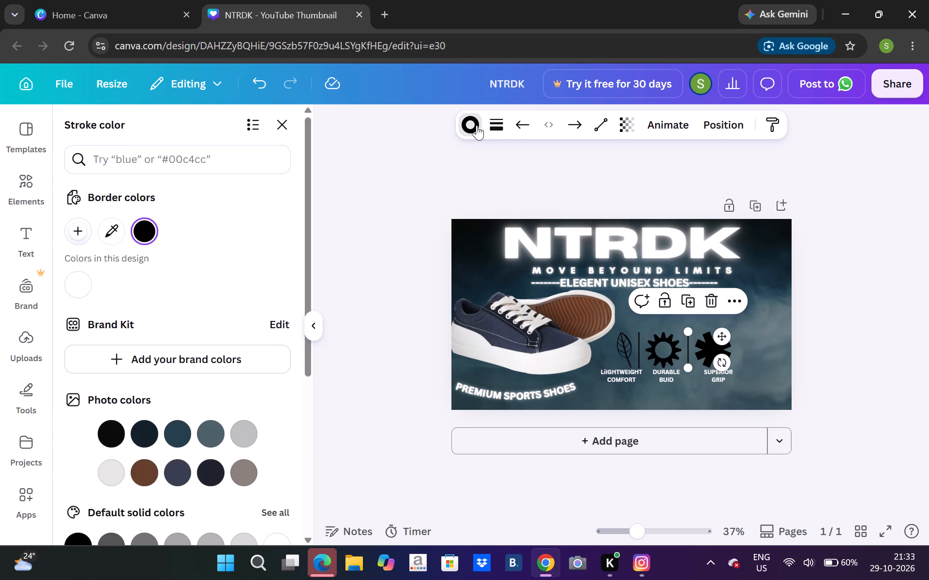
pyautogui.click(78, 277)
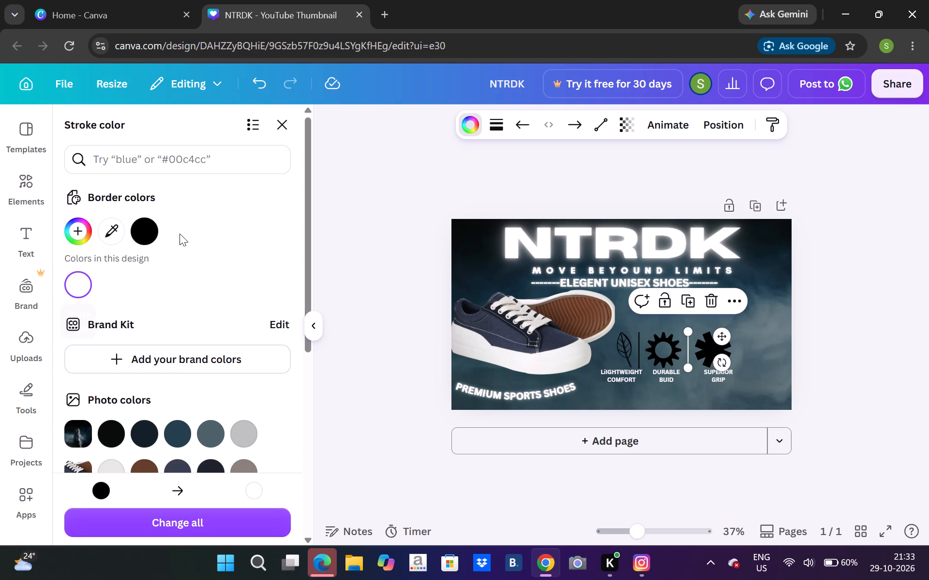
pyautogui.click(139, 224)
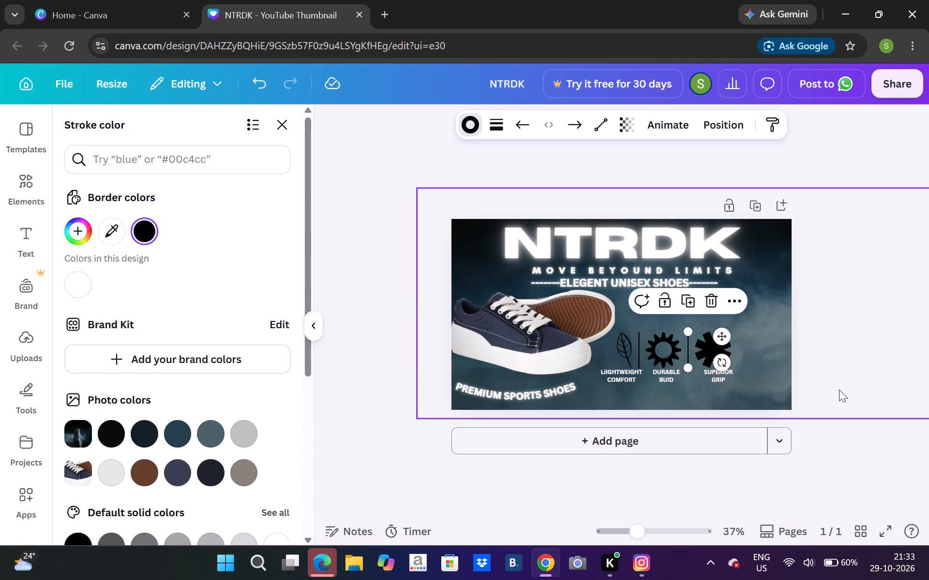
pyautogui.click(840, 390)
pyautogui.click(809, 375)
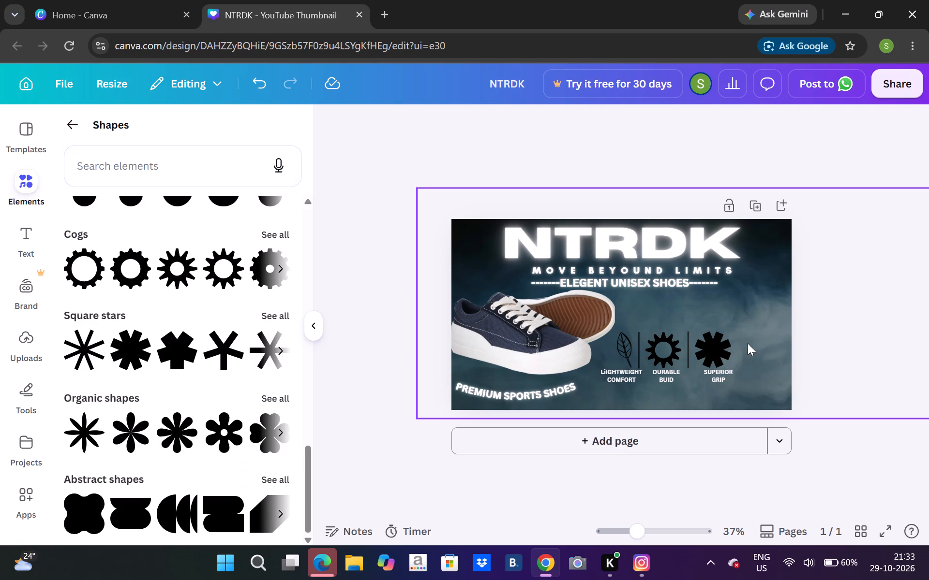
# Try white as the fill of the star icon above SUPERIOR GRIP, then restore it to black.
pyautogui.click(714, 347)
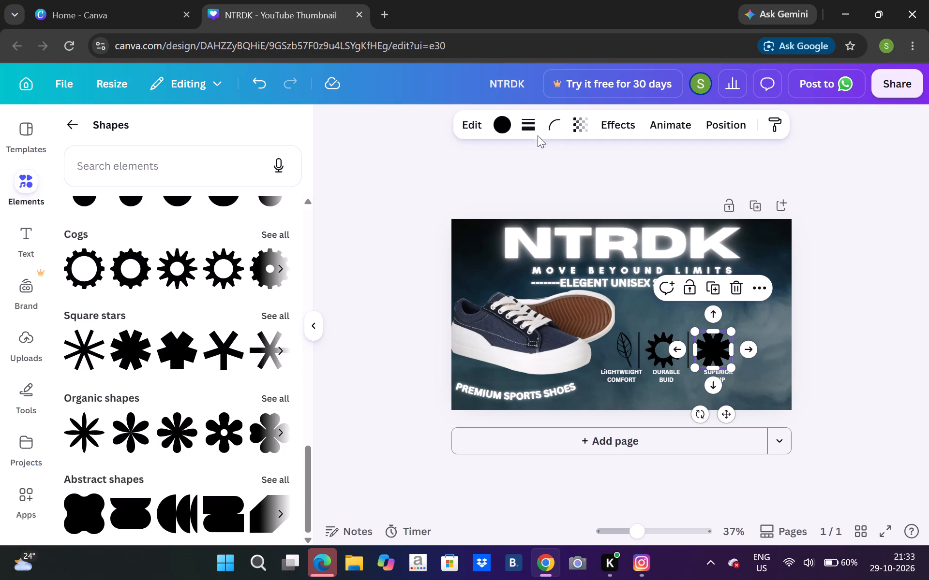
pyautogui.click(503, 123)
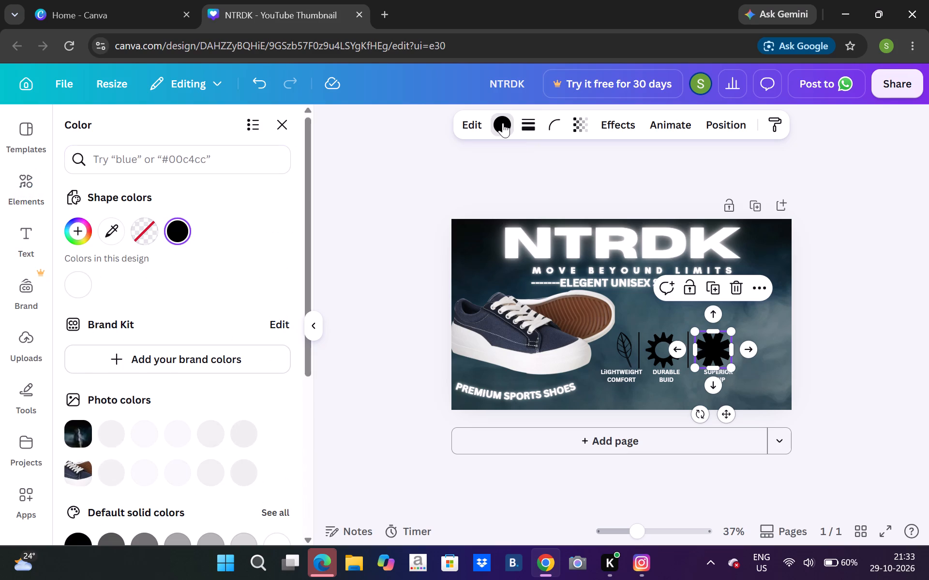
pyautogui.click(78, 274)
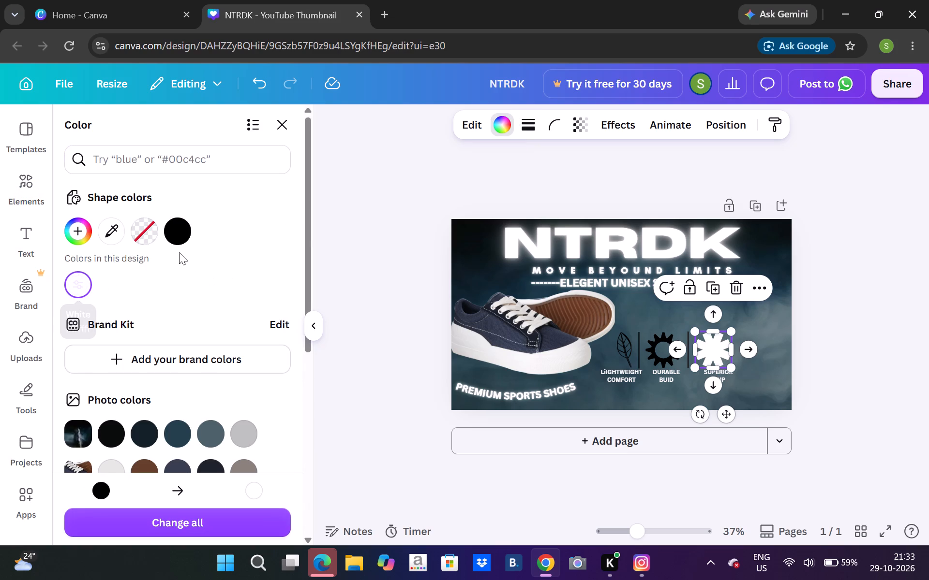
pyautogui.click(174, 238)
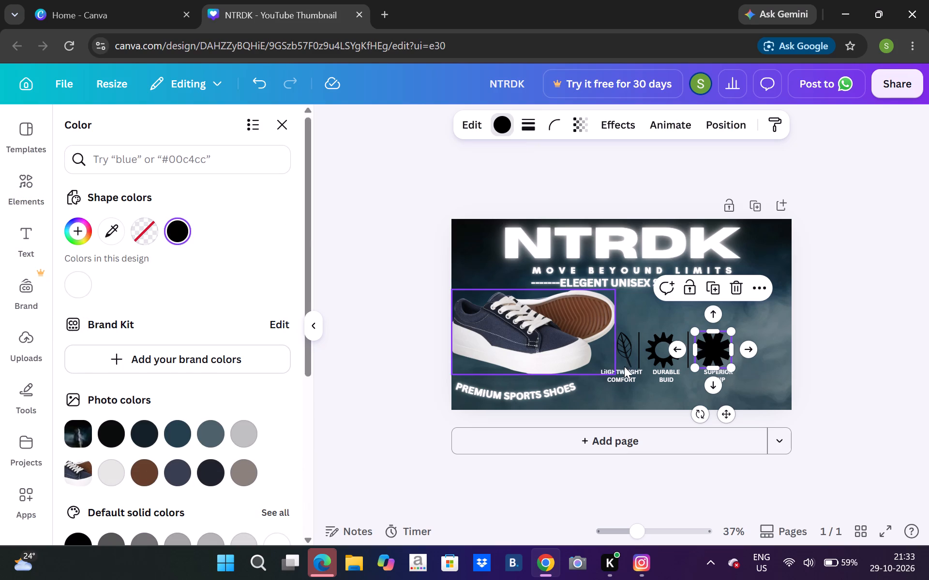
# Colour the lightweight comfort caption under the leaf icon black and apply the Neon effect at intensity 50.
pyautogui.click(623, 371)
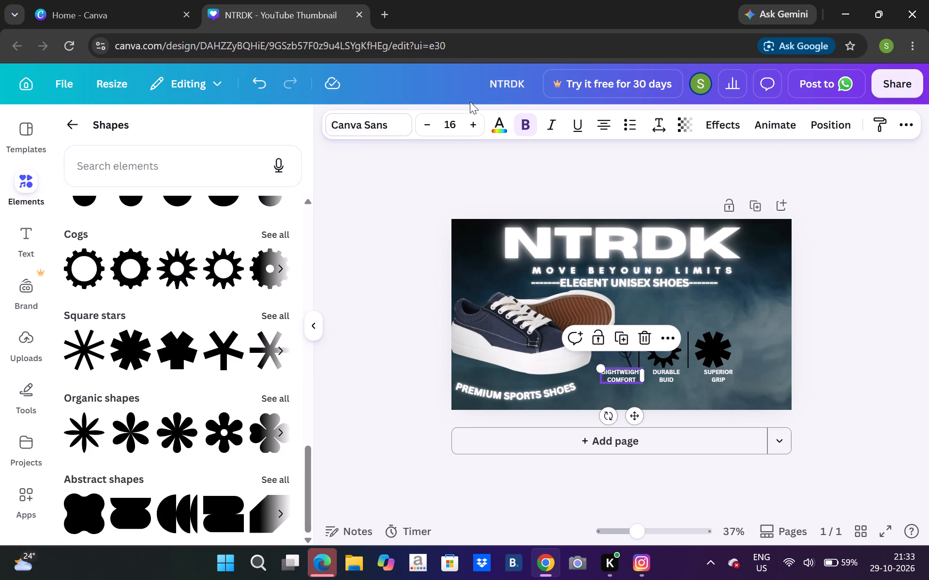
pyautogui.click(497, 129)
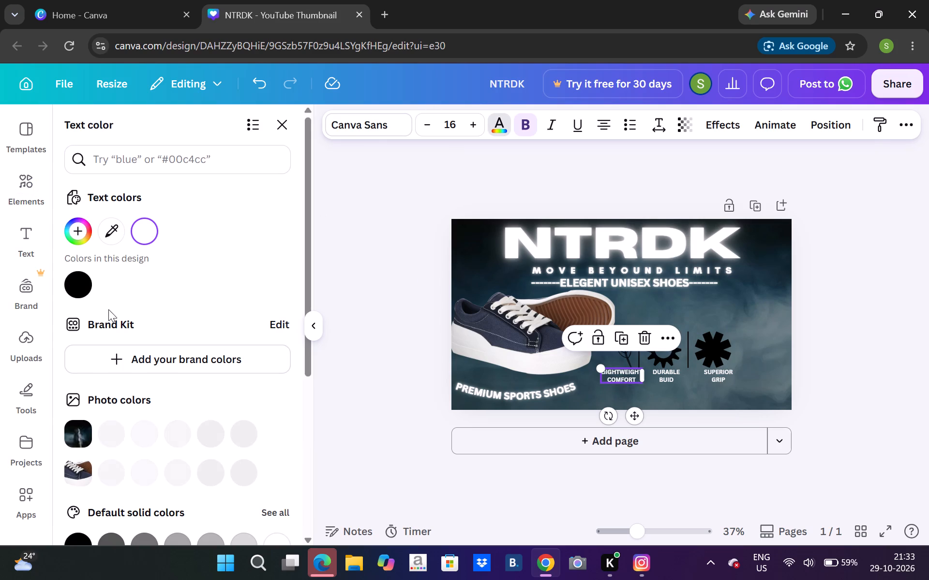
pyautogui.click(82, 292)
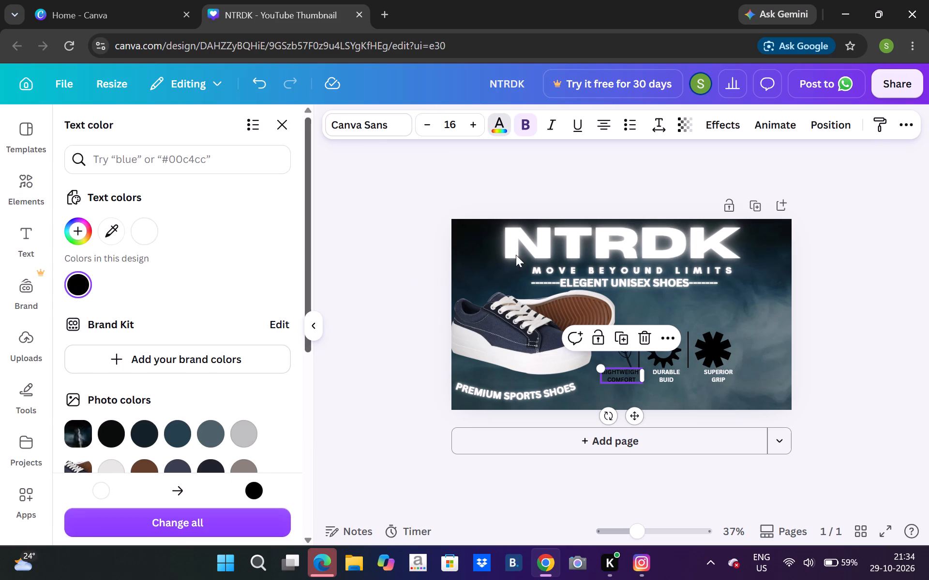
pyautogui.click(519, 119)
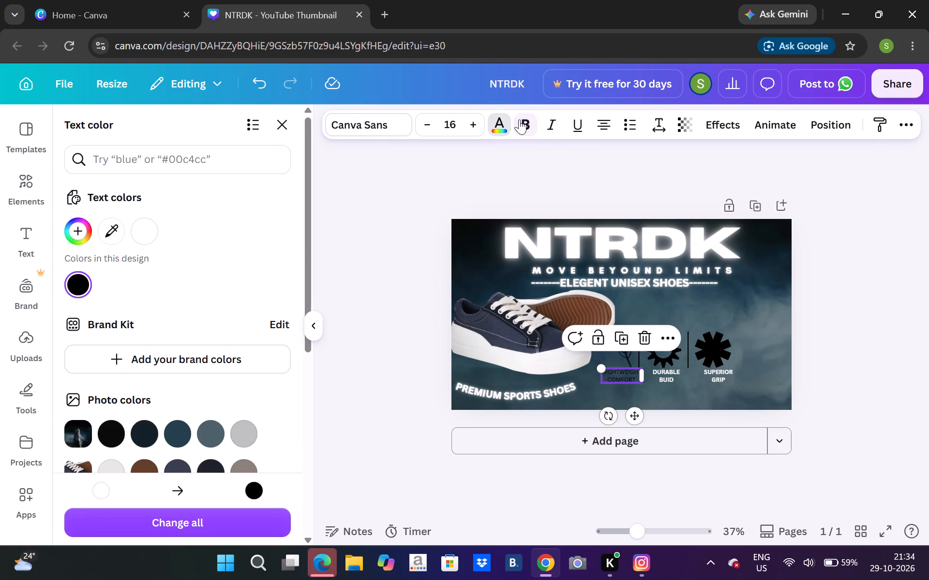
pyautogui.click(519, 119)
pyautogui.click(722, 121)
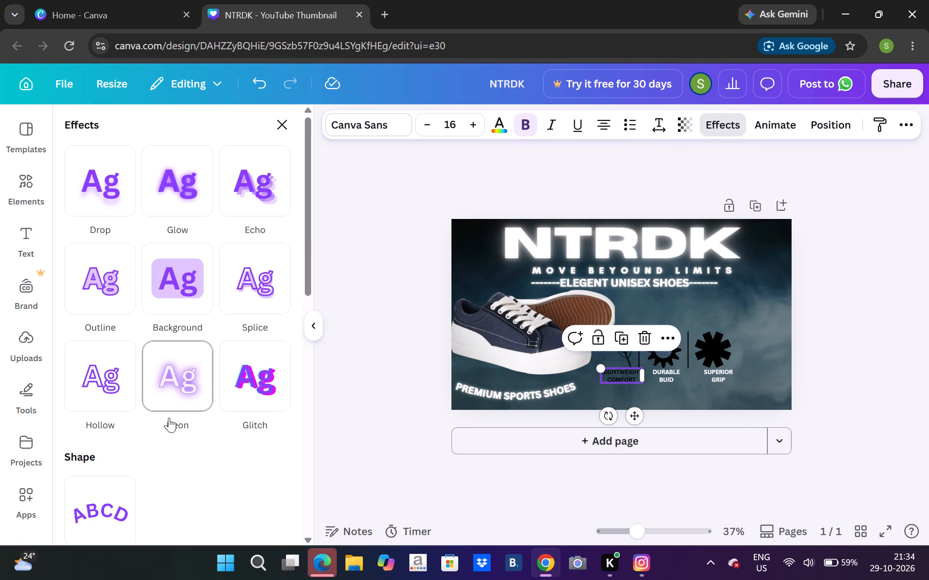
pyautogui.click(194, 371)
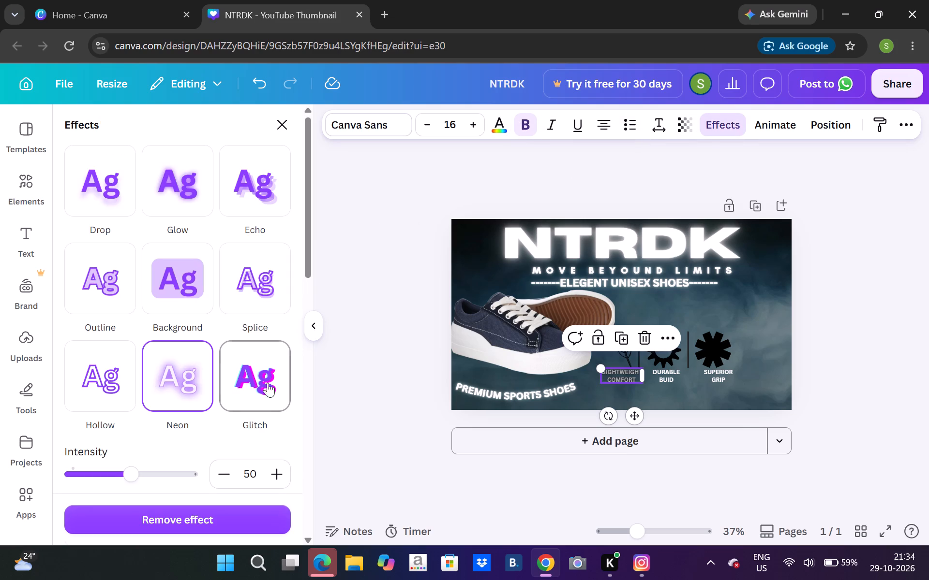
# Colour the DURABLE BUID caption under the cog icon black and apply the Neon effect at intensity 50.
pyautogui.click(668, 374)
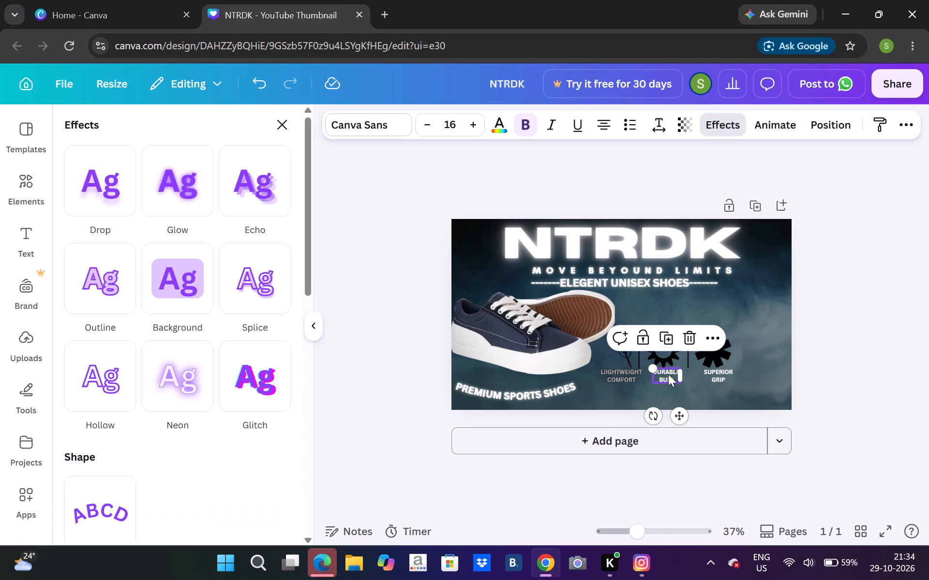
pyautogui.click(498, 123)
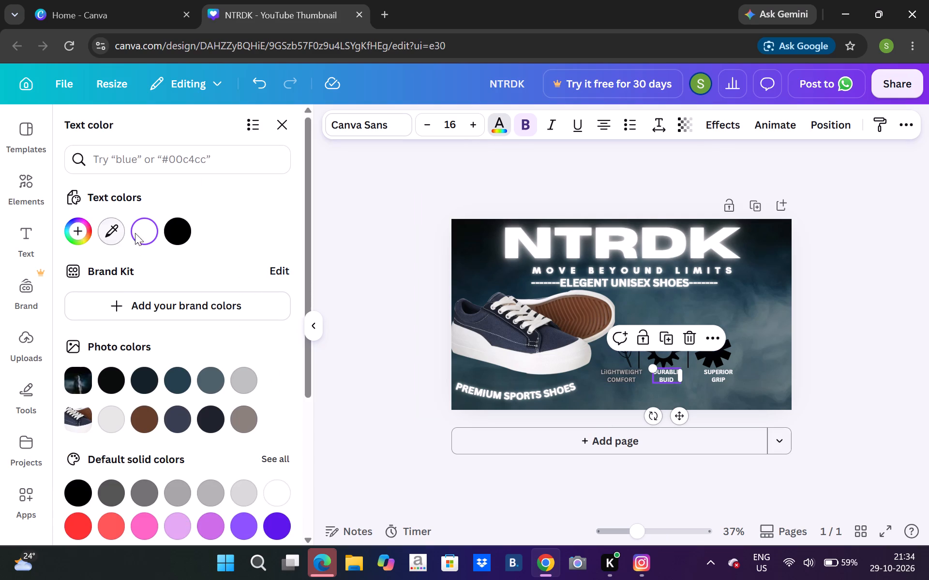
pyautogui.click(187, 229)
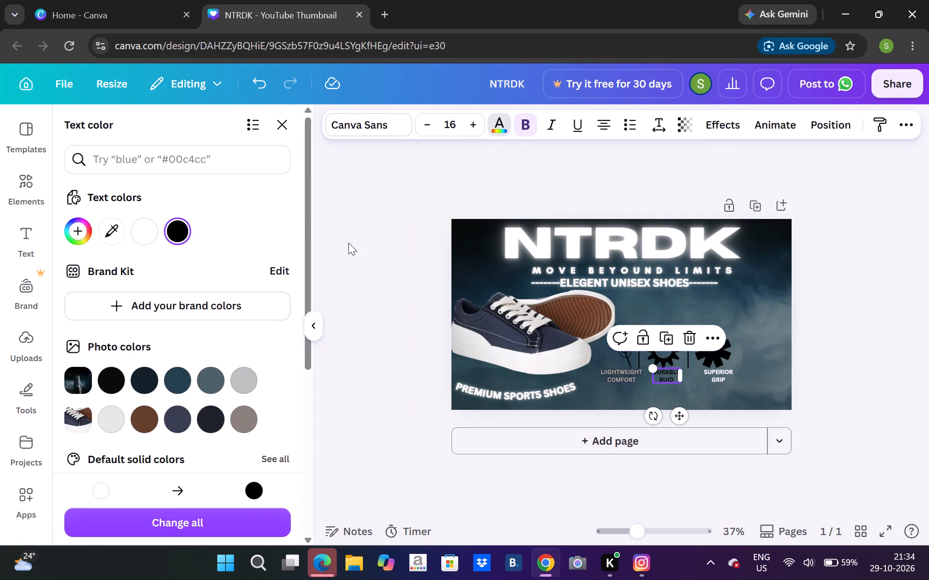
pyautogui.click(736, 125)
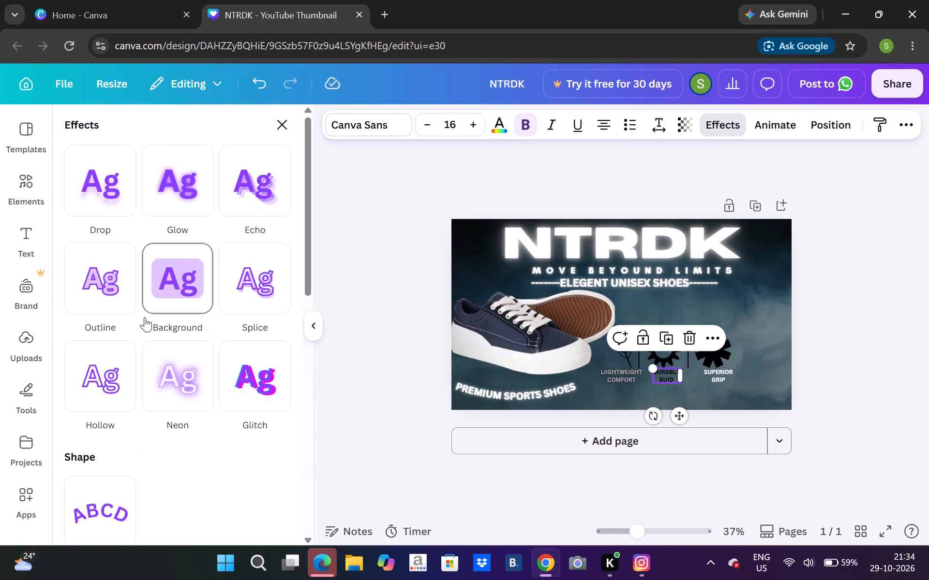
pyautogui.click(186, 399)
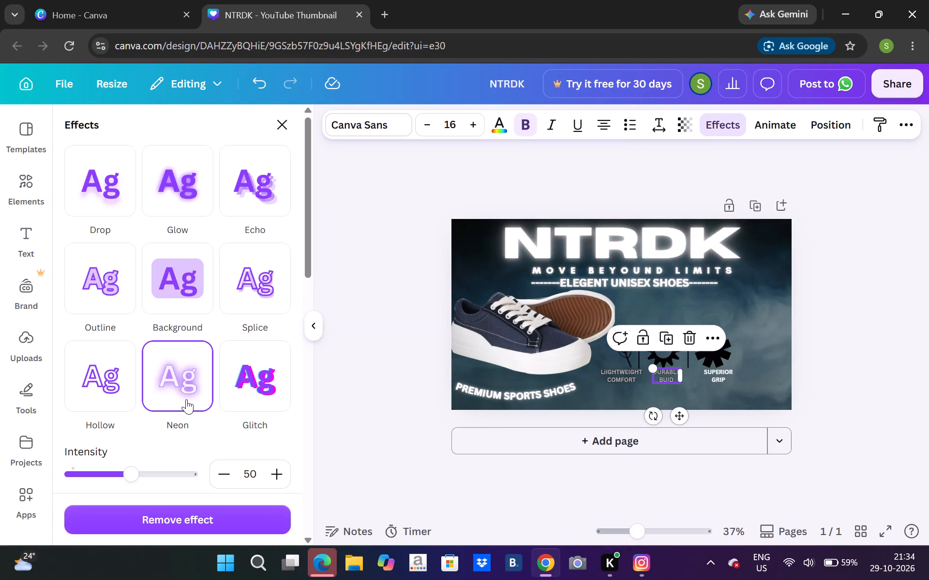
# Apply the Neon effect at intensity 50 to the SUPERIOR GRIP caption under the star icon and colour it black.
pyautogui.click(715, 374)
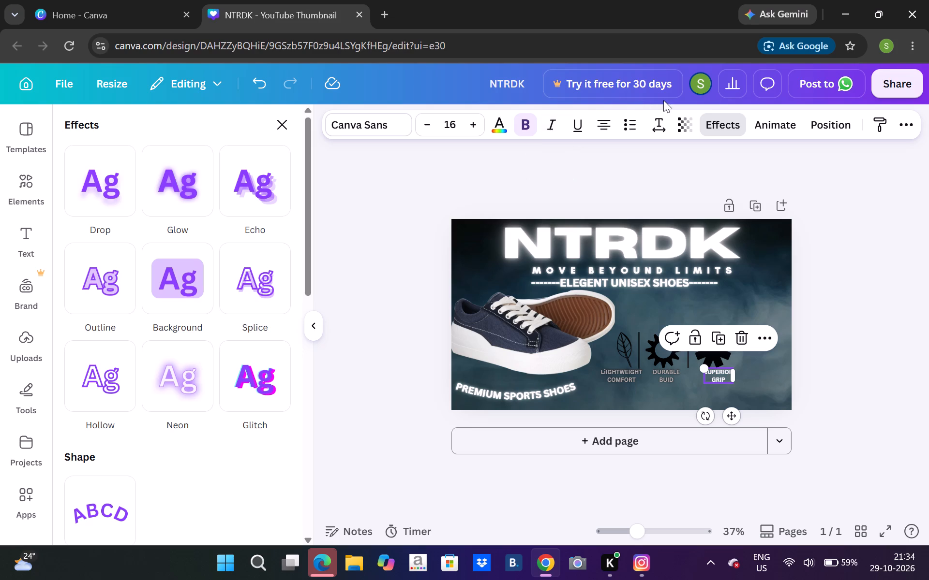
pyautogui.click(200, 408)
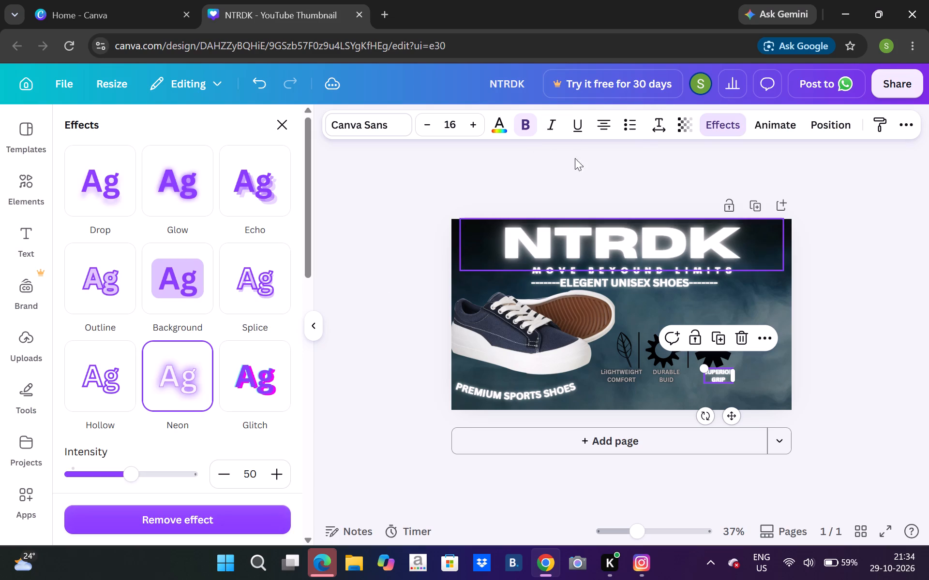
pyautogui.click(500, 122)
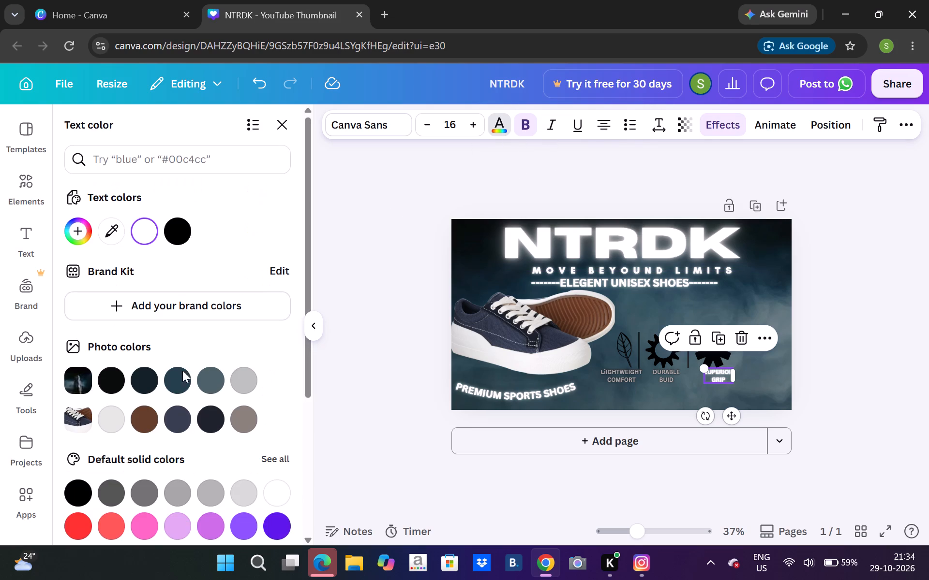
pyautogui.click(118, 377)
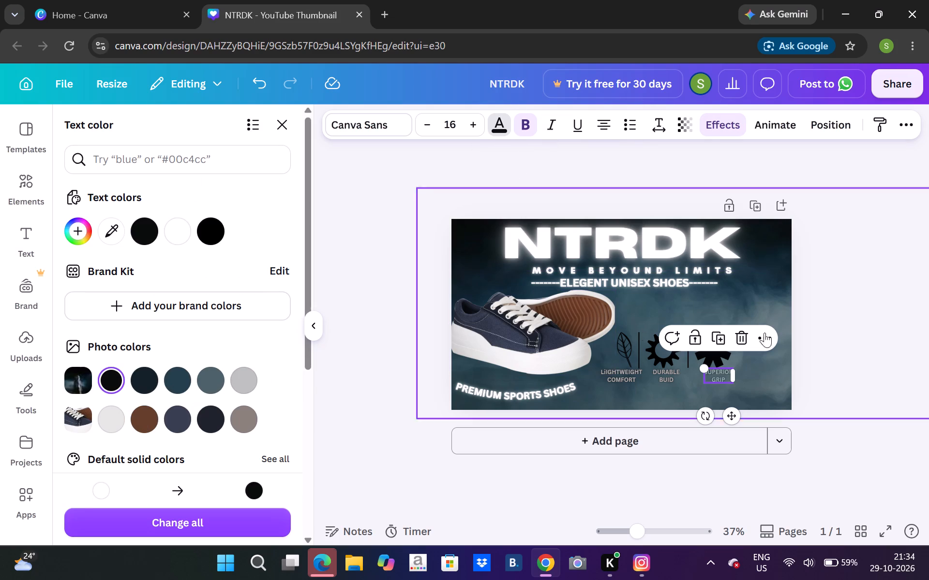
pyautogui.click(859, 357)
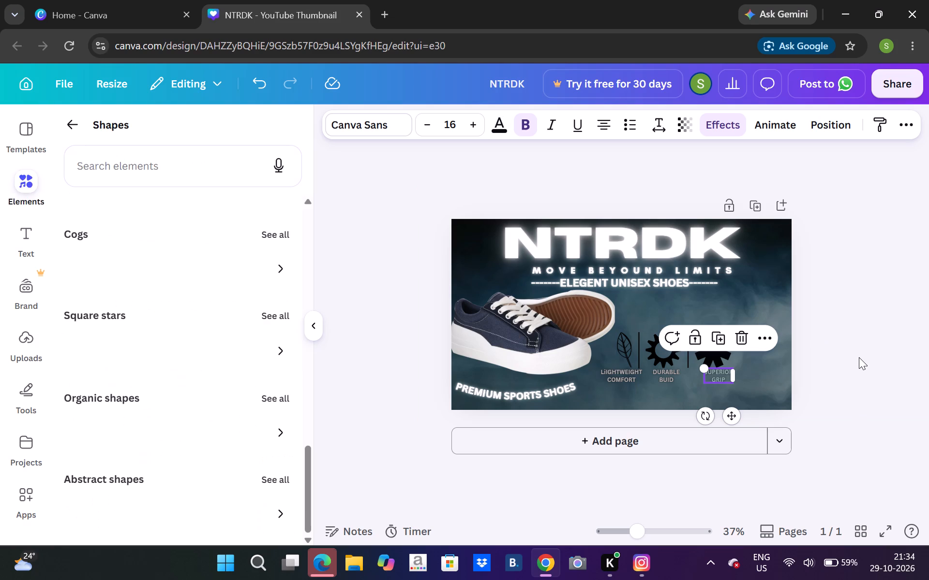
# Look through the effects and animations offered for the star icon, and the element and page animations for the leaf icon.
pyautogui.click(712, 361)
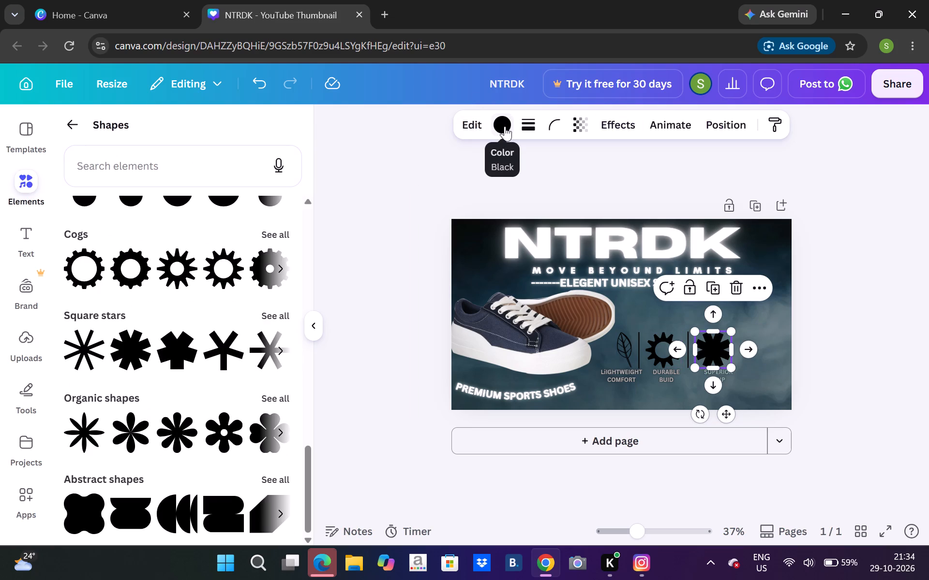
pyautogui.click(627, 118)
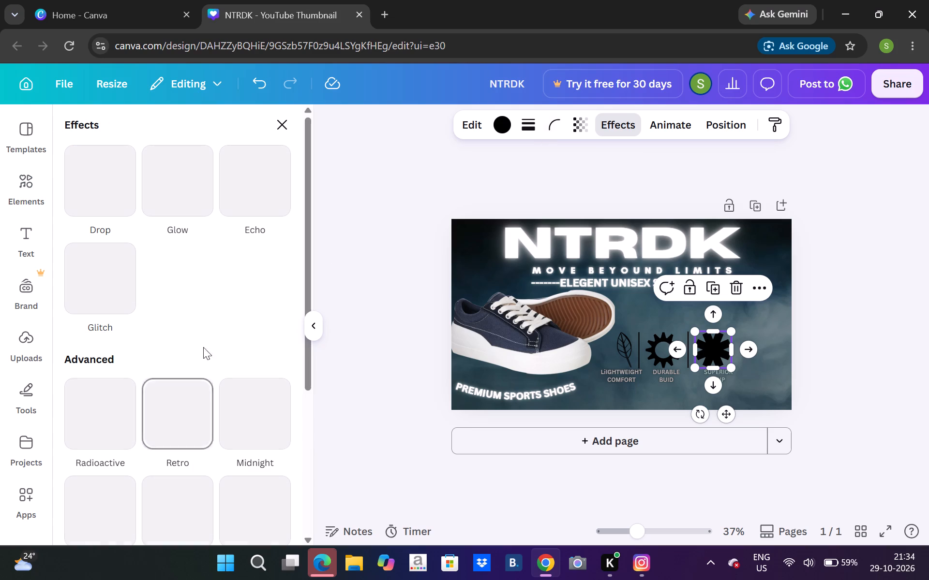
pyautogui.click(308, 535)
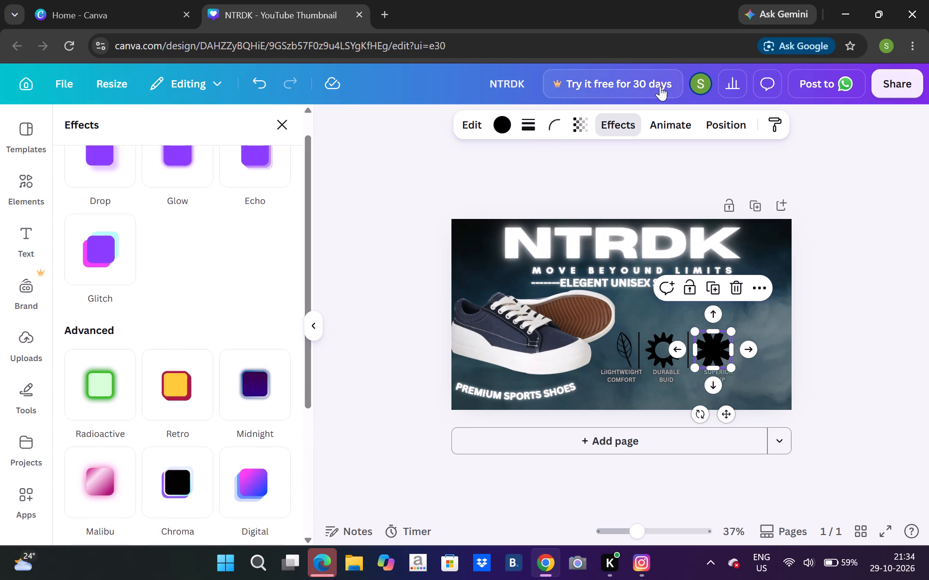
pyautogui.click(669, 121)
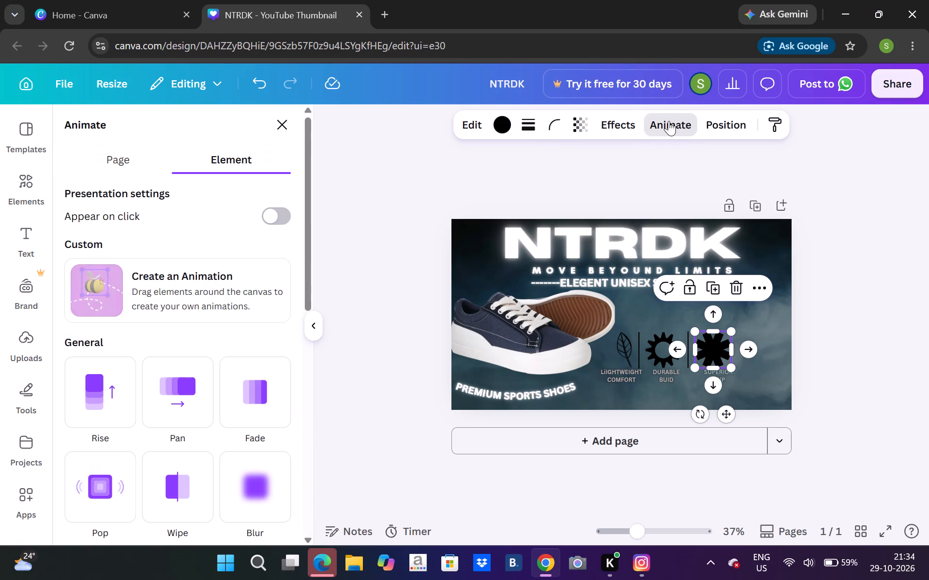
pyautogui.click(615, 124)
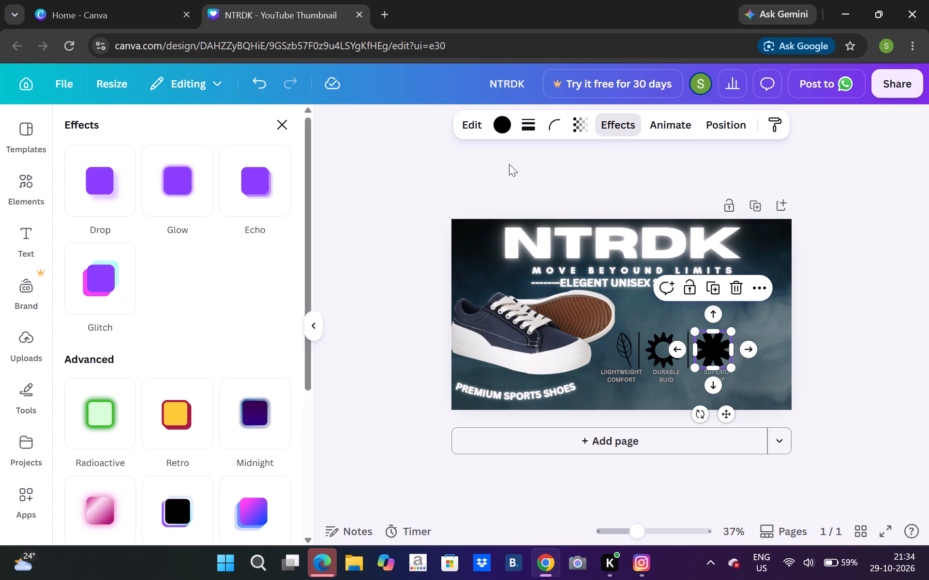
pyautogui.click(308, 435)
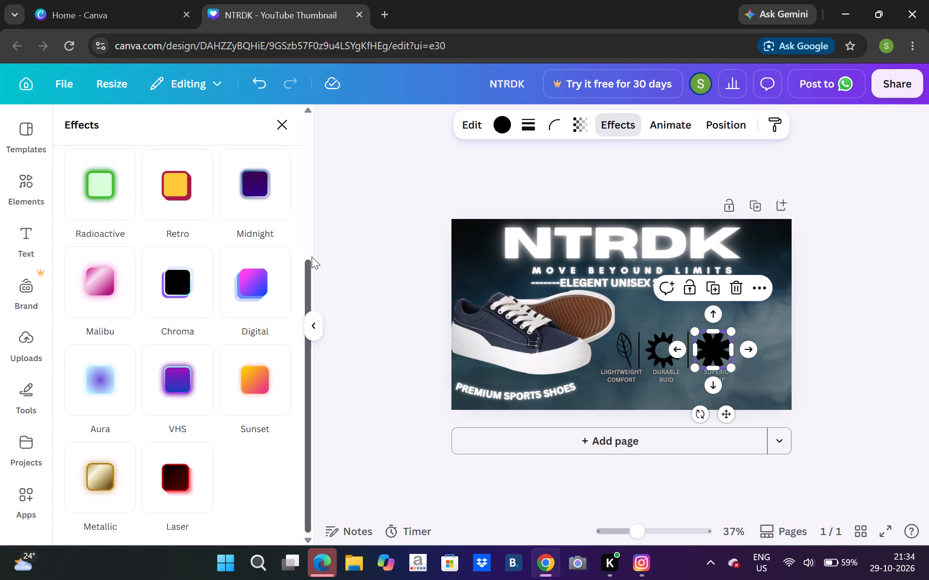
pyautogui.doubleClick(310, 243)
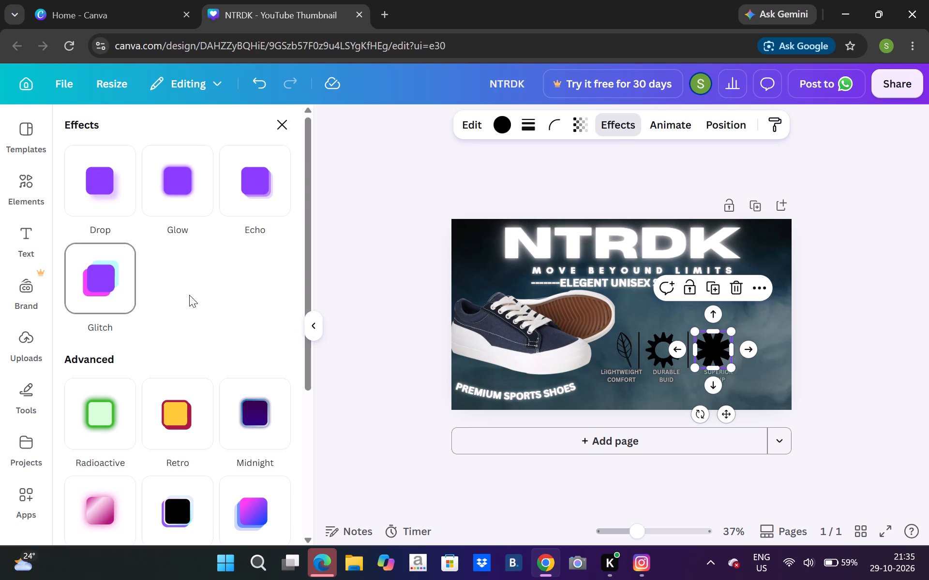
pyautogui.click(440, 348)
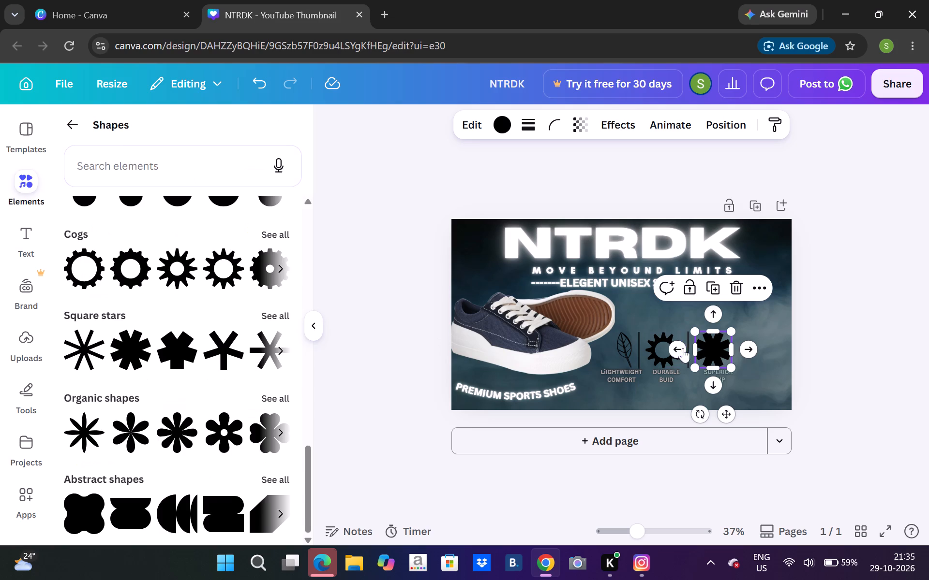
pyautogui.click(619, 351)
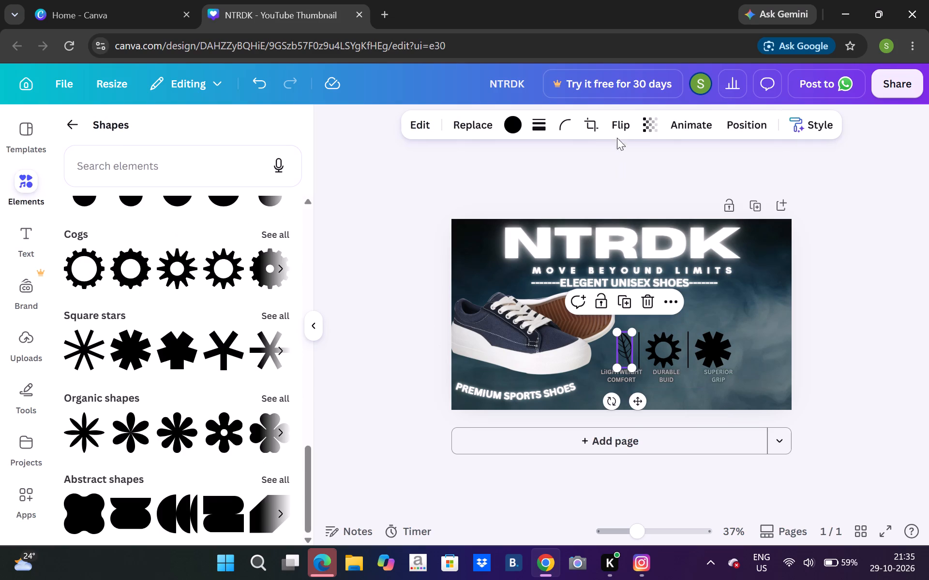
pyautogui.click(678, 124)
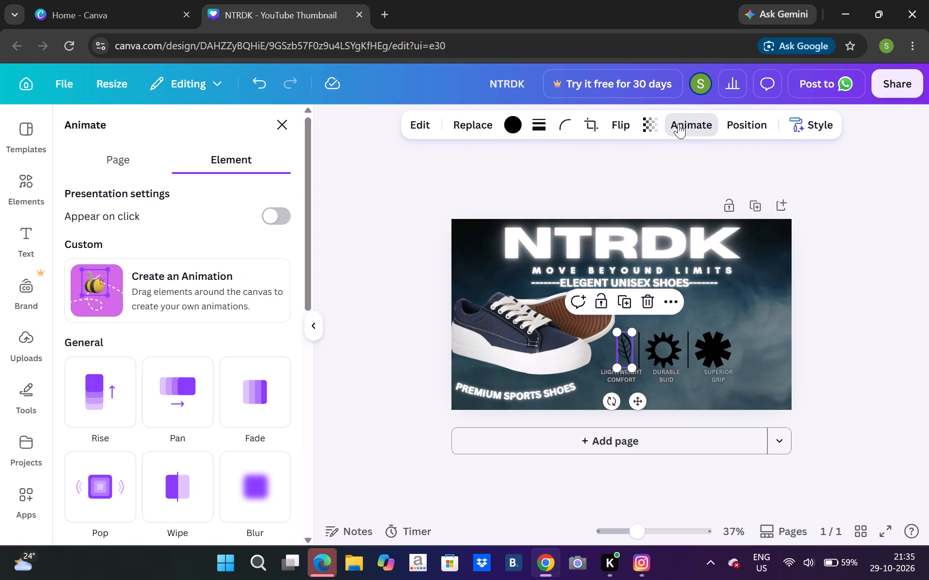
pyautogui.click(123, 167)
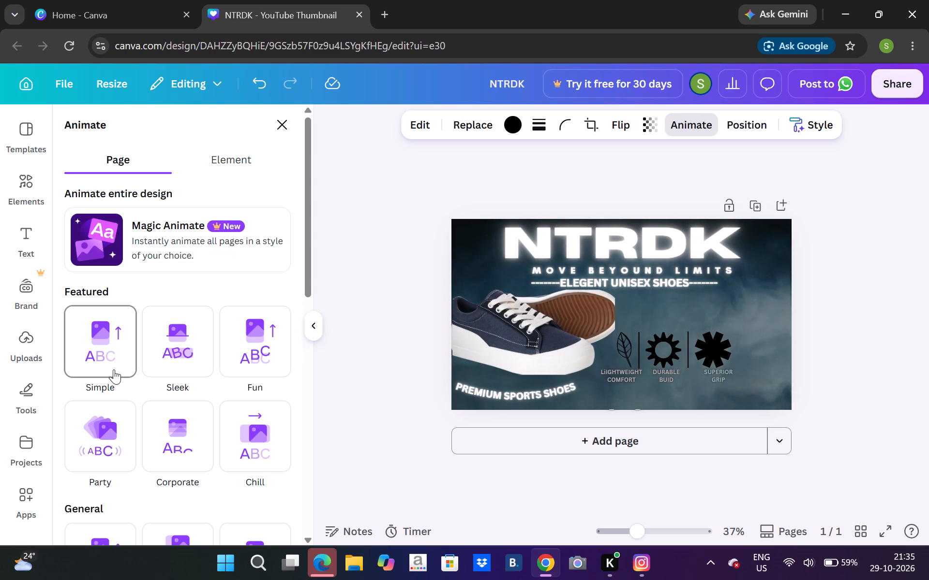
pyautogui.click(913, 198)
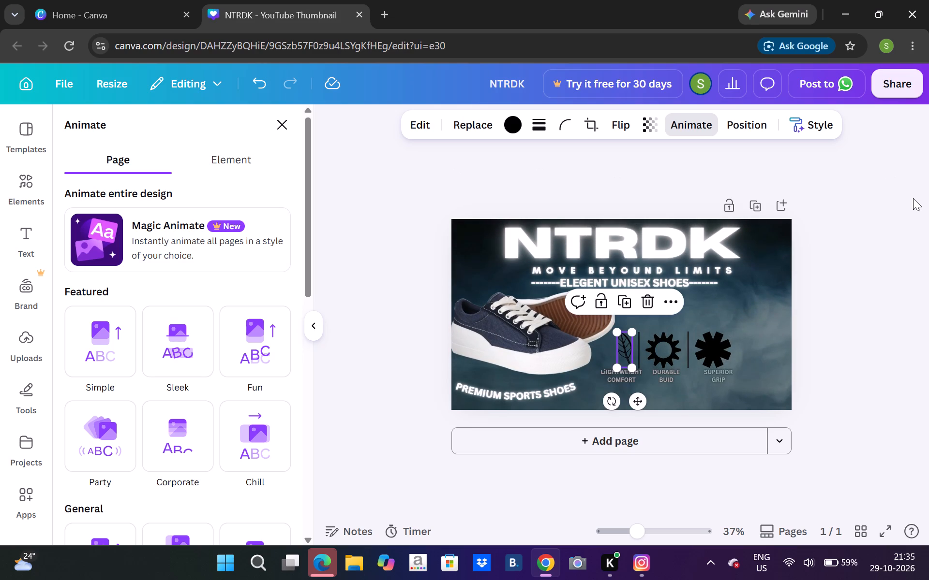
pyautogui.click(913, 198)
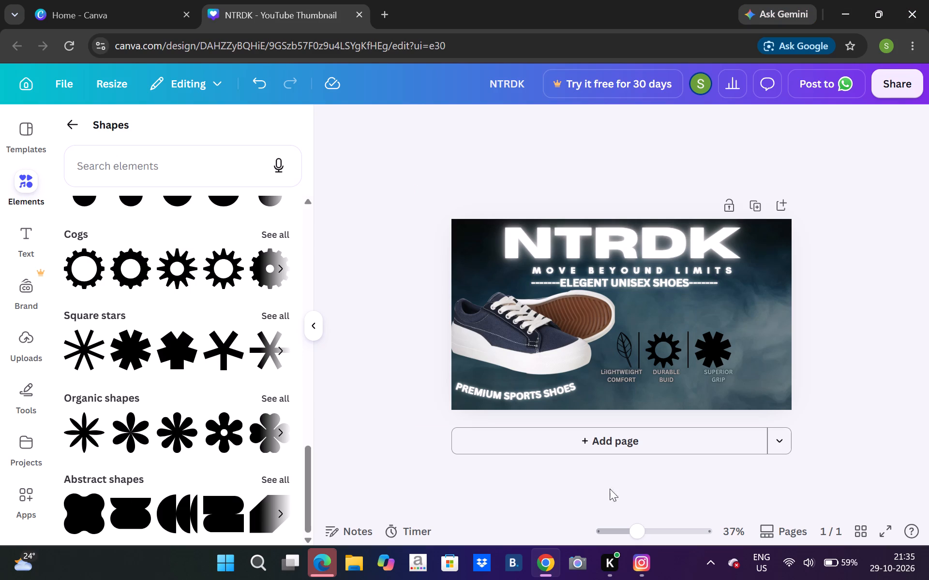
# Reduce the font size of the ELEGENT UNISEX SHOES line to 25.
pyautogui.click(658, 286)
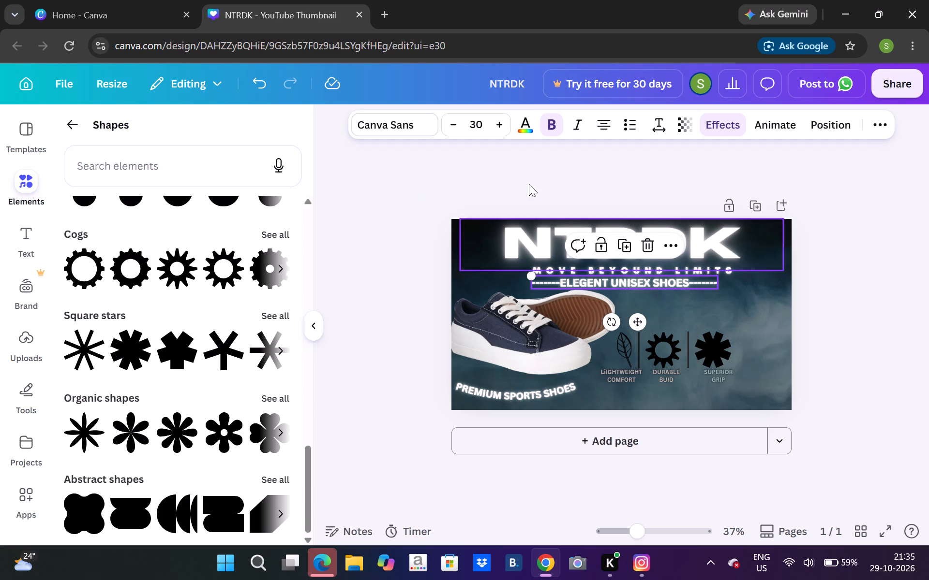
pyautogui.click(456, 118)
pyautogui.tripleClick(456, 118)
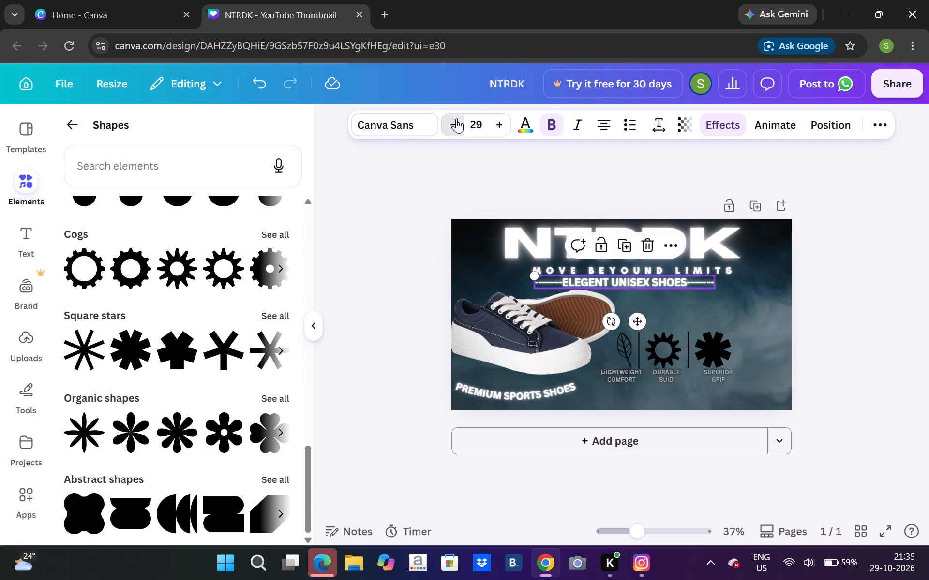
pyautogui.click(456, 118)
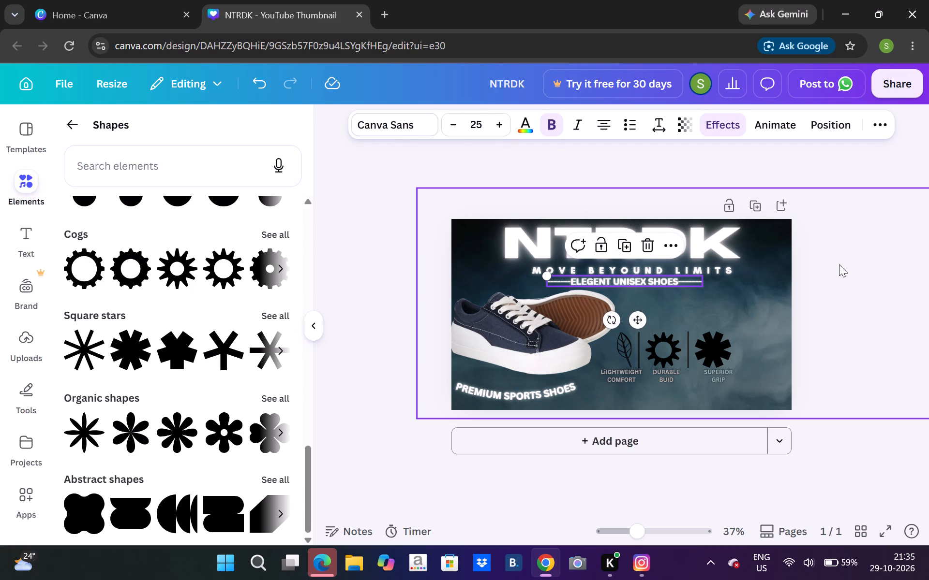
pyautogui.click(839, 264)
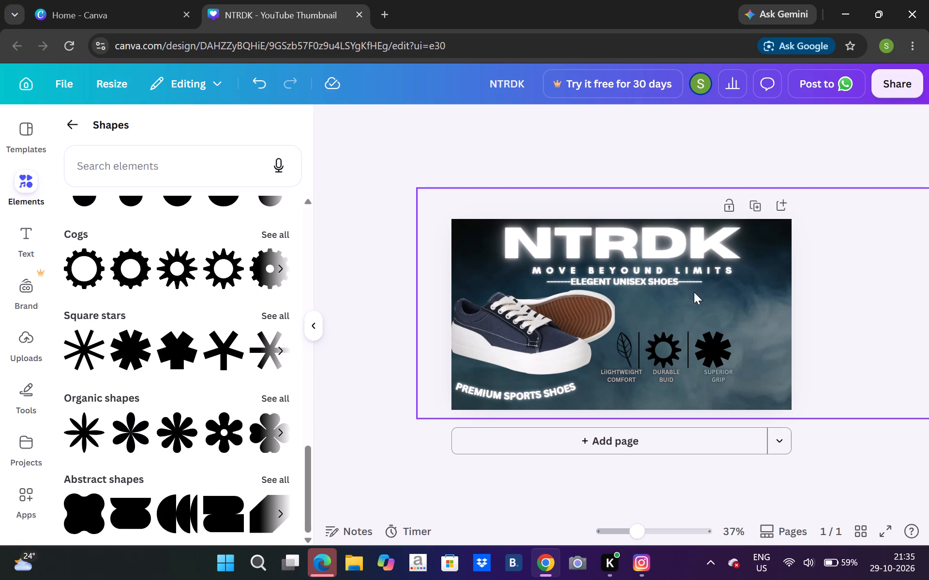
# Remove the Neon effect from the ELEGENT UNISEX SHOES line, keeping its Curve shape.
pyautogui.click(663, 279)
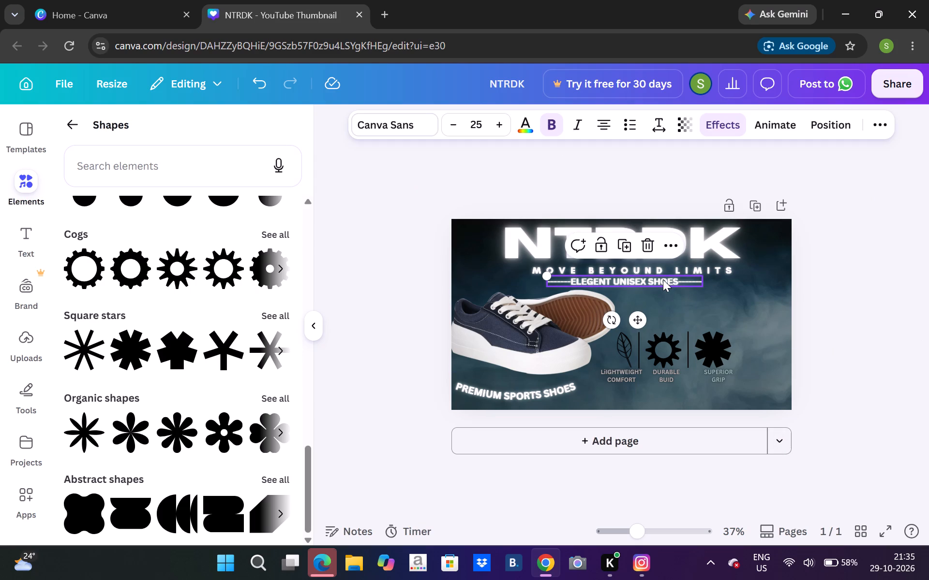
pyautogui.click(738, 117)
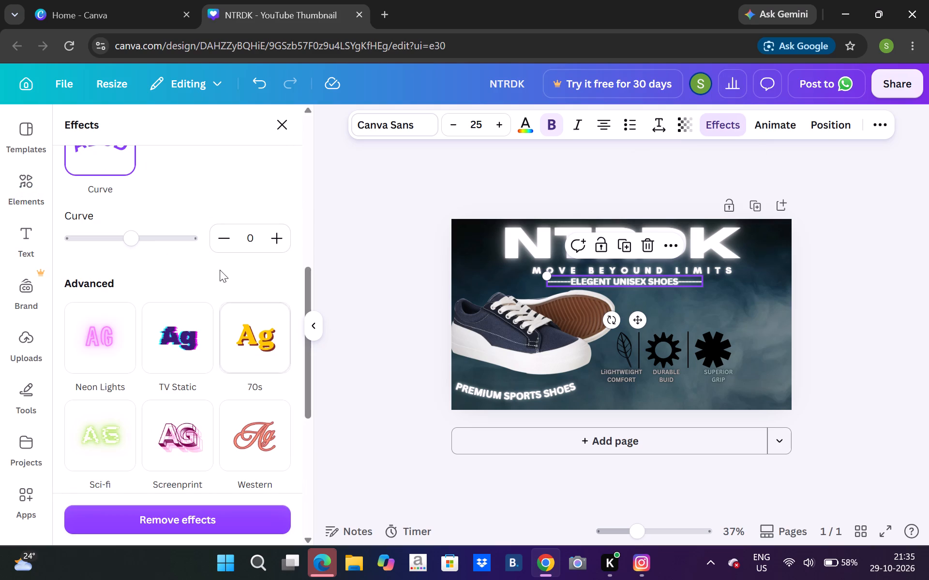
pyautogui.click(304, 223)
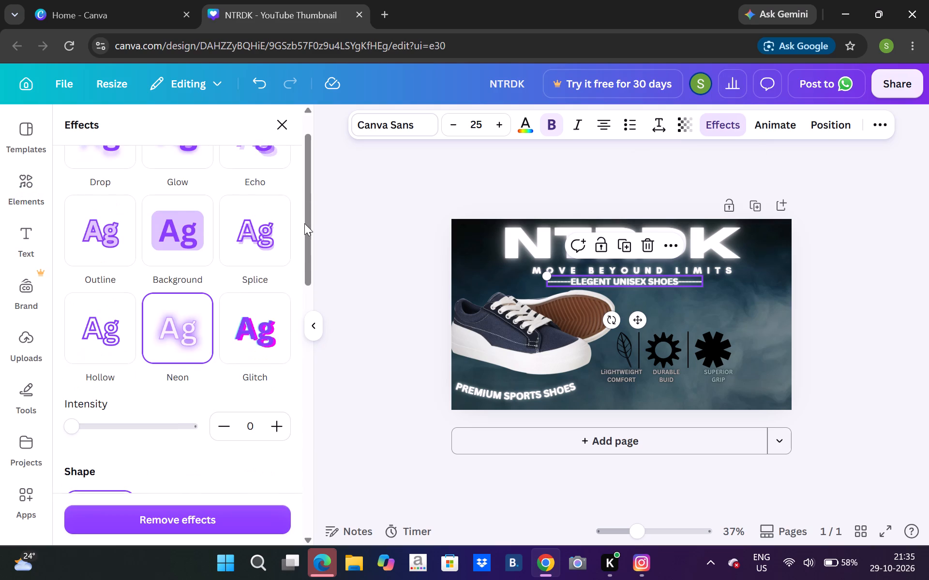
pyautogui.click(207, 323)
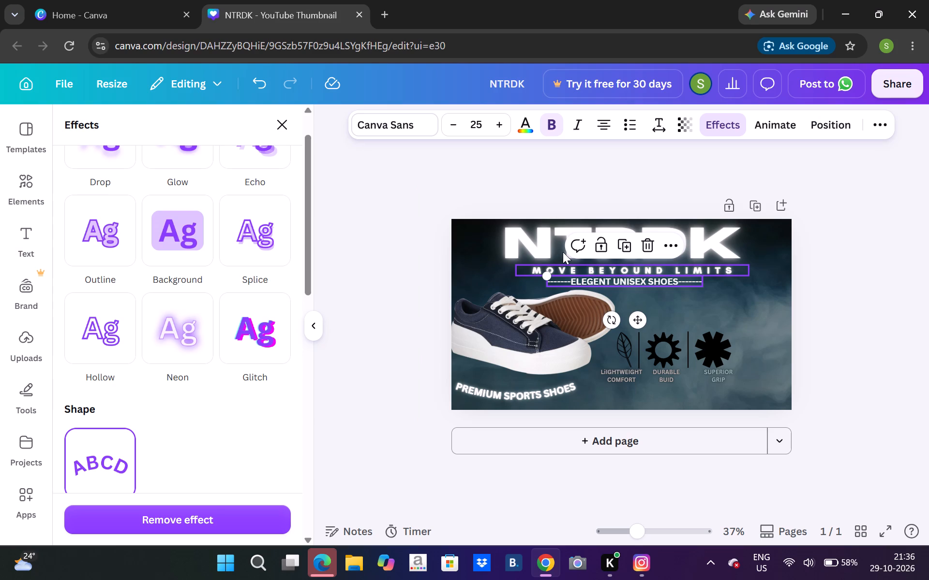
# Remove the Neon effect from the large NTRDK heading.
pyautogui.click(550, 248)
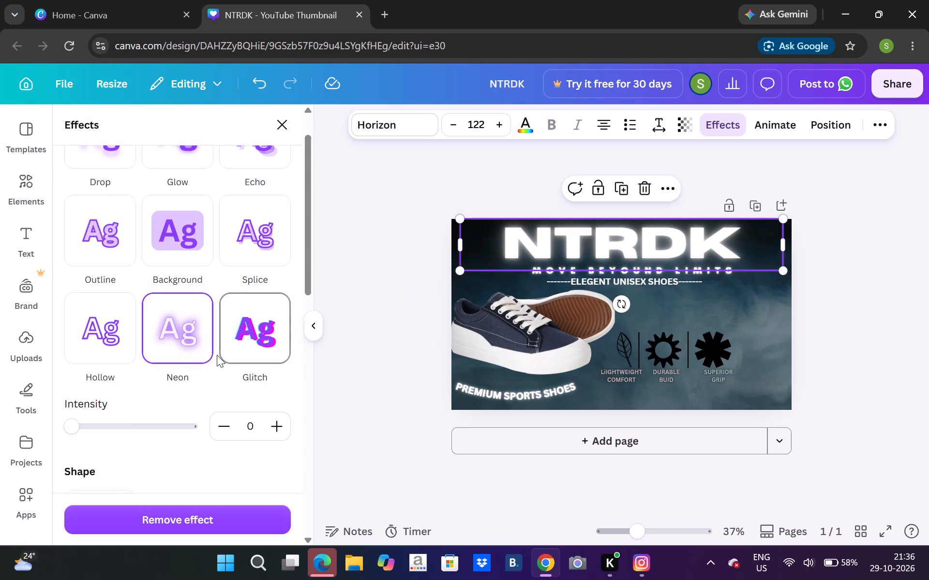
pyautogui.click(204, 348)
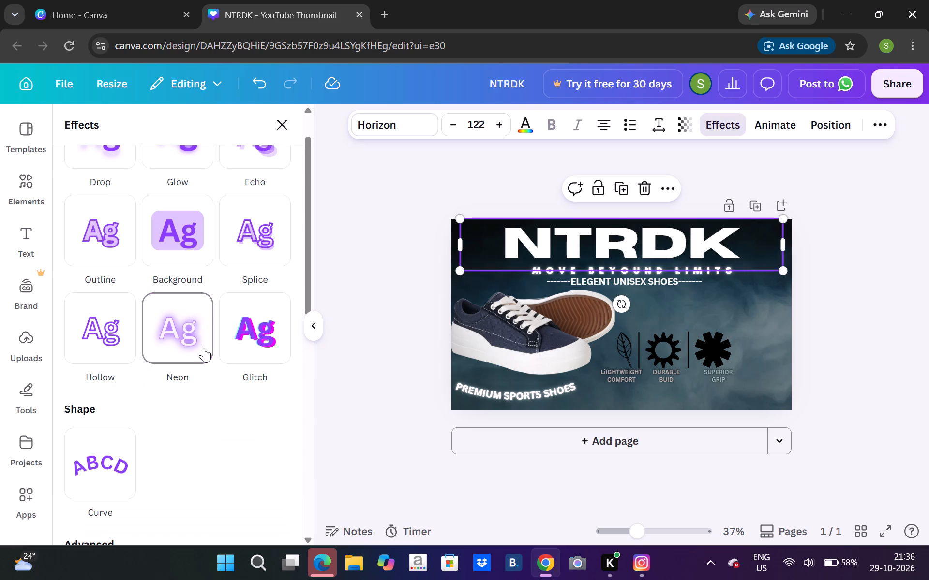
pyautogui.click(782, 344)
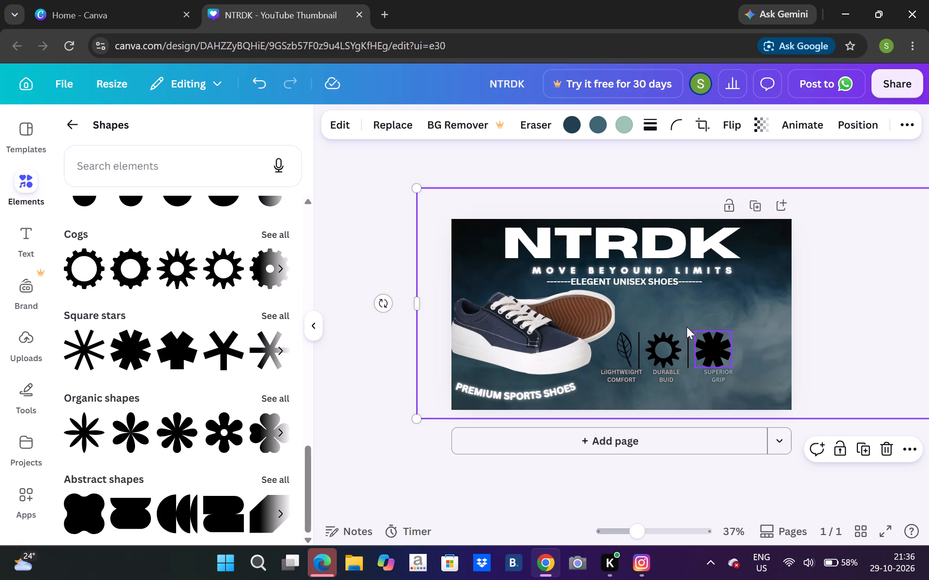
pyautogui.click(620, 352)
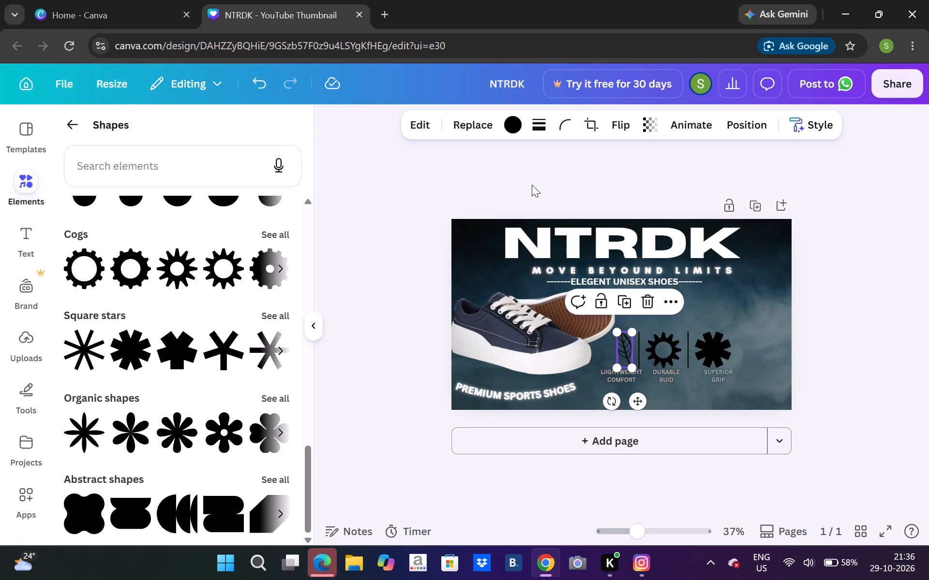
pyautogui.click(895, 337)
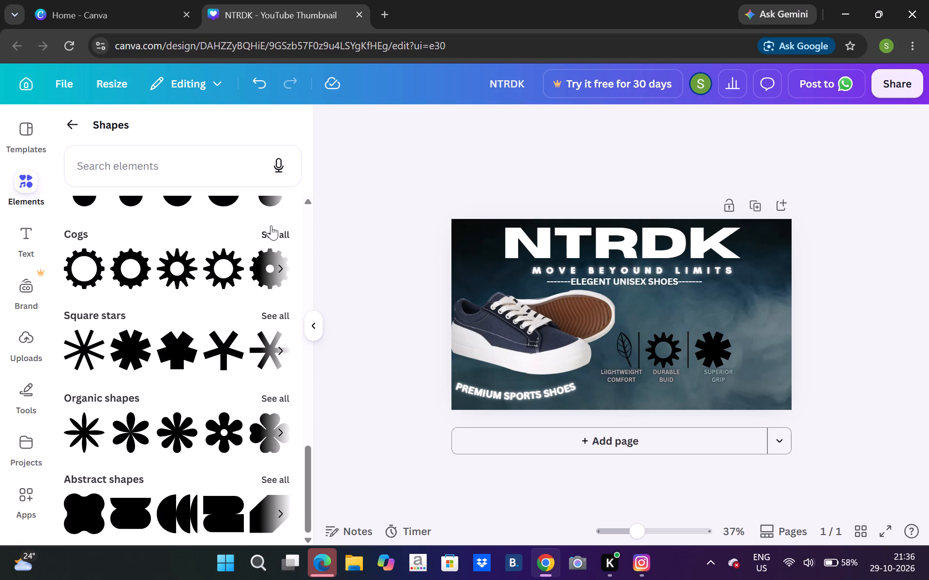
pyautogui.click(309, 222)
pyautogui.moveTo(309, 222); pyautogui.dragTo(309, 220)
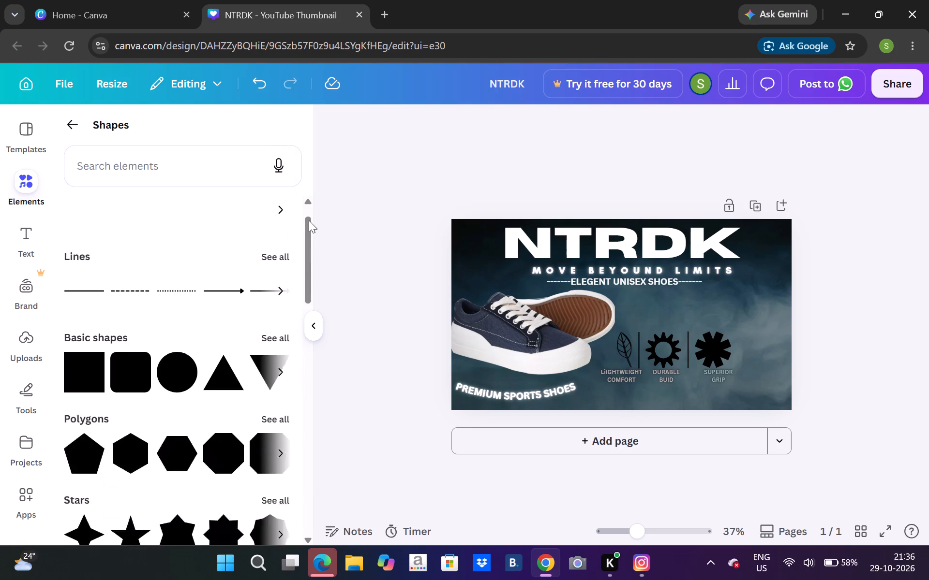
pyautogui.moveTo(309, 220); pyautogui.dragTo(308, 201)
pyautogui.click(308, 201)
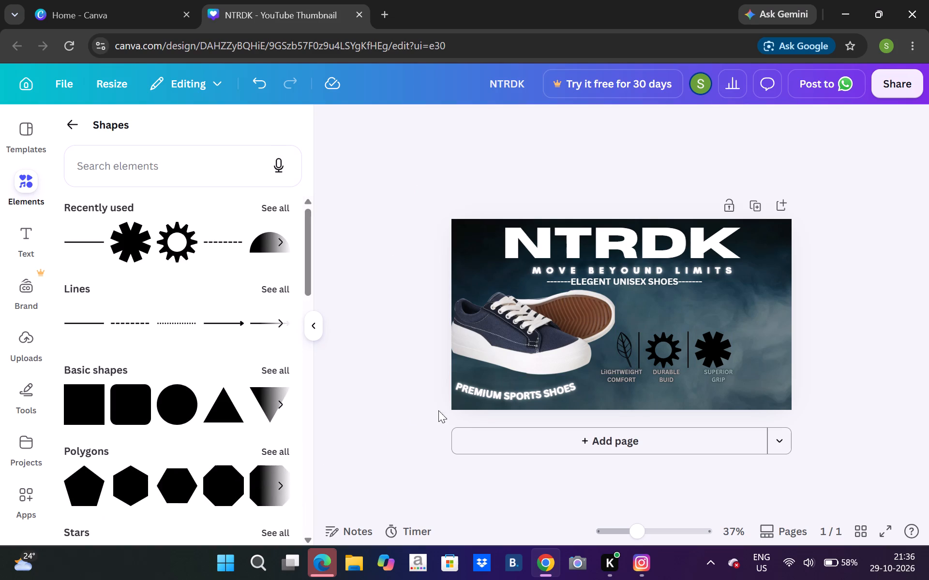
# Nudge the ELEGENT UNISEX SHOES line slightly down, away from the MOVE BEYOUND LIMITS tagline.
pyautogui.click(609, 276)
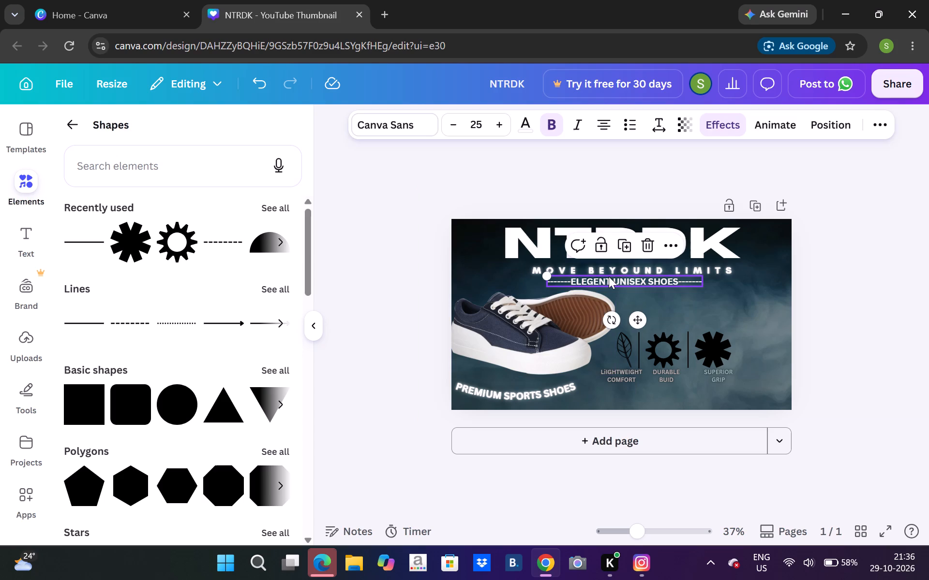
pyautogui.press('Down')
pyautogui.press('Down')
pyautogui.press('Down')
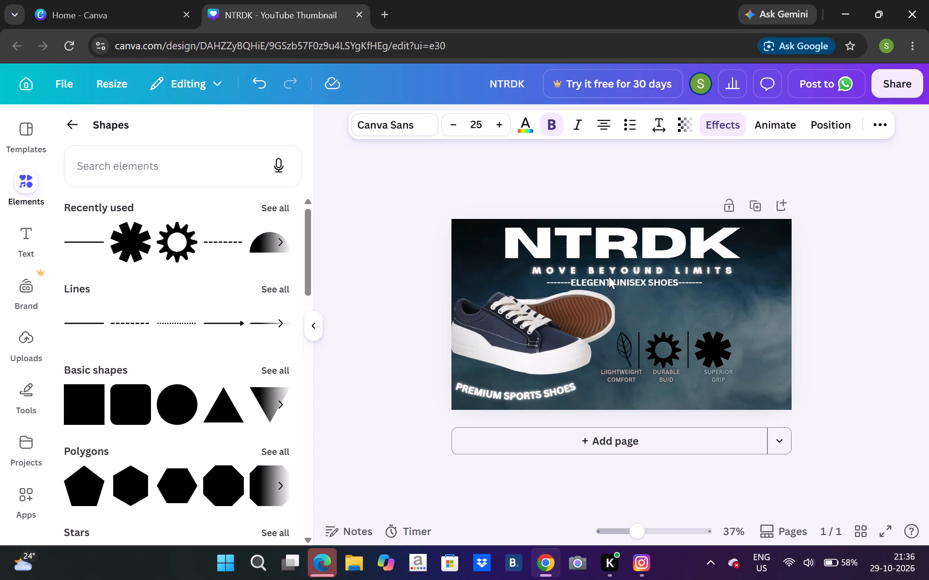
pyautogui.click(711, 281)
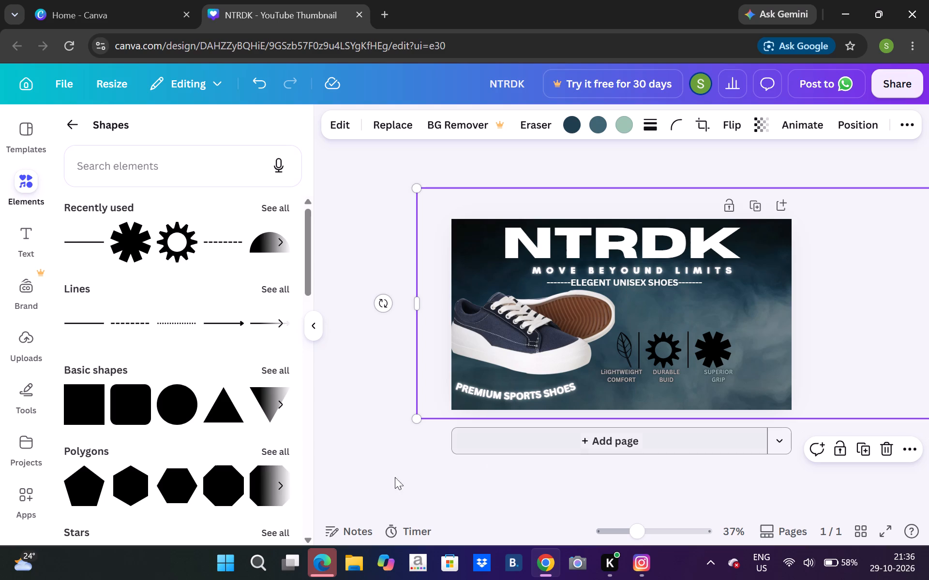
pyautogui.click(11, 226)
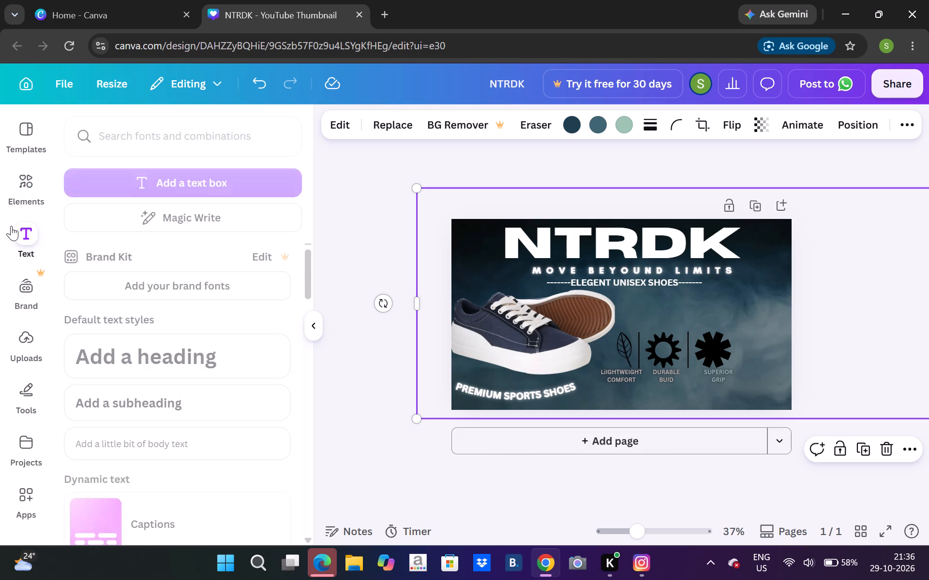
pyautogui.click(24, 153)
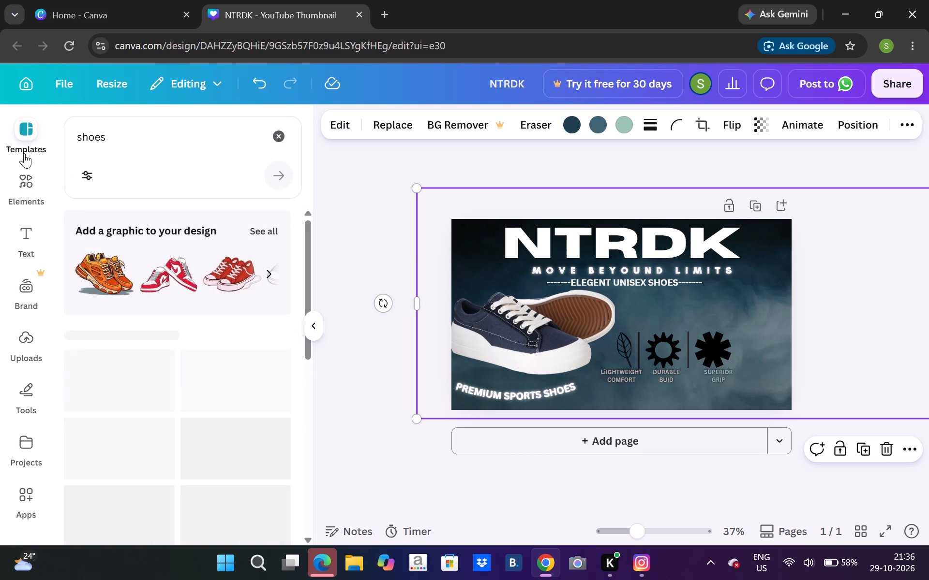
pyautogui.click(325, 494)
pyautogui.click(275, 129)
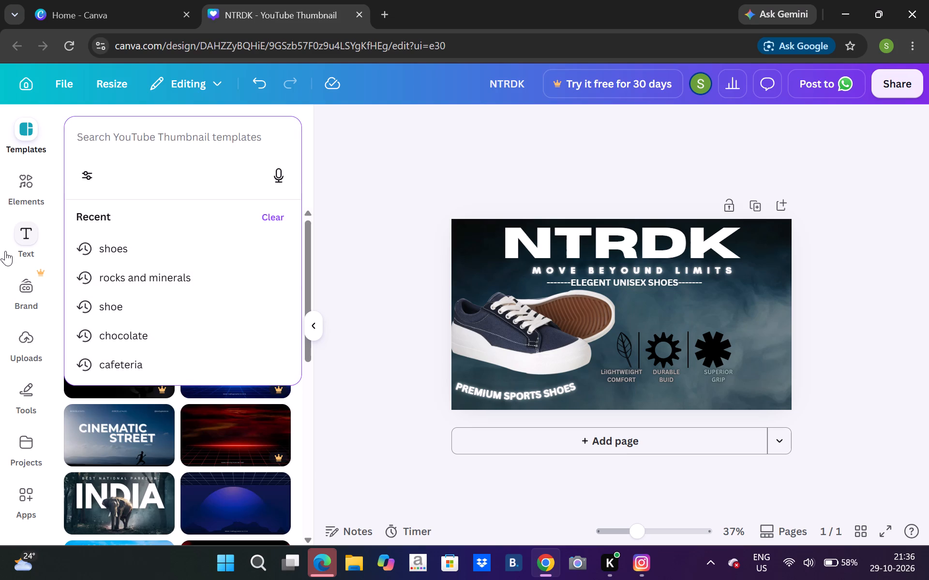
# Replace the black square-star icon above the SUPERIOR GRIP caption with the rounded eight-petal flower from the Organic shapes.
pyautogui.click(19, 202)
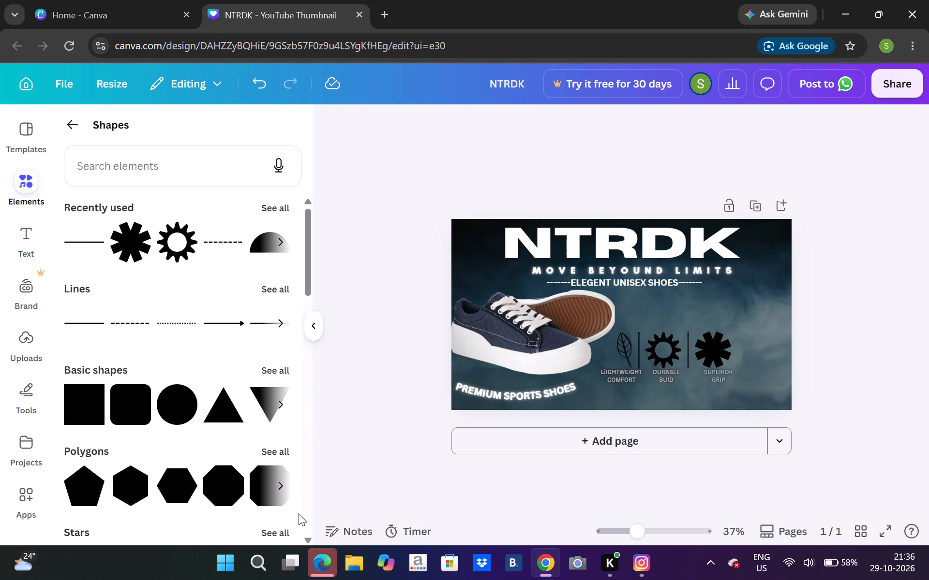
pyautogui.doubleClick(305, 528)
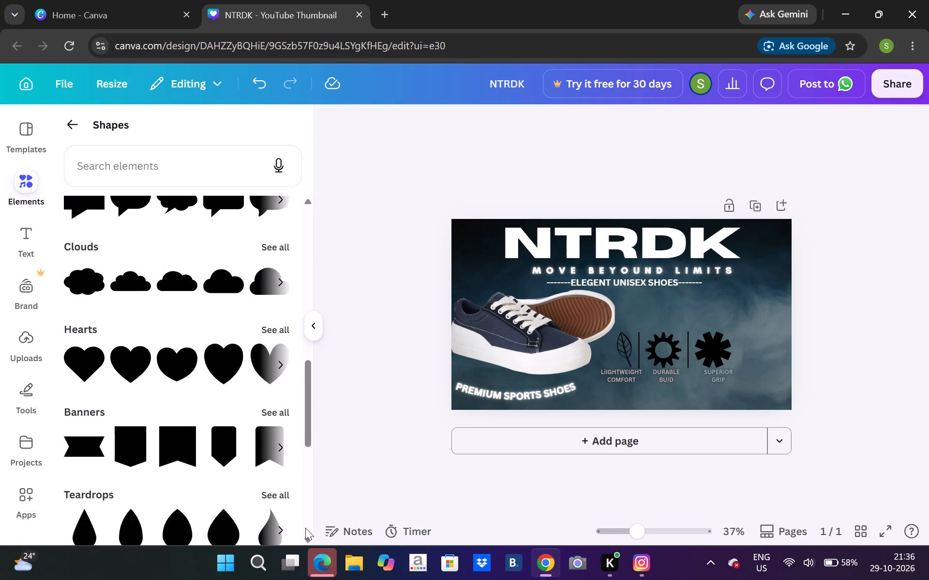
pyautogui.click(305, 528)
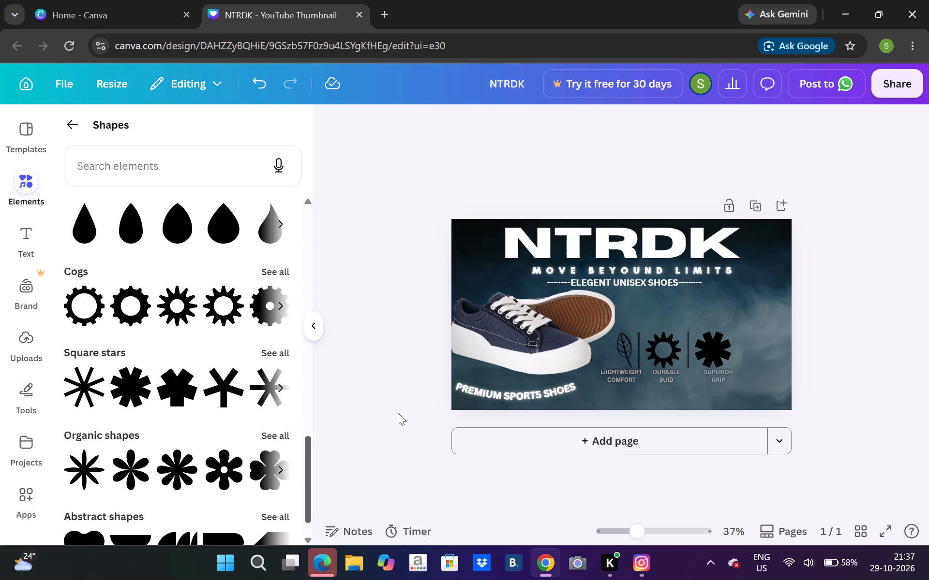
pyautogui.click(700, 340)
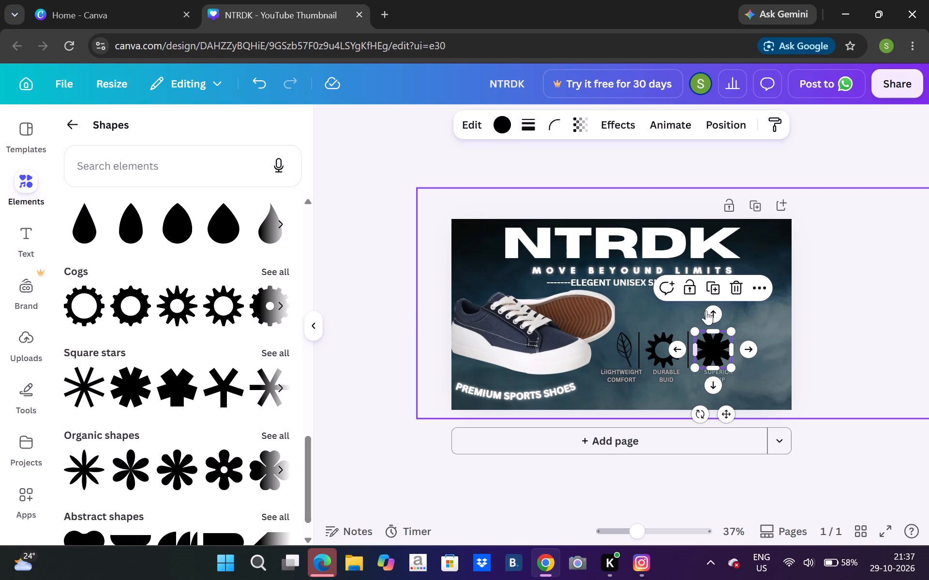
pyautogui.click(738, 281)
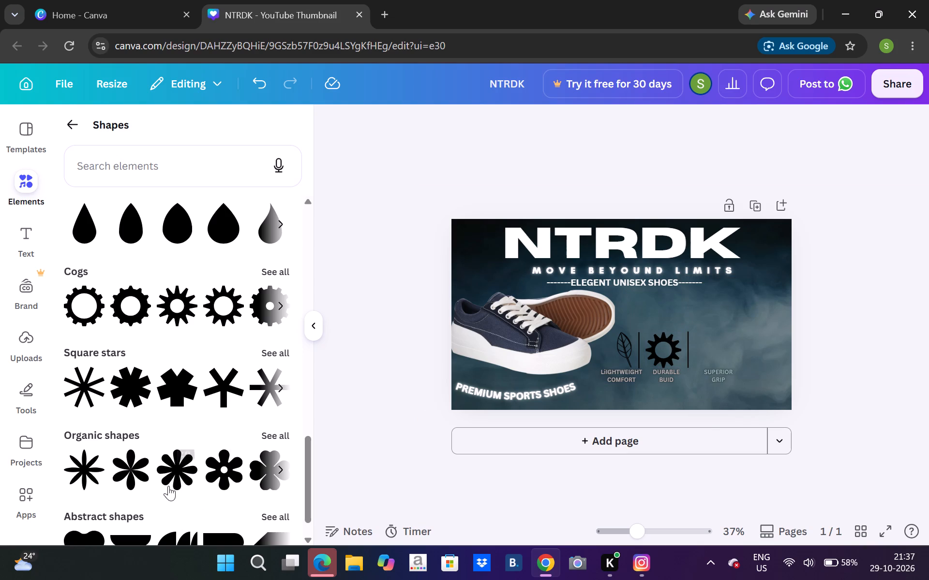
pyautogui.click(169, 481)
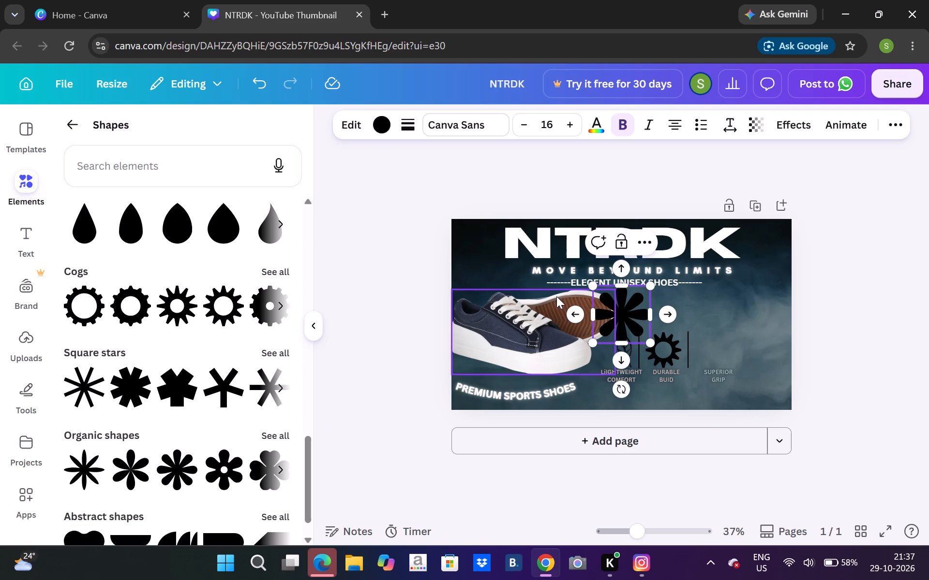
pyautogui.moveTo(640, 299); pyautogui.dragTo(735, 326)
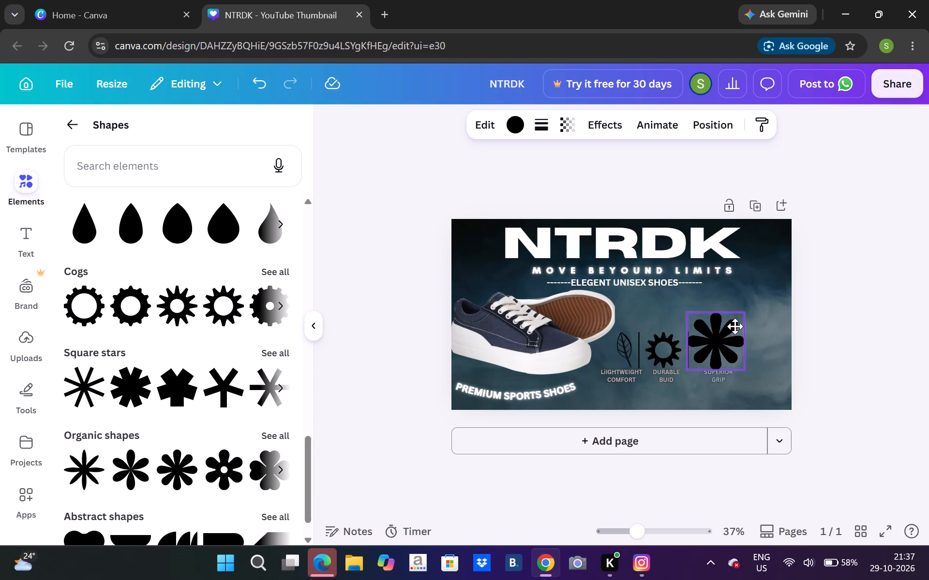
pyautogui.moveTo(735, 326); pyautogui.dragTo(737, 326)
# Shrink the flower icon to nearly the gear icon's size and place it directly above the SUPERIOR GRIP caption.
pyautogui.moveTo(692, 316); pyautogui.dragTo(738, 337)
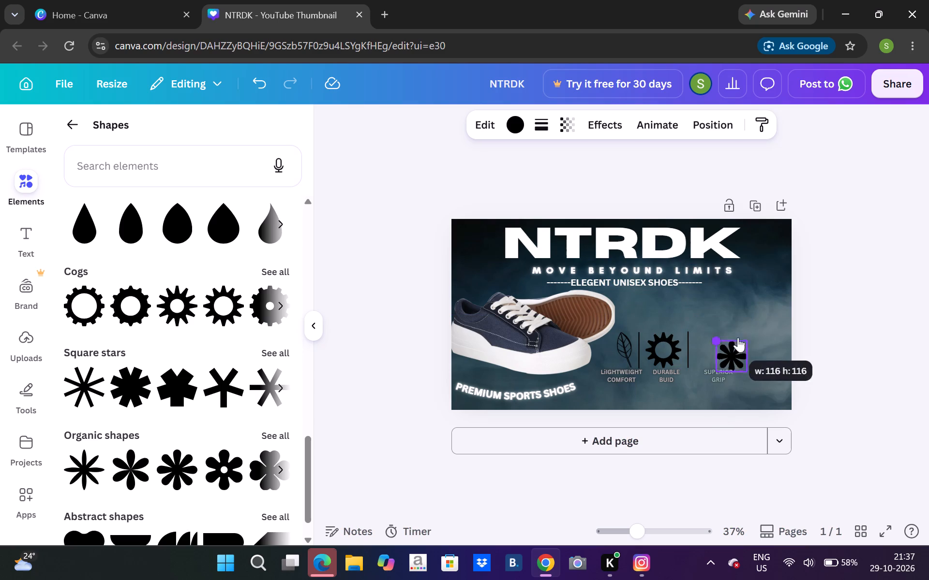
pyautogui.moveTo(738, 337); pyautogui.dragTo(745, 318)
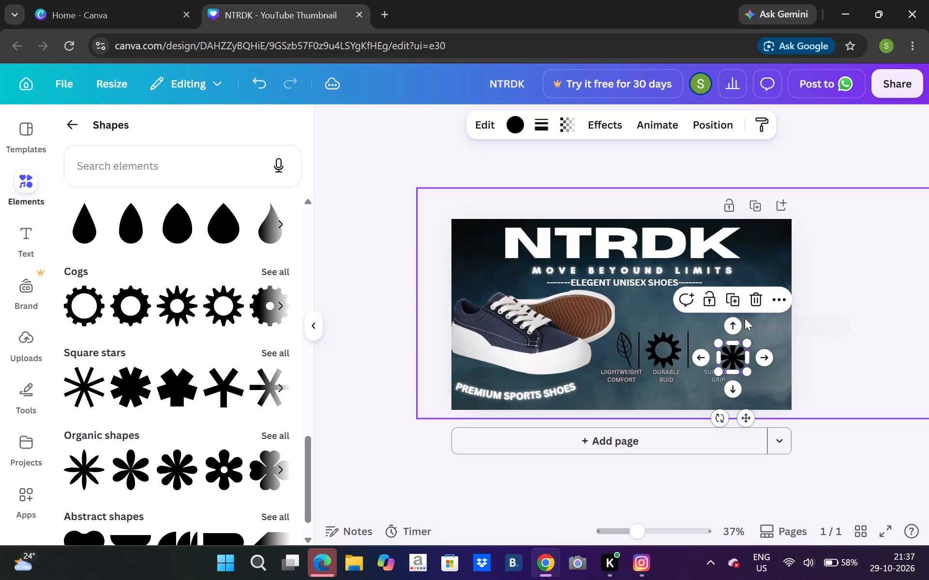
pyautogui.moveTo(734, 359); pyautogui.dragTo(716, 356)
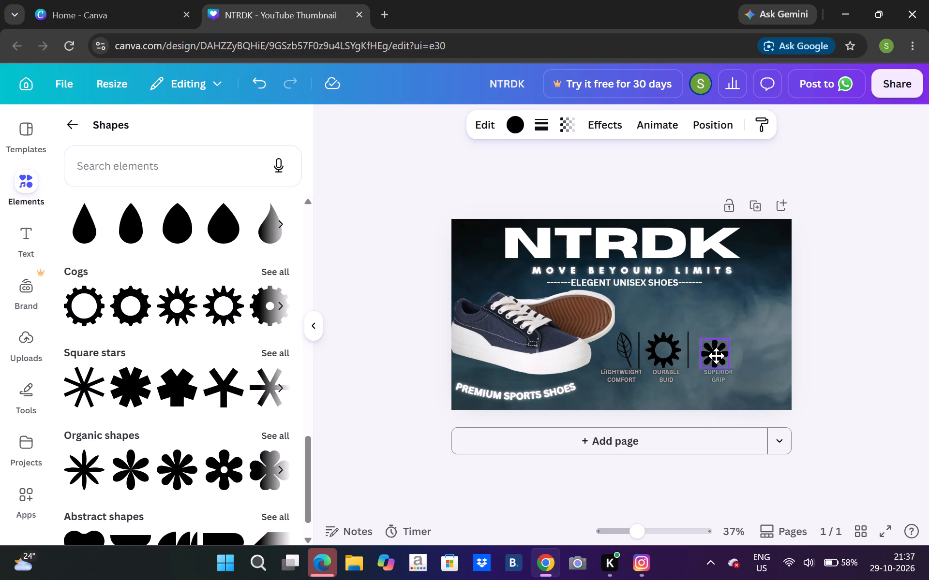
pyautogui.moveTo(716, 356); pyautogui.dragTo(715, 353)
pyautogui.moveTo(701, 336); pyautogui.dragTo(697, 331)
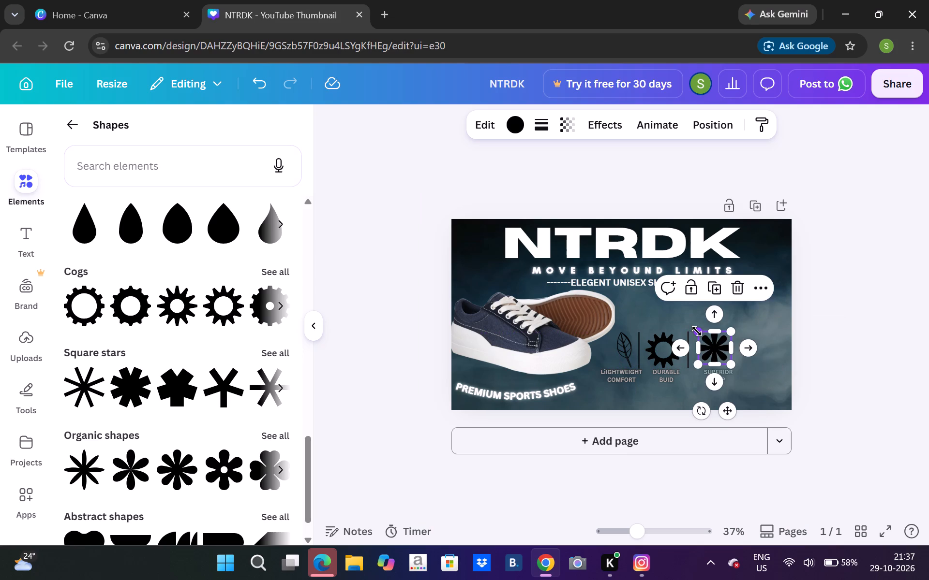
pyautogui.click(824, 380)
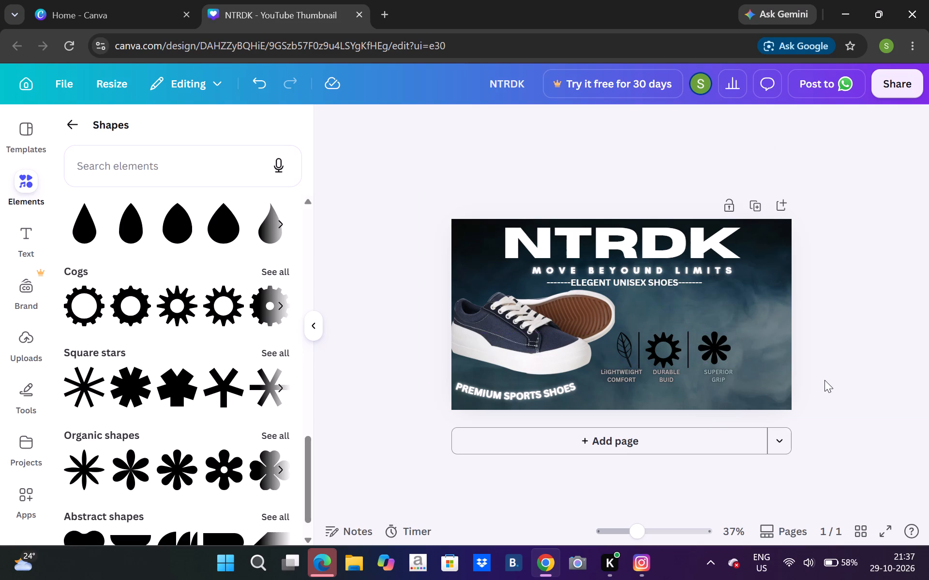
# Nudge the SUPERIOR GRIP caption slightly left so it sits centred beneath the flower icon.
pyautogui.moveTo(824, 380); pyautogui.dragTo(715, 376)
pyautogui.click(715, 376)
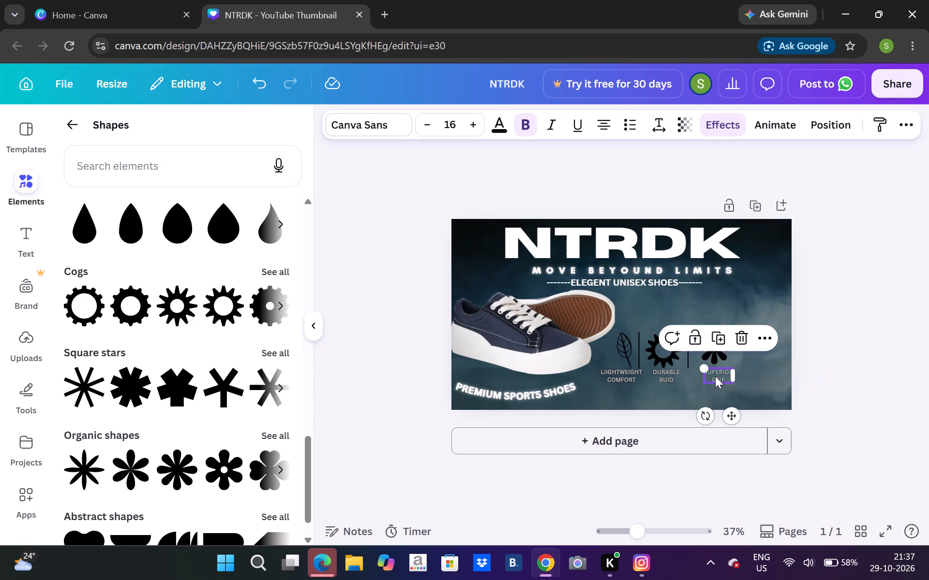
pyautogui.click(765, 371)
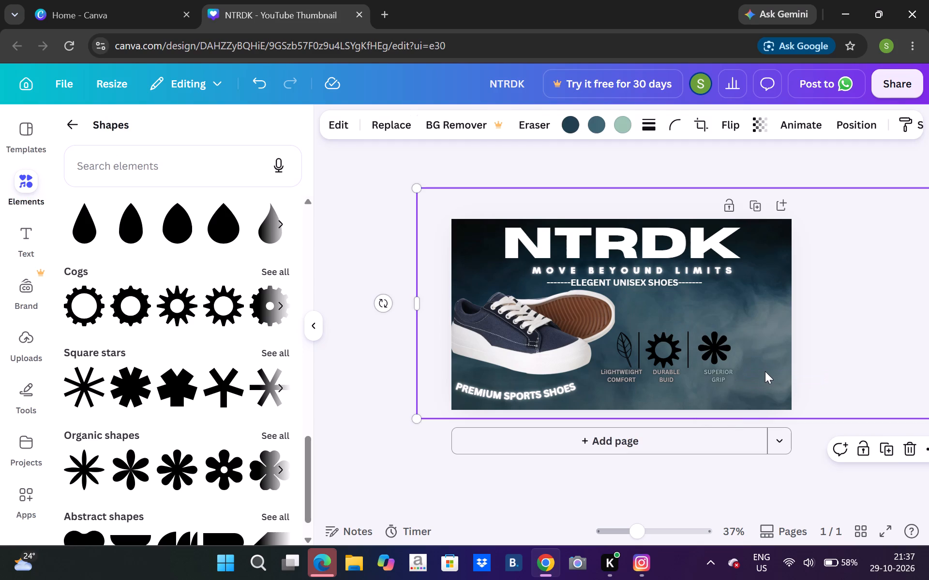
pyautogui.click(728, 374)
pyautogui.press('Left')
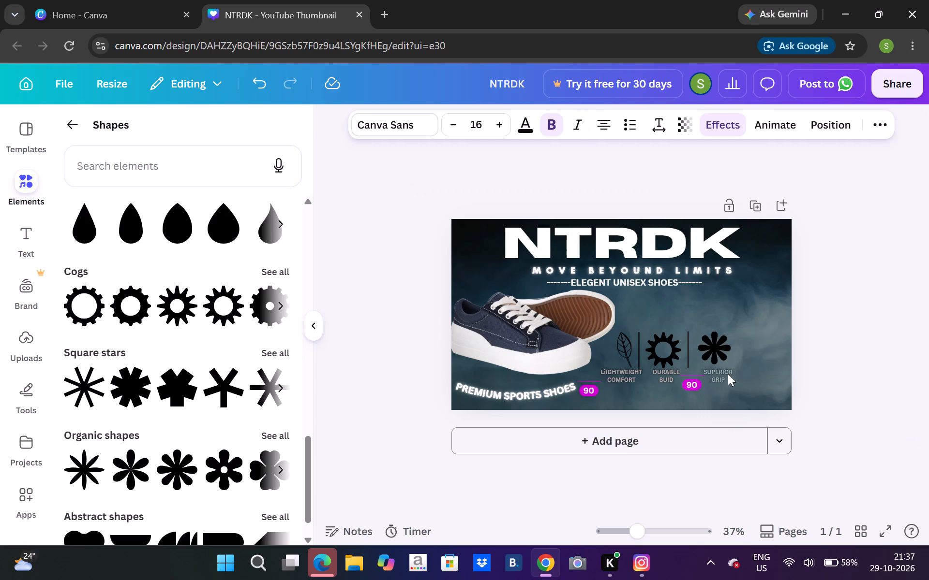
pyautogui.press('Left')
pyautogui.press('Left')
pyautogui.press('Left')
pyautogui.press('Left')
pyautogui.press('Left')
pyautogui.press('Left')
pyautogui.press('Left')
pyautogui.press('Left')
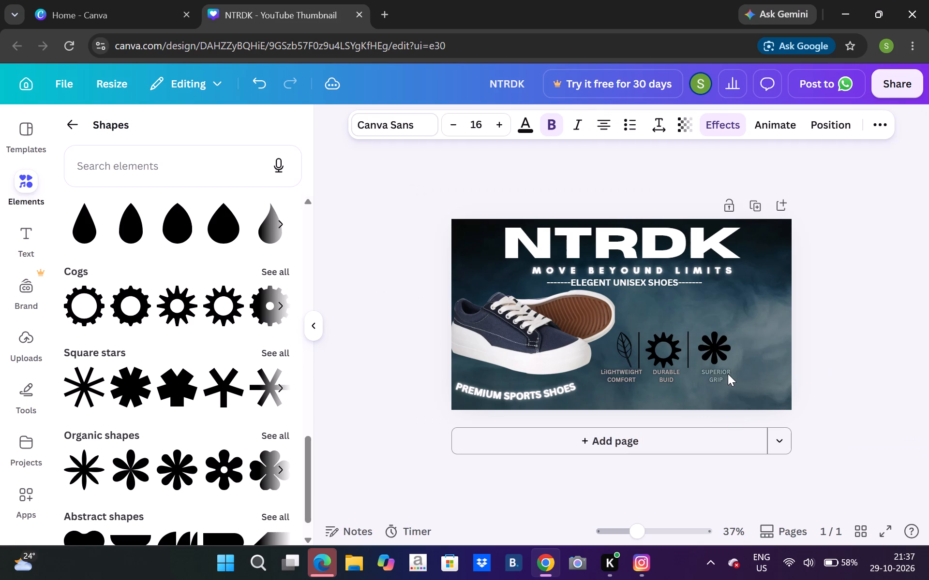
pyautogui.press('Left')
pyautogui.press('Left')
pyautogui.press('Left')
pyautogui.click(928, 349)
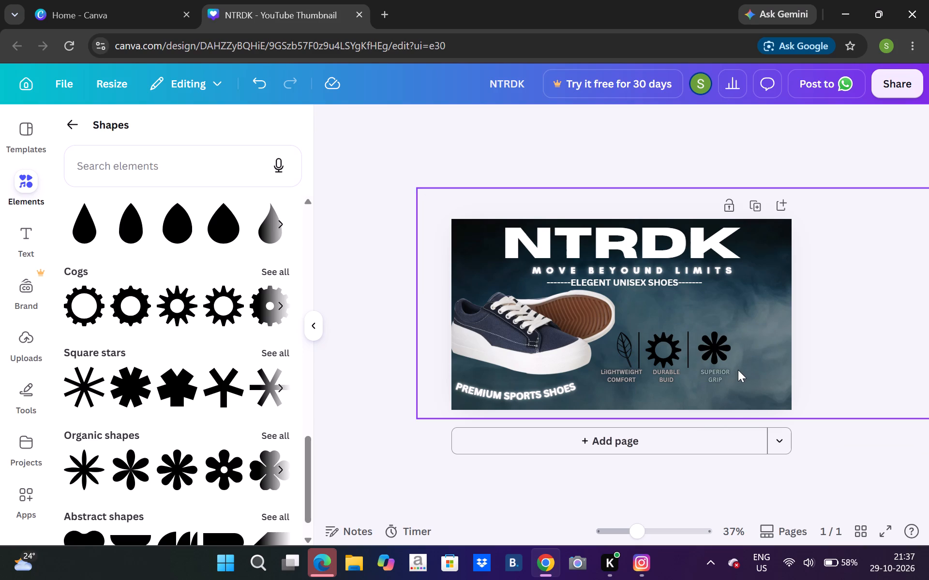
# Nudge the flower icon slightly right, farther from the divider line beside the gear icon.
pyautogui.click(720, 352)
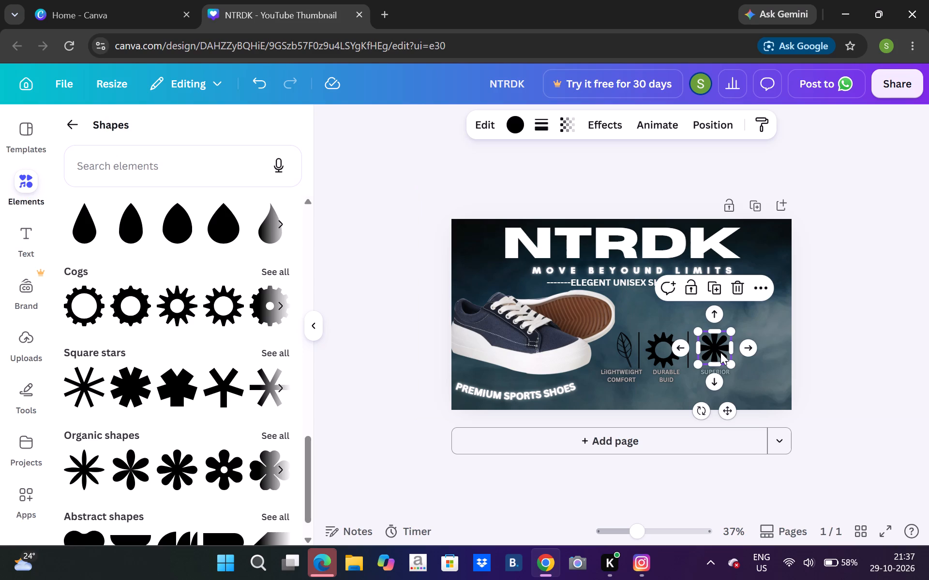
pyautogui.press('Right')
pyautogui.press('Right')
pyautogui.press('Right')
pyautogui.press('Right')
pyautogui.press('Right')
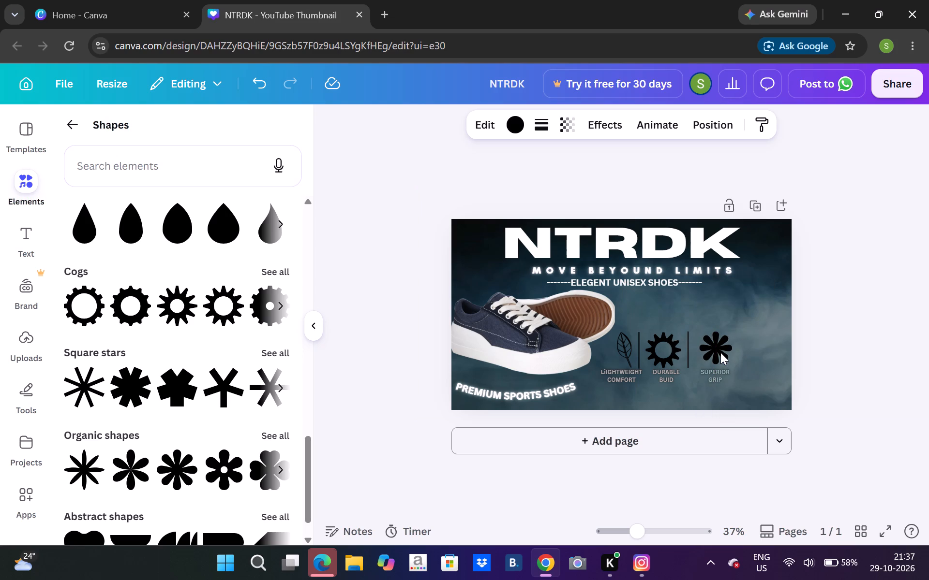
pyautogui.press('Right')
pyautogui.press('Right')
pyautogui.press('Right')
pyautogui.press('Right')
pyautogui.press('Right')
pyautogui.press('Right')
pyautogui.press('Right')
pyautogui.press('Right')
pyautogui.press('Right')
pyautogui.press('Right')
pyautogui.press('Right')
pyautogui.press('Right')
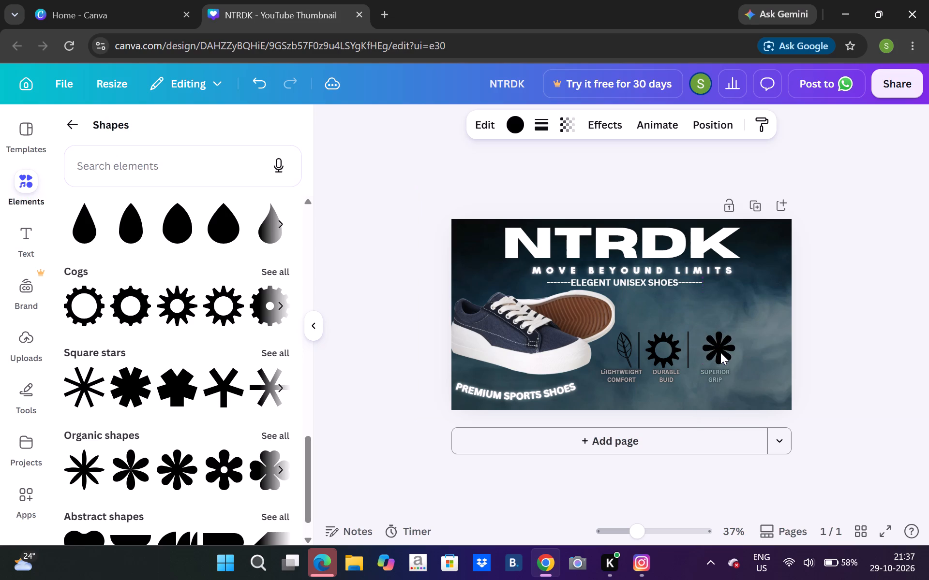
pyautogui.press('Right')
pyautogui.press('Right')
pyautogui.press('Right')
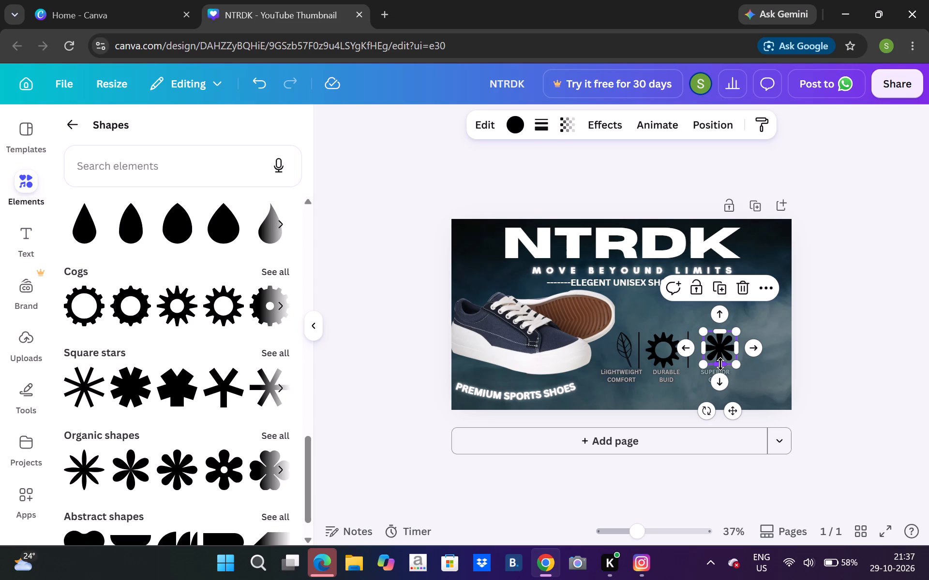
pyautogui.moveTo(758, 377); pyautogui.dragTo(840, 388)
pyautogui.click(840, 388)
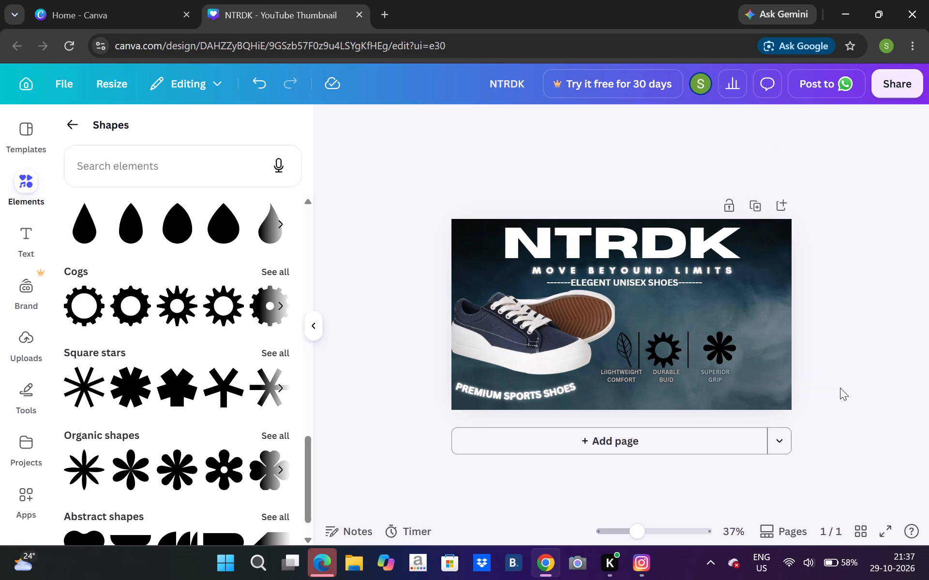
# Nudge the SUPERIOR GRIP caption right until it is centred under the flower icon.
pyautogui.click(725, 373)
pyautogui.press('Right')
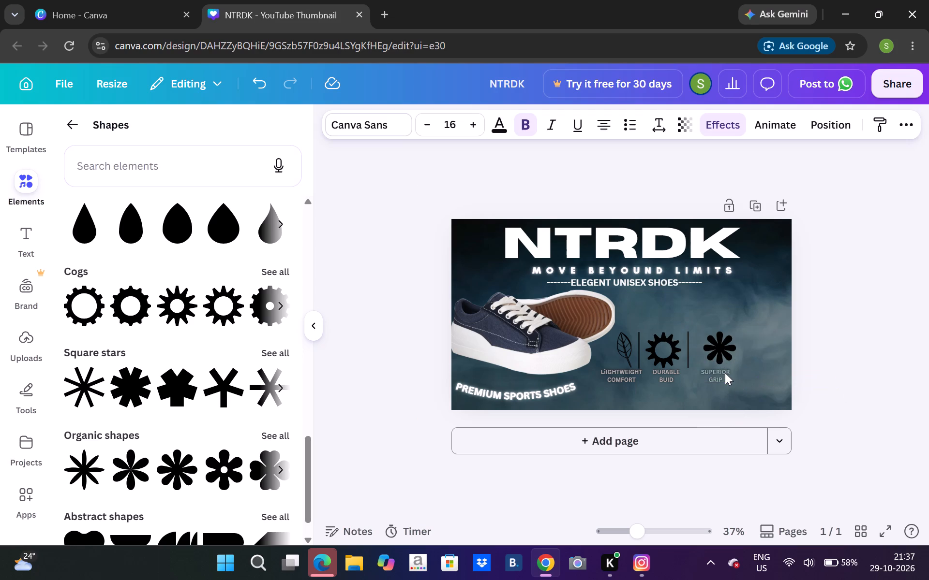
pyautogui.press('Right')
pyautogui.press('Right')
pyautogui.press('Right')
pyautogui.press('Right')
pyautogui.press('Right')
pyautogui.press('Right')
pyautogui.press('Right')
pyautogui.press('Right')
pyautogui.press('Right')
pyautogui.press('Right')
pyautogui.press('Right')
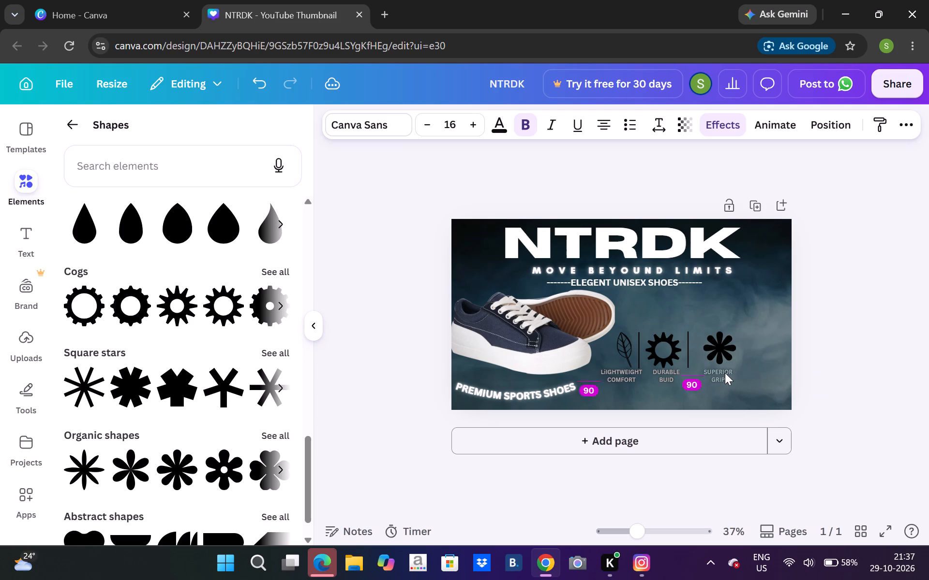
pyautogui.press('Right')
pyautogui.press('Right')
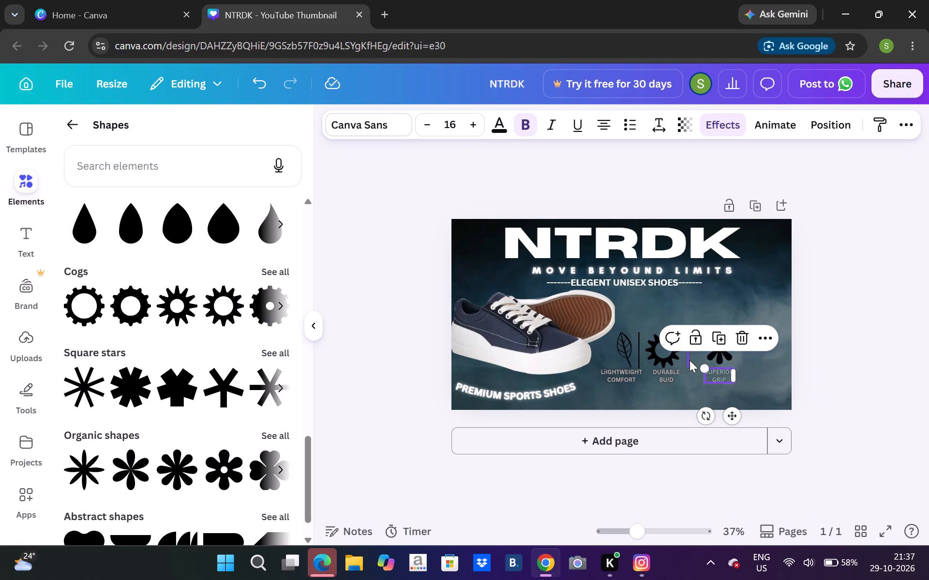
# Nudge the vertical divider line between the gear and flower icons right, widening its gap from the gear.
pyautogui.click(689, 360)
pyautogui.press('Right')
pyautogui.press('Right')
pyautogui.press('Right')
pyautogui.press('Right')
pyautogui.press('Right')
pyautogui.press('Right')
pyautogui.press('Right')
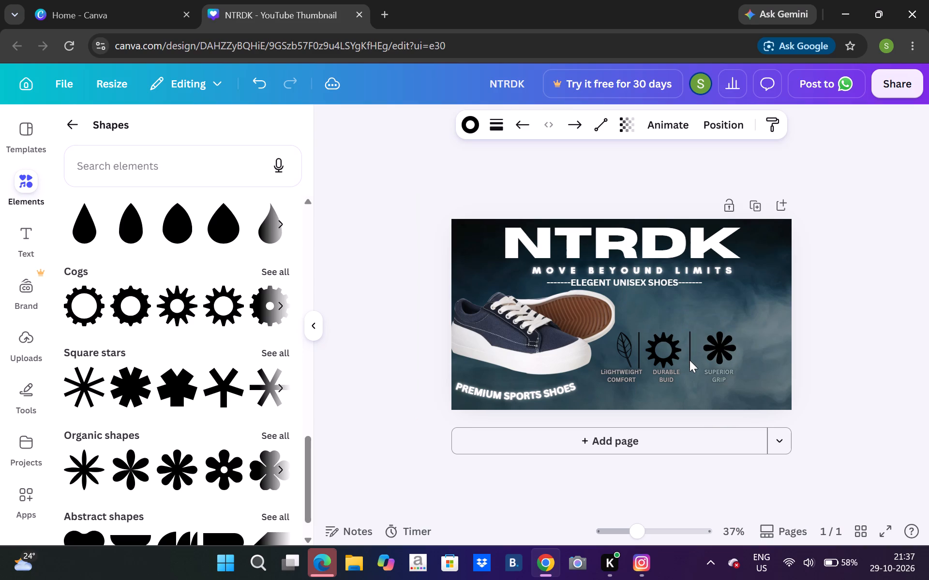
pyautogui.press('Right')
pyautogui.press('Right')
pyautogui.press('Right')
pyautogui.press('Right')
pyautogui.press('Right')
pyautogui.press('Right')
pyautogui.press('Right')
pyautogui.press('Right')
pyautogui.press('Right')
pyautogui.press('Right')
pyautogui.press('Right')
pyautogui.press('Right')
pyautogui.press('Right')
pyautogui.press('Right')
pyautogui.press('Right')
pyautogui.press('Right')
pyautogui.press('Right')
pyautogui.press('Right')
# Nudge the gear icon right, towards the middle of the space between its two divider lines.
pyautogui.click(666, 351)
pyautogui.press('Right')
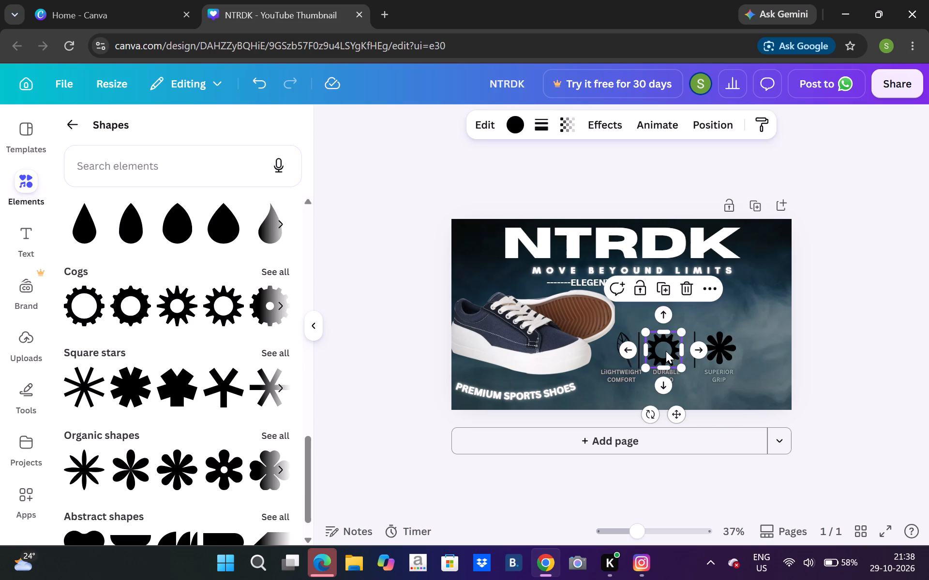
pyautogui.press('Right')
pyautogui.press('Right')
pyautogui.press('Right')
pyautogui.press('Right')
pyautogui.press('Right')
pyautogui.press('Right')
pyautogui.press('Right')
pyautogui.press('Right')
pyautogui.press('Right')
pyautogui.press('Right')
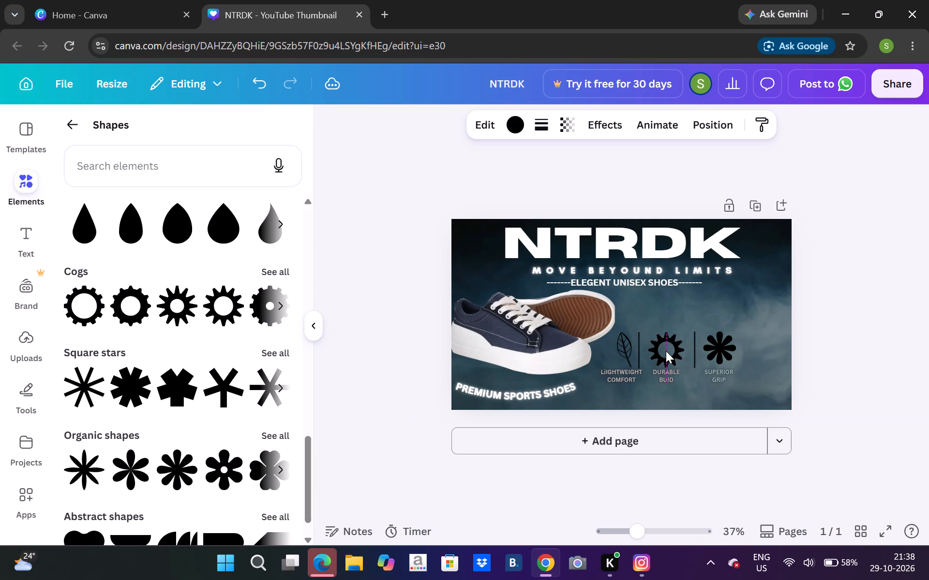
pyautogui.press('Right')
pyautogui.press('Right')
pyautogui.press('Right')
pyautogui.press('Right')
pyautogui.press('Right')
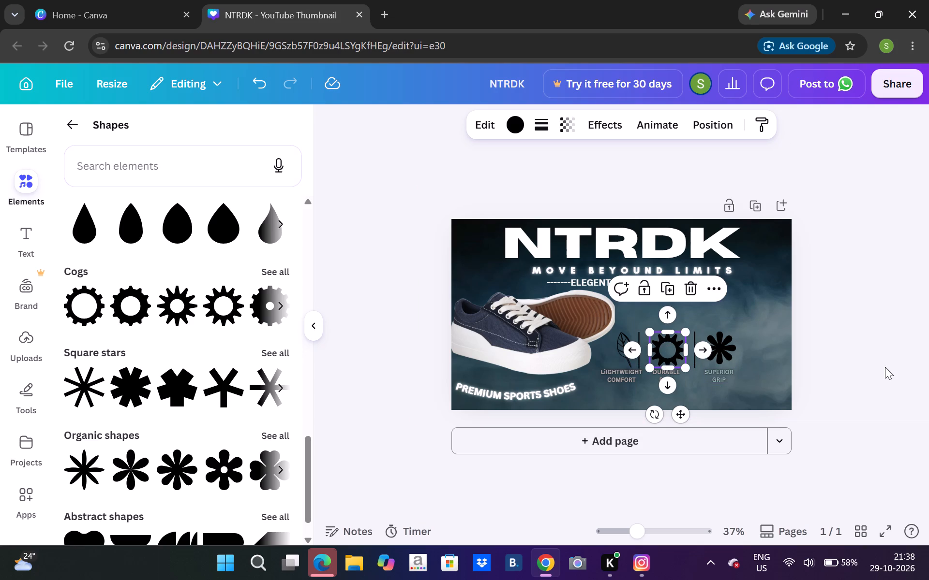
pyautogui.click(885, 367)
# Nudge the DURABLE BUID caption right so it sits beneath the gear icon.
pyautogui.click(667, 367)
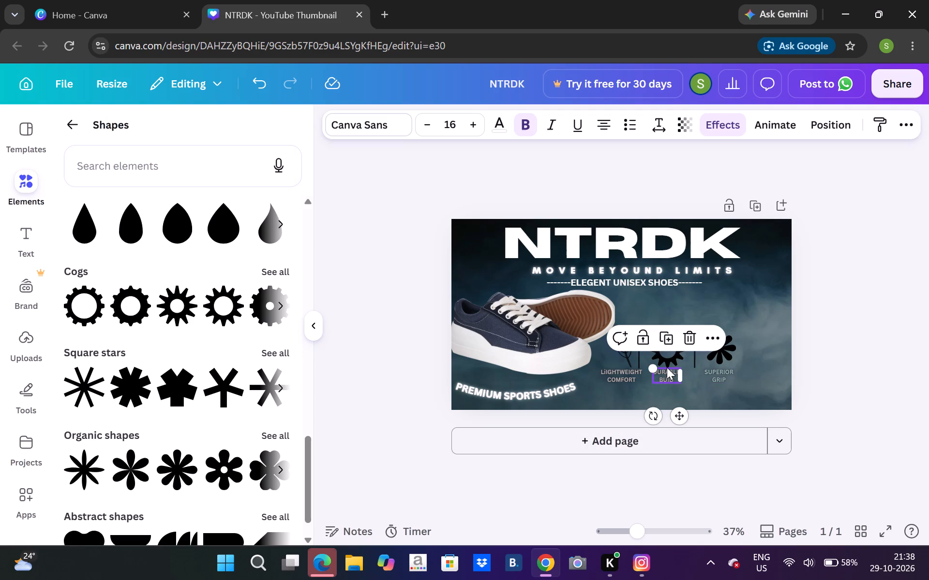
pyautogui.press('Right')
pyautogui.press('Right')
pyautogui.press('Right')
pyautogui.press('Right')
pyautogui.press('Right')
pyautogui.press('Right')
pyautogui.press('Right')
pyautogui.press('Right')
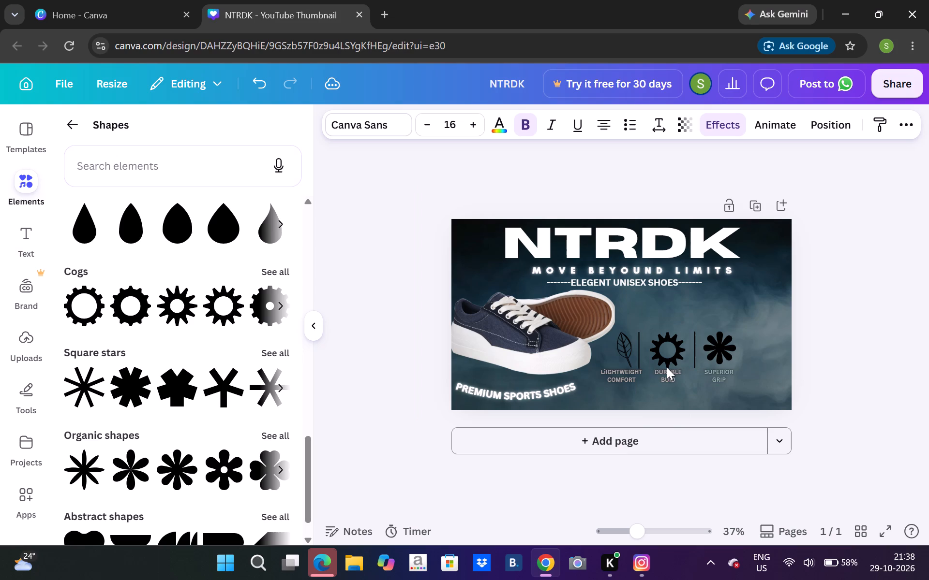
pyautogui.press('Right')
pyautogui.press('Right')
pyautogui.press('Right')
pyautogui.press('Right')
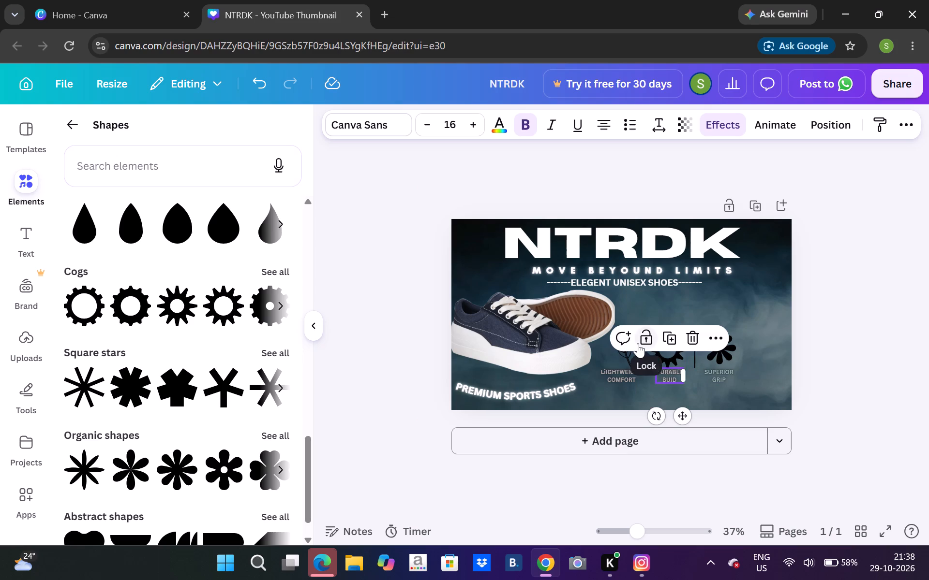
pyautogui.click(638, 343)
# Nudge the vertical divider line between the leaf and gear icons right, widening its gap from the leaf.
pyautogui.click(636, 348)
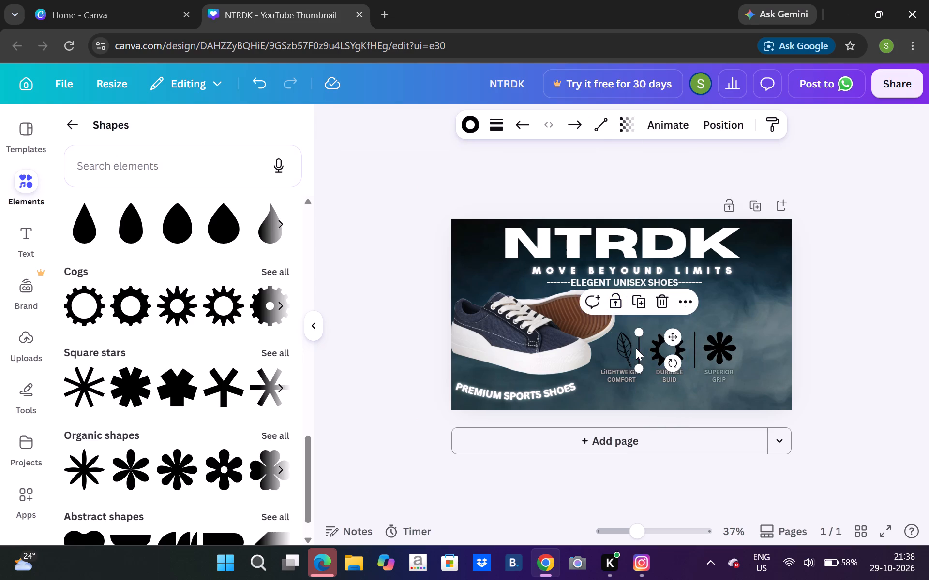
pyautogui.press('Right')
pyautogui.press('Right')
pyautogui.press('Right')
pyautogui.press('Right')
pyautogui.press('Right')
pyautogui.press('Right')
pyautogui.press('Right')
pyautogui.press('Right')
pyautogui.press('Right')
pyautogui.press('Right')
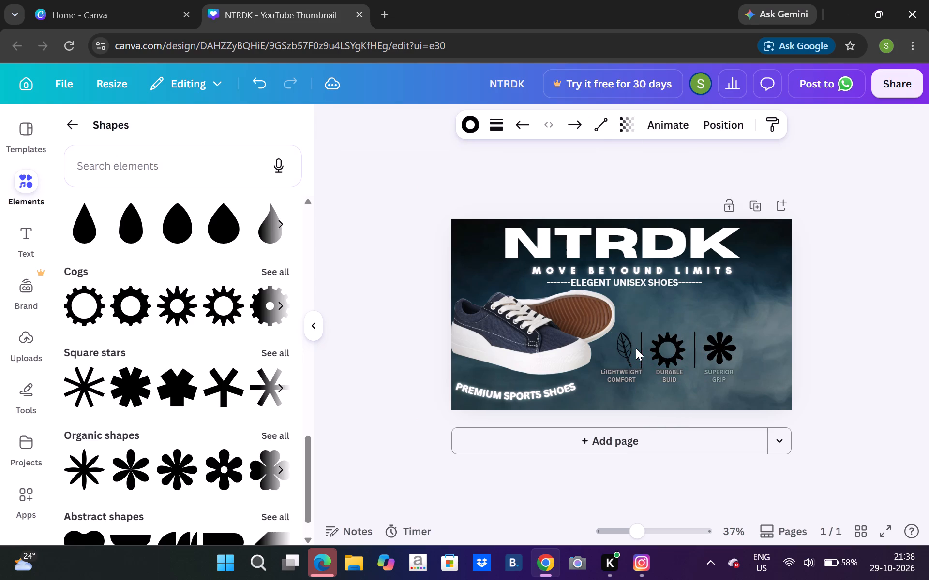
pyautogui.press('Right')
pyautogui.press('Right')
pyautogui.press('Right')
pyautogui.press('Right')
pyautogui.press('Right')
pyautogui.press('Right')
pyautogui.press('Right')
pyautogui.press('Right')
pyautogui.press('Right')
pyautogui.press('Right')
pyautogui.press('Right')
pyautogui.press('Right')
pyautogui.press('Right')
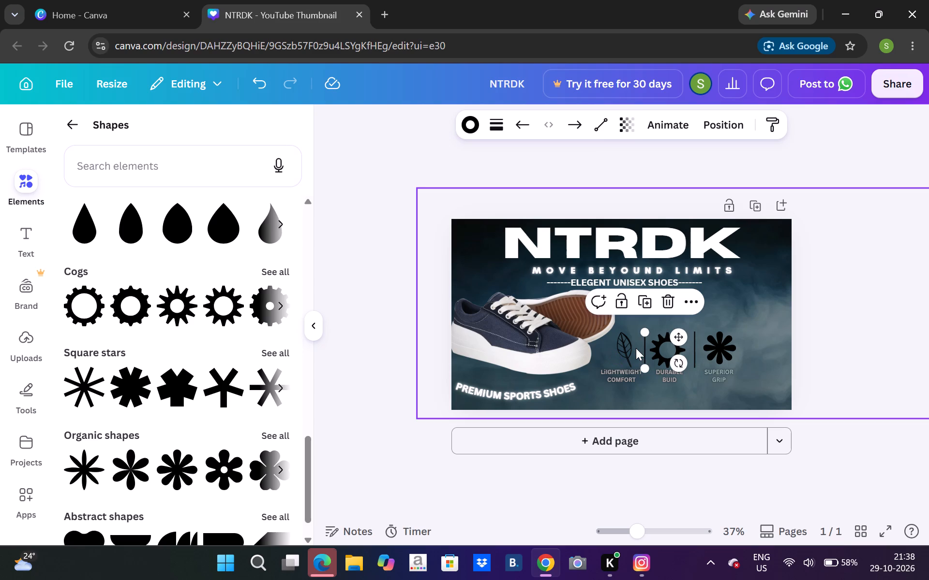
# Nudge the gear icon slightly right to centre it between the two divider lines.
pyautogui.click(671, 344)
pyautogui.press('Right')
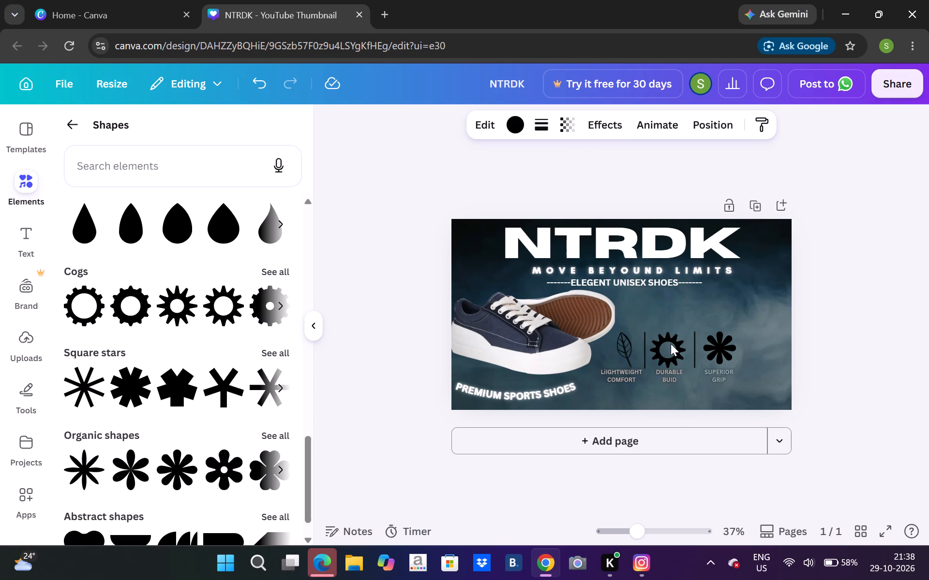
pyautogui.press('Right')
pyautogui.press('Right')
pyautogui.press('Right')
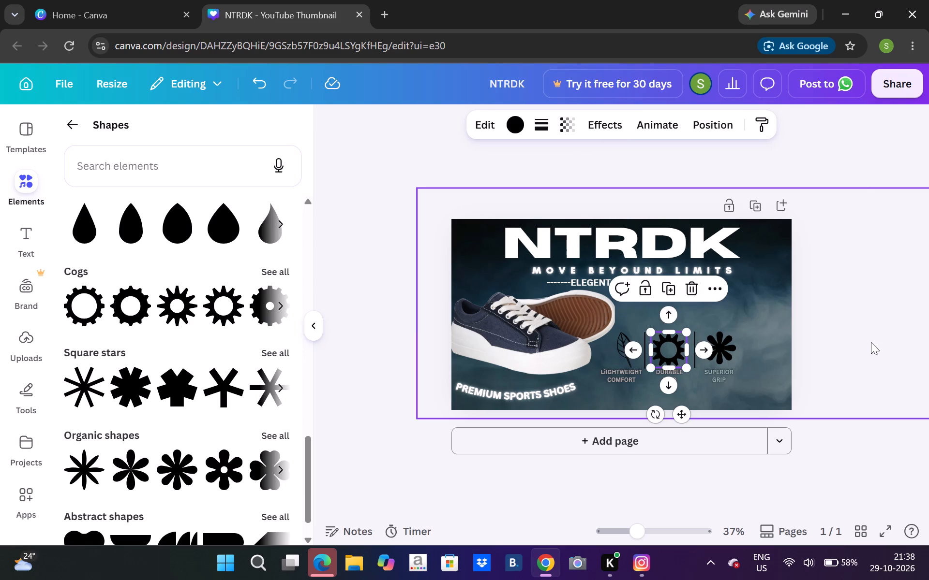
pyautogui.click(871, 342)
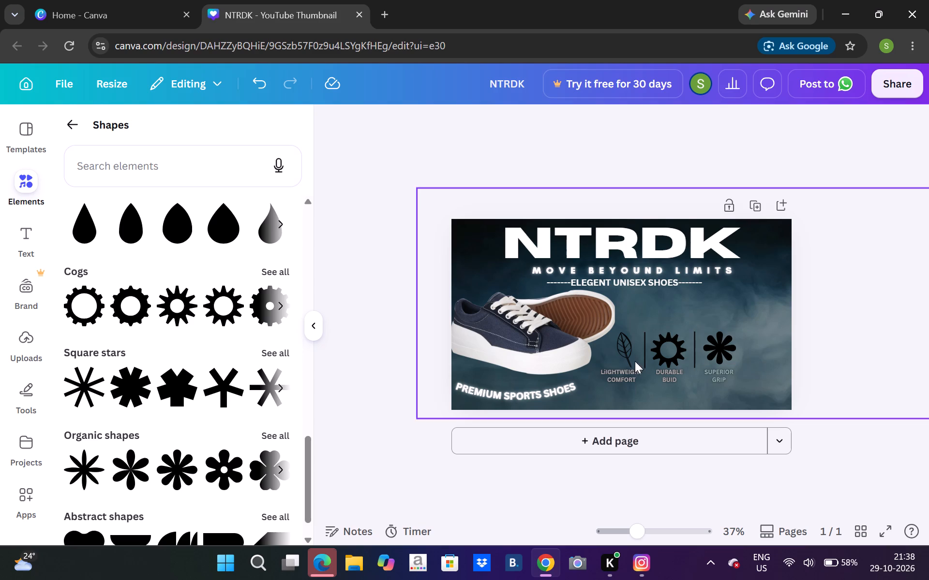
# Nudge the flower icon right, farther from the divider line beside the gear icon.
pyautogui.click(733, 354)
pyautogui.press('Right')
pyautogui.press('Right')
pyautogui.press('Right')
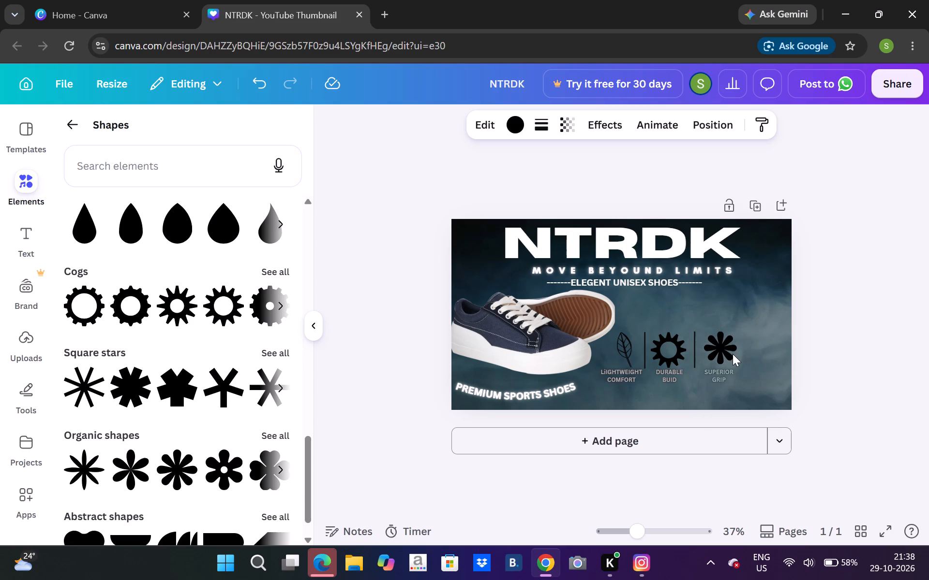
pyautogui.press('Right')
pyautogui.press('Right')
pyautogui.press('Right')
pyautogui.press('Right')
pyautogui.press('Right')
pyautogui.press('Right')
pyautogui.press('Right')
pyautogui.press('Right')
pyautogui.press('Right')
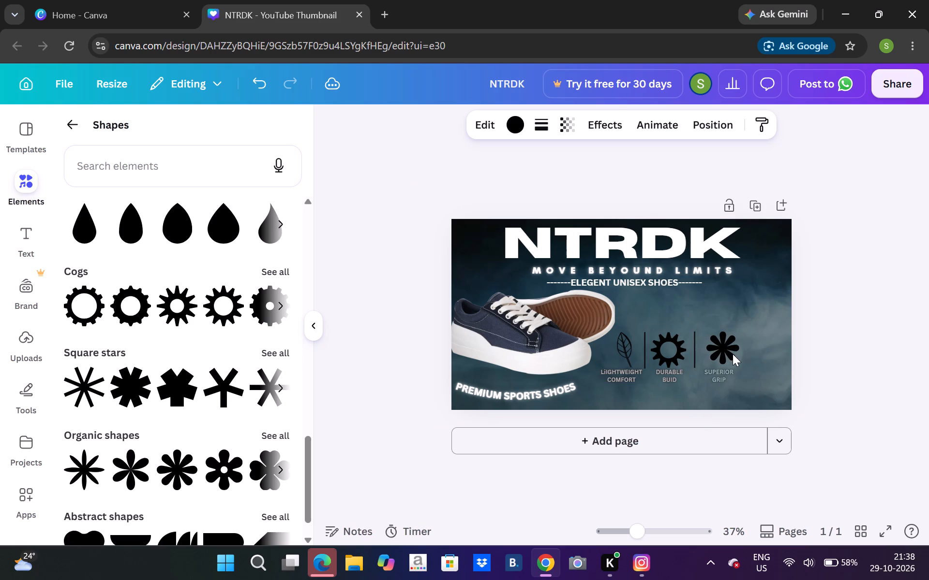
pyautogui.press('Right')
pyautogui.press('Right')
pyautogui.press('Right')
pyautogui.press('Right')
pyautogui.press('Right')
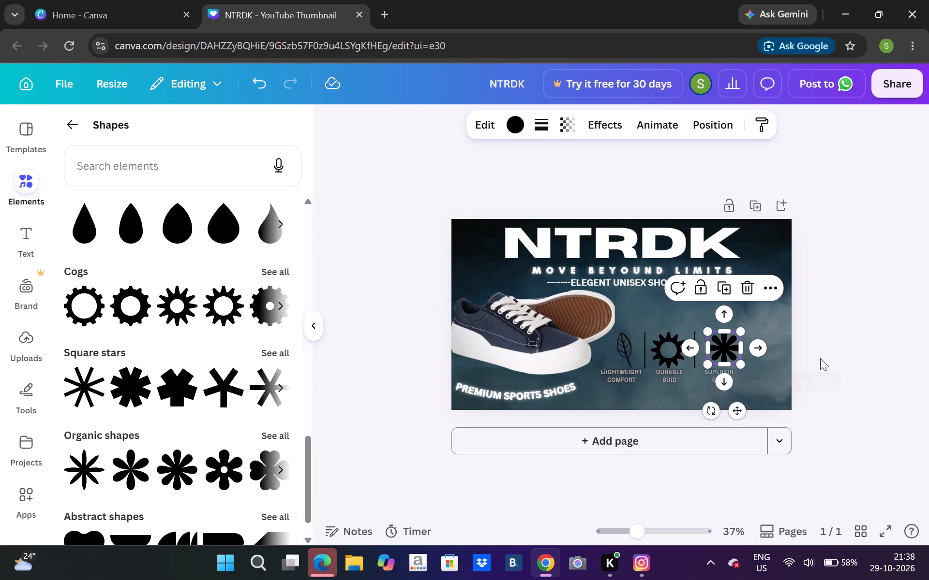
pyautogui.click(818, 406)
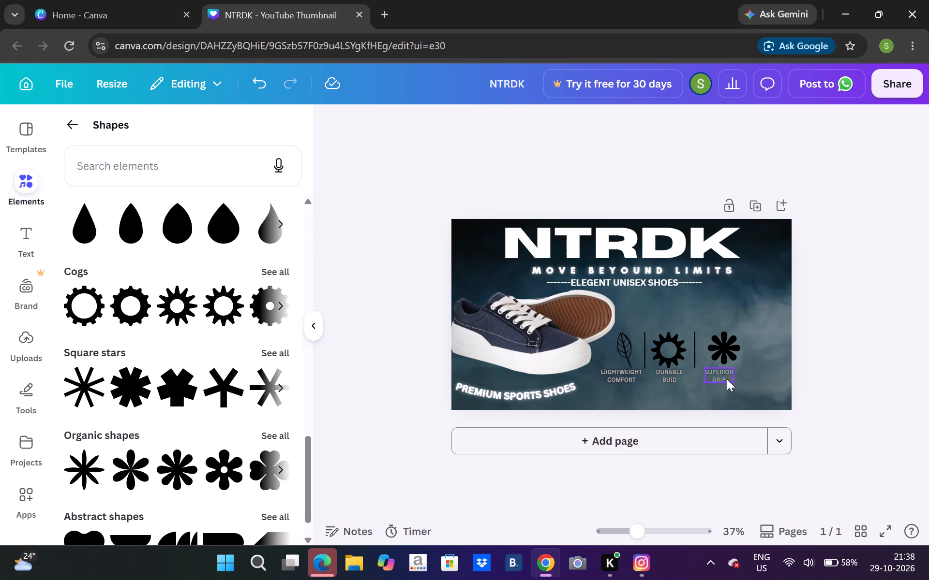
# Nudge the SUPERIOR GRIP caption right until it is centred under the flower icon.
pyautogui.click(722, 372)
pyautogui.press('Right')
pyautogui.press('Right')
pyautogui.press('Right')
pyautogui.press('Right')
pyautogui.press('Right')
pyautogui.press('Right')
pyautogui.press('Right')
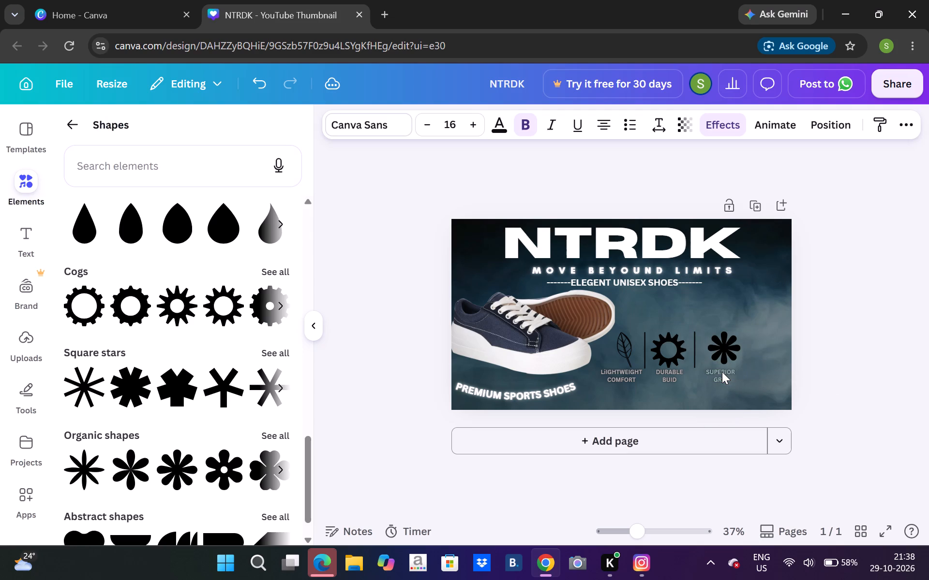
pyautogui.press('Right')
pyautogui.press('Right')
pyautogui.press('Right')
pyautogui.press('Right')
pyautogui.press('Right')
pyautogui.press('Right')
pyautogui.press('Right')
pyautogui.press('Right')
pyautogui.press('Right')
# Nudge the vertical divider line between the gear and flower icons right, widening its gap from the gear.
pyautogui.click(697, 354)
pyautogui.press('Right')
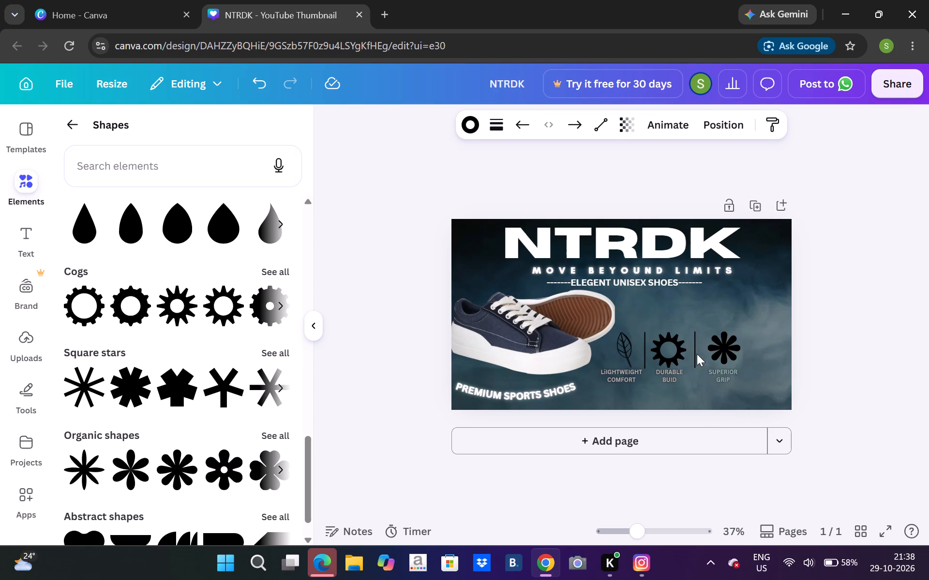
pyautogui.press('Right')
pyautogui.press('Right')
pyautogui.press('Right')
pyautogui.press('Right')
pyautogui.press('Right')
pyautogui.press('Right')
pyautogui.press('Right')
pyautogui.press('Right')
pyautogui.press('Right')
pyautogui.press('Right')
pyautogui.press('Right')
pyautogui.press('Right')
pyautogui.press('Right')
pyautogui.press('Right')
pyautogui.press('Right')
pyautogui.press('Right')
pyautogui.press('Right')
pyautogui.press('Right')
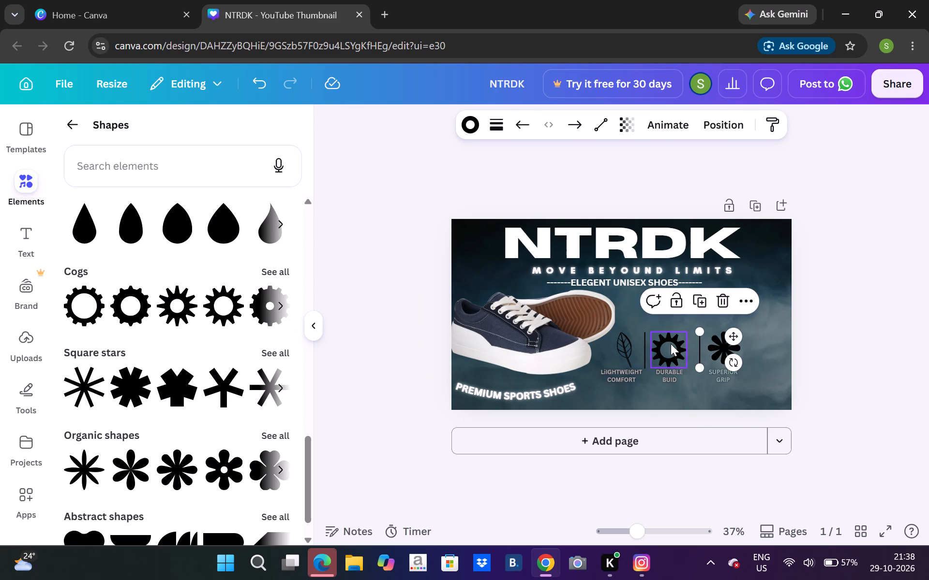
# Nudge the gear icon right to re-centre it between the two divider lines.
pyautogui.click(671, 344)
pyautogui.press('Right')
pyautogui.press('Right')
pyautogui.press('Right')
pyautogui.press('Right')
pyautogui.press('Right')
pyautogui.press('Right')
pyautogui.press('Right')
pyautogui.press('Right')
pyautogui.press('Right')
pyautogui.press('Right')
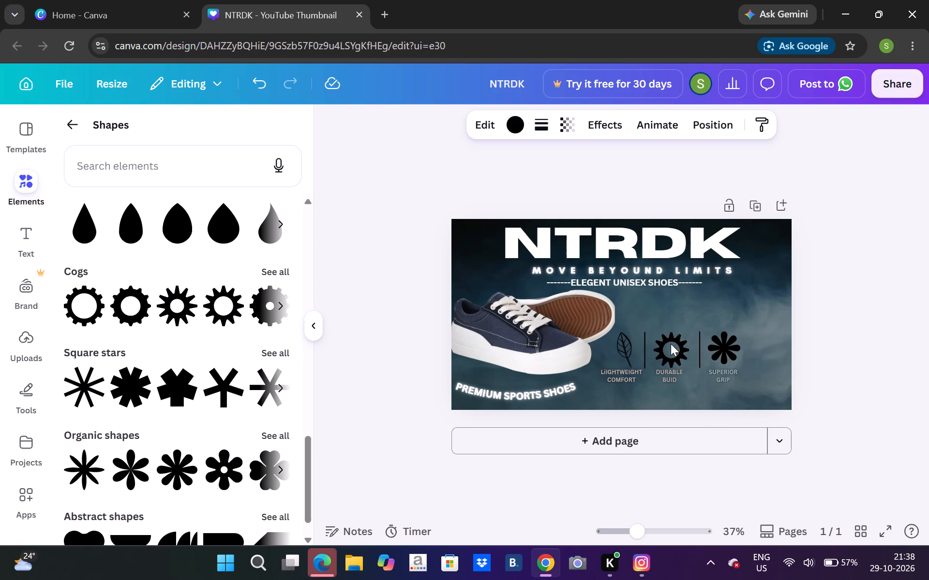
pyautogui.press('Right')
pyautogui.press('Right')
pyautogui.press('Right')
pyautogui.press('Right')
pyautogui.press('Right')
pyautogui.press('Right')
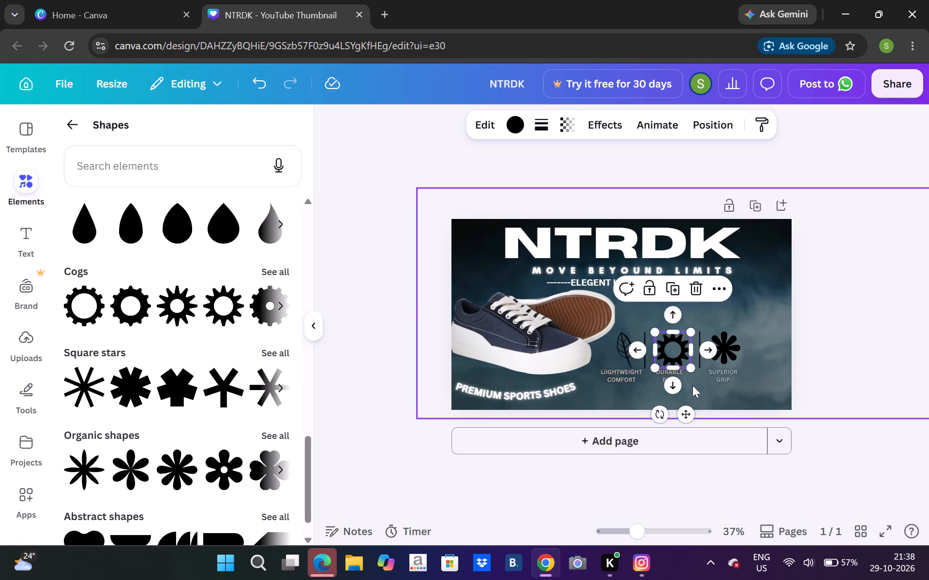
pyautogui.click(708, 377)
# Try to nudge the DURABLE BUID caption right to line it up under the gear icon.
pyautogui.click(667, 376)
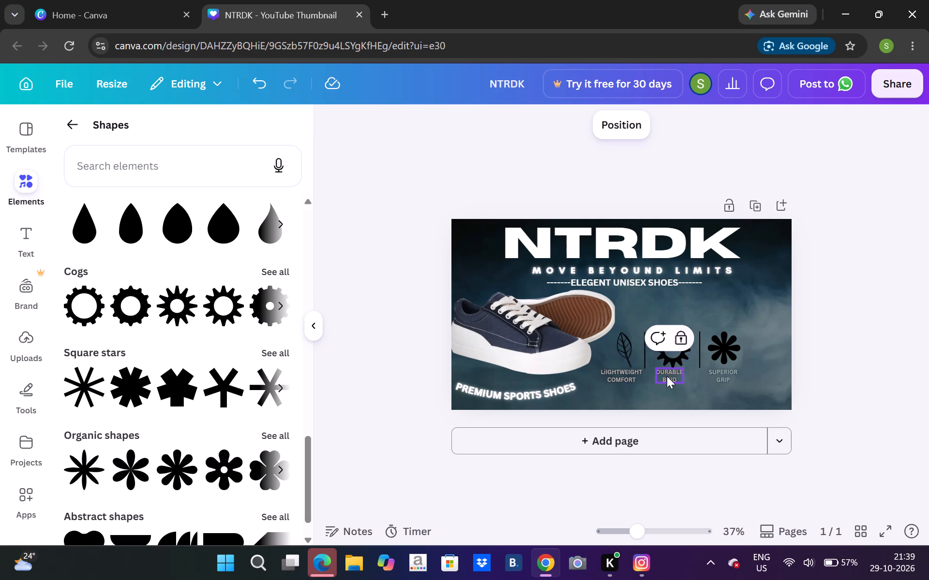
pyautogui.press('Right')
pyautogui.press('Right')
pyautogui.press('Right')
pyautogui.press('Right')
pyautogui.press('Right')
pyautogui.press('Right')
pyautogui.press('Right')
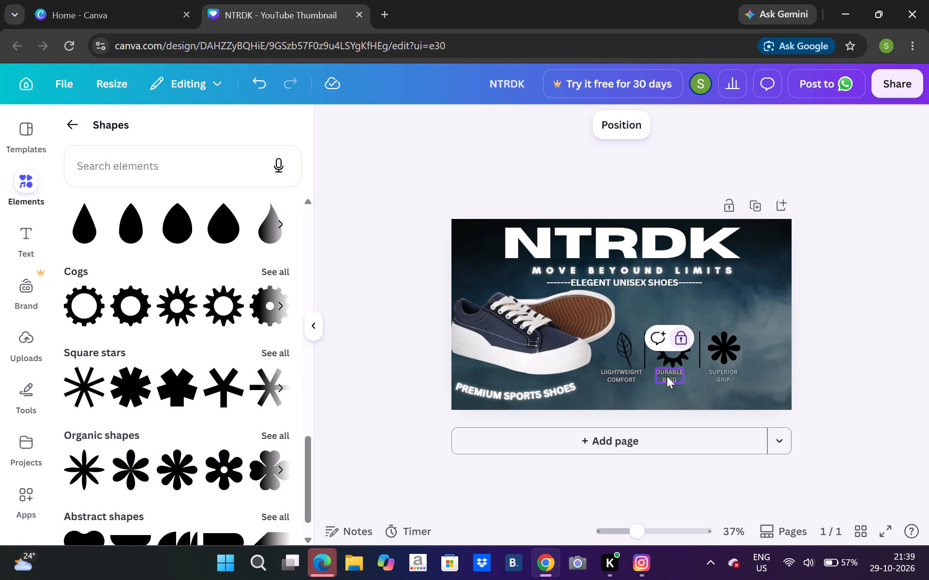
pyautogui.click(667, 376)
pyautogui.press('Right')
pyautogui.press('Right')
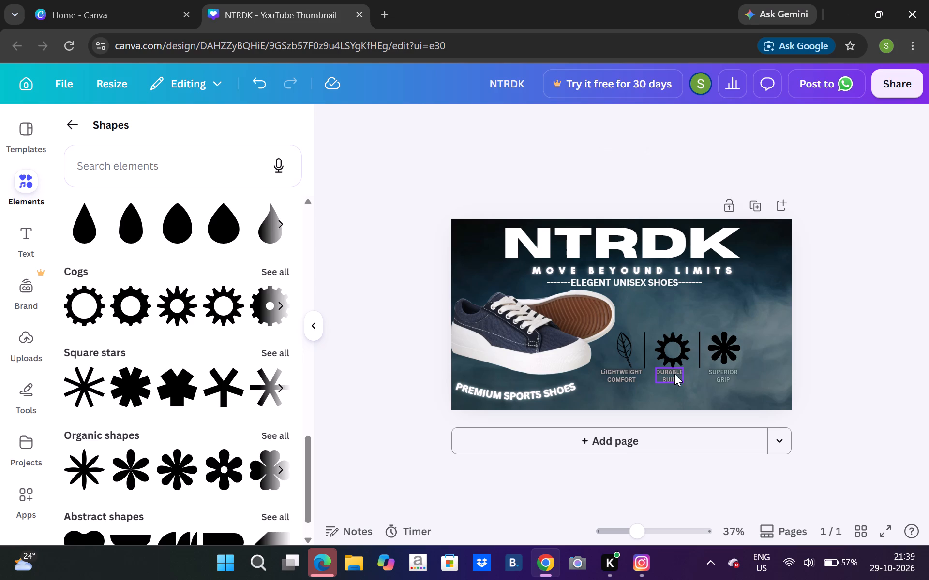
# Unlock the DURABLE BUID caption.
pyautogui.click(673, 371)
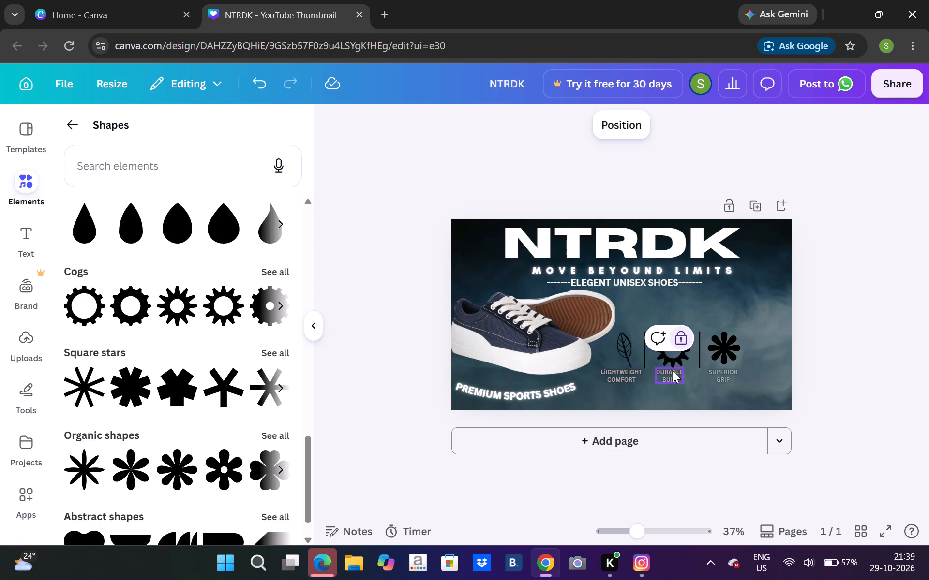
pyautogui.click(679, 327)
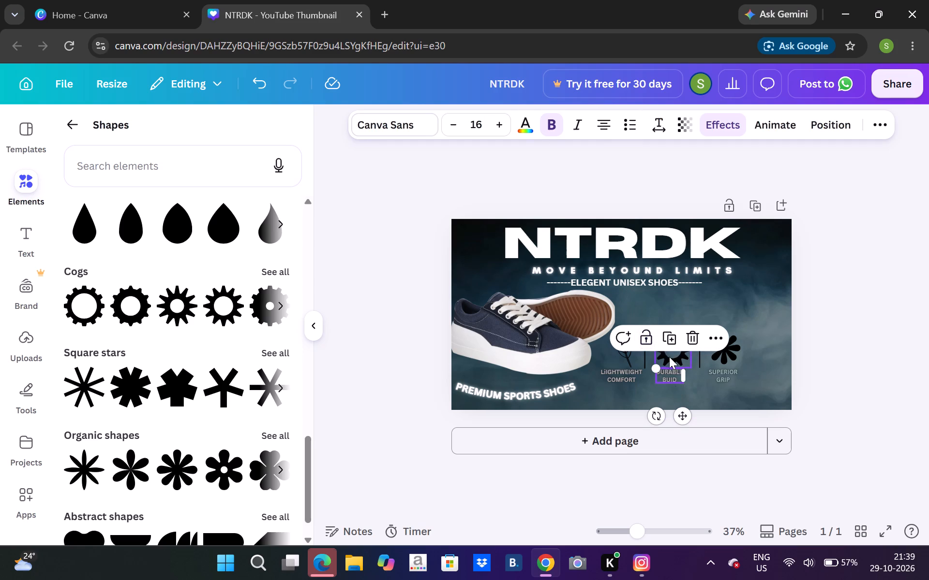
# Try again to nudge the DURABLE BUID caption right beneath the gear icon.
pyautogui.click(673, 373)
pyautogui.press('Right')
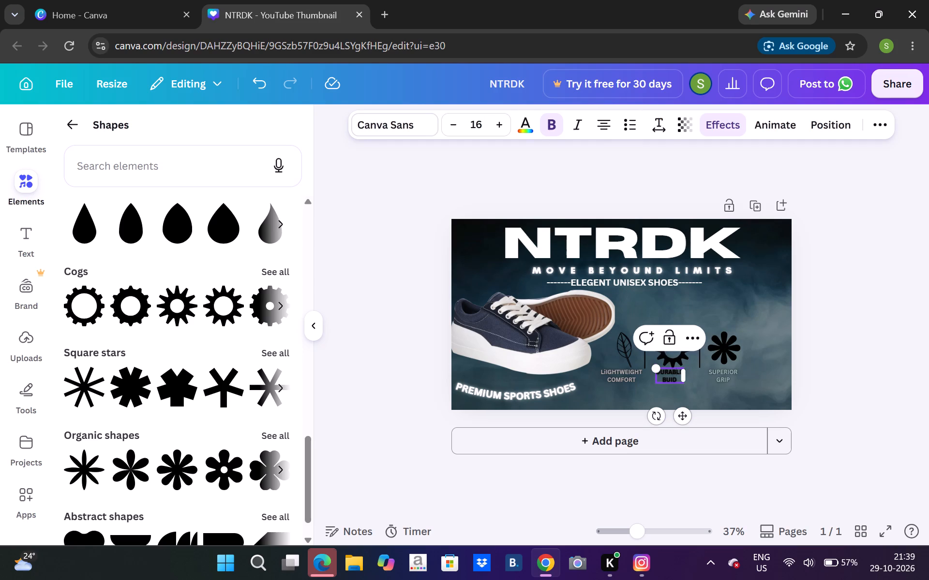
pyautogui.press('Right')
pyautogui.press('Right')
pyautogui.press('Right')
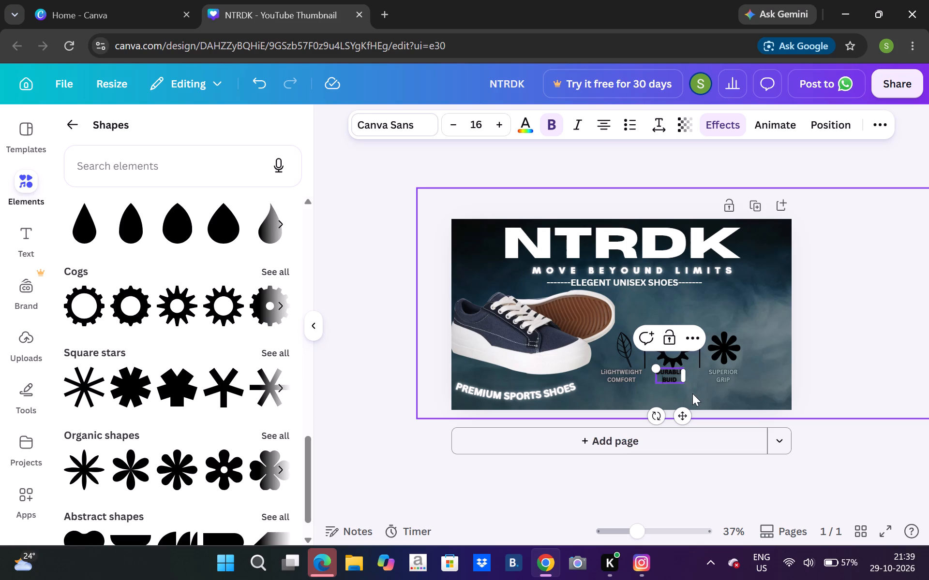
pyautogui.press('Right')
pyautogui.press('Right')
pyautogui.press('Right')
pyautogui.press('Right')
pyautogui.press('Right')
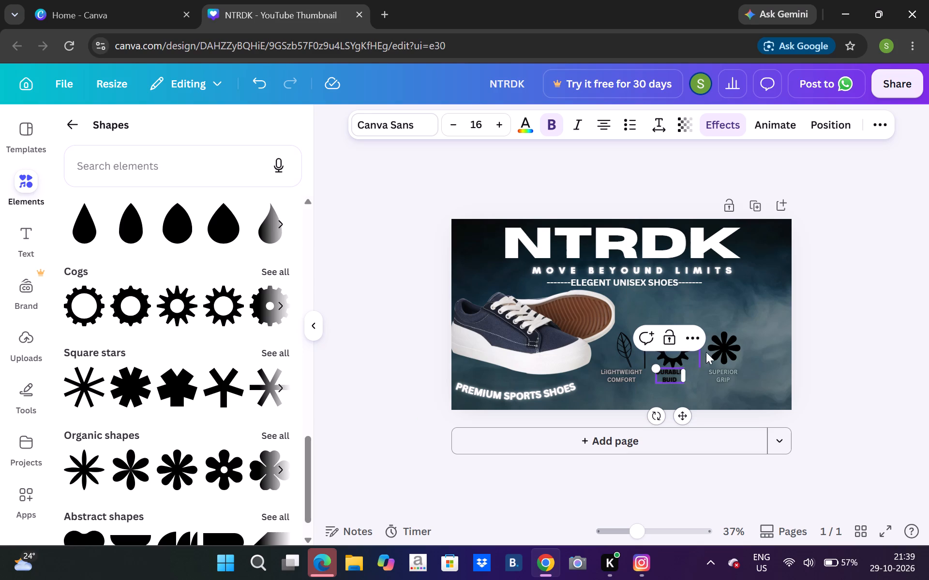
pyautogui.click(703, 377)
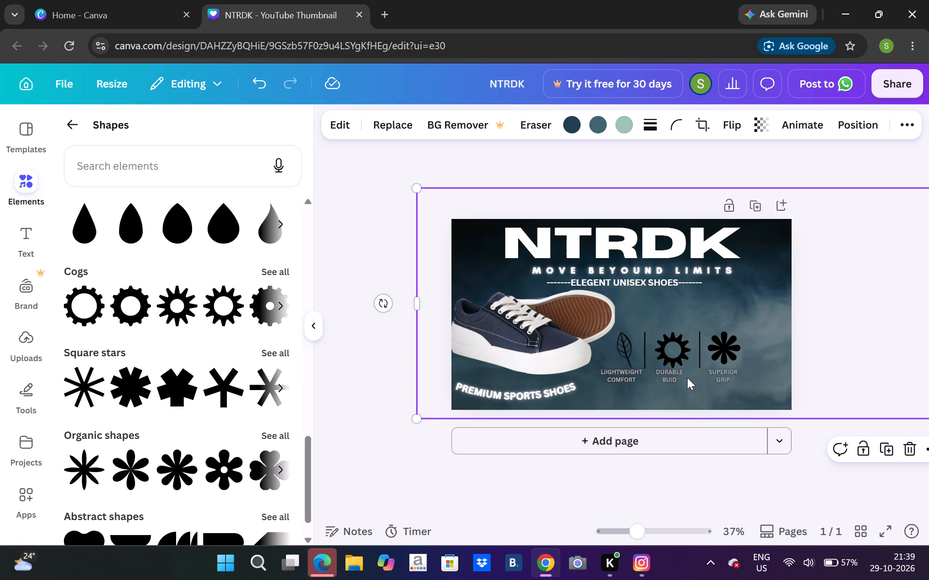
# Nudge the DURABLE BUID caption right to centre it beneath the gear icon.
pyautogui.click(680, 374)
pyautogui.press('Right')
pyautogui.press('Right')
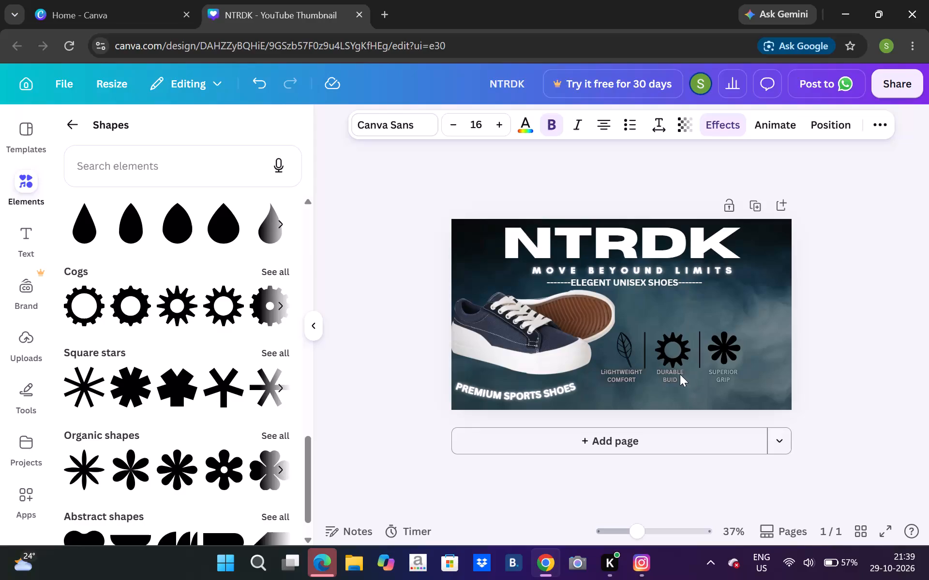
pyautogui.press('Right')
pyautogui.press('Right')
pyautogui.press('Right')
pyautogui.press('Right')
pyautogui.press('Right')
pyautogui.press('Right')
pyautogui.press('Right')
pyautogui.press('Right')
pyautogui.press('Right')
pyautogui.press('Right')
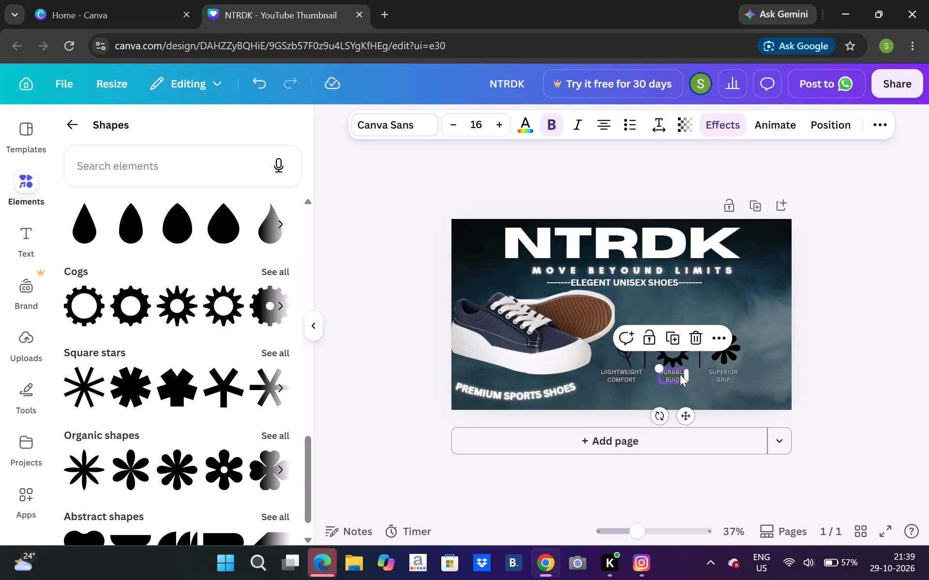
pyautogui.press('Right')
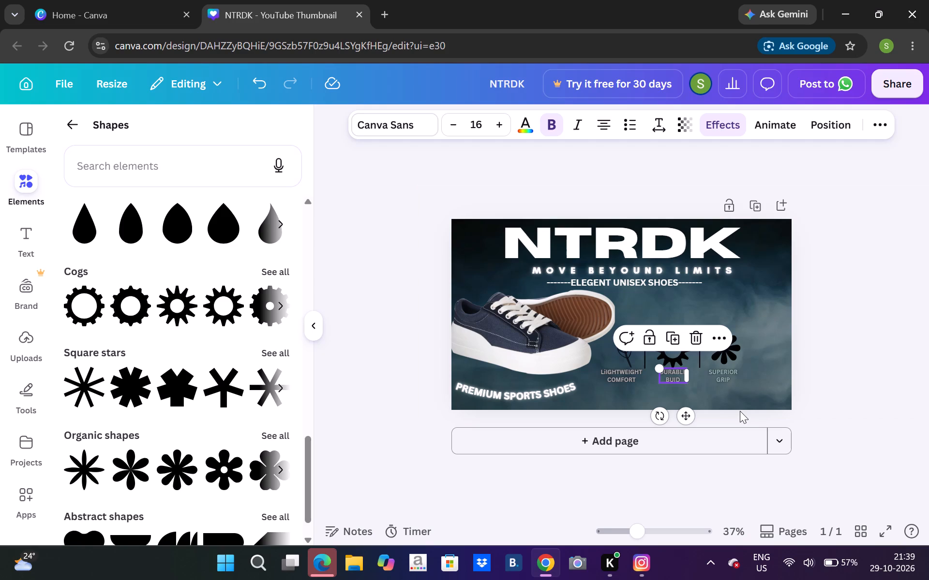
pyautogui.press('Right')
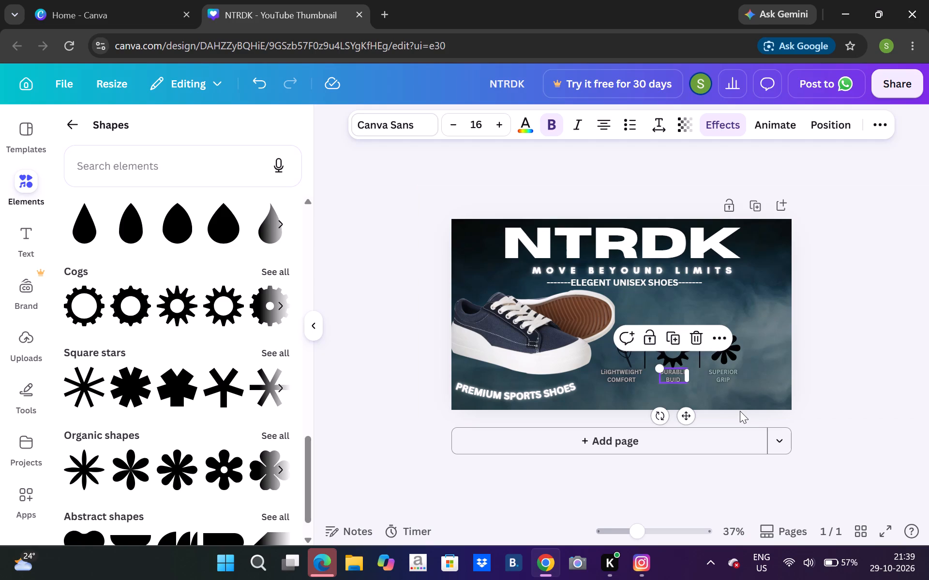
pyautogui.press('Right')
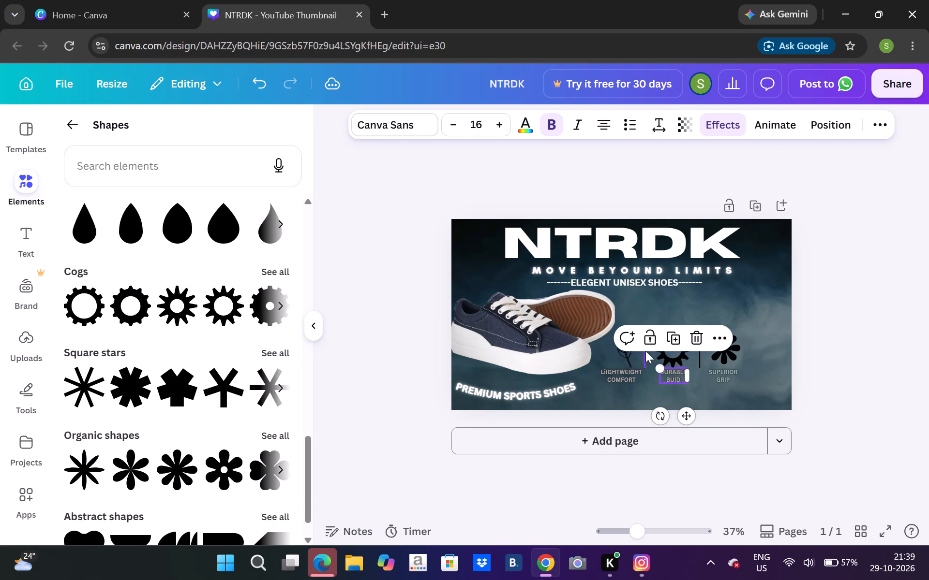
# Nudge the divider line between the leaf and gear icons slightly right, closer to the gear.
pyautogui.click(645, 351)
pyautogui.press('Right')
pyautogui.press('Right')
pyautogui.press('Right')
pyautogui.press('Right')
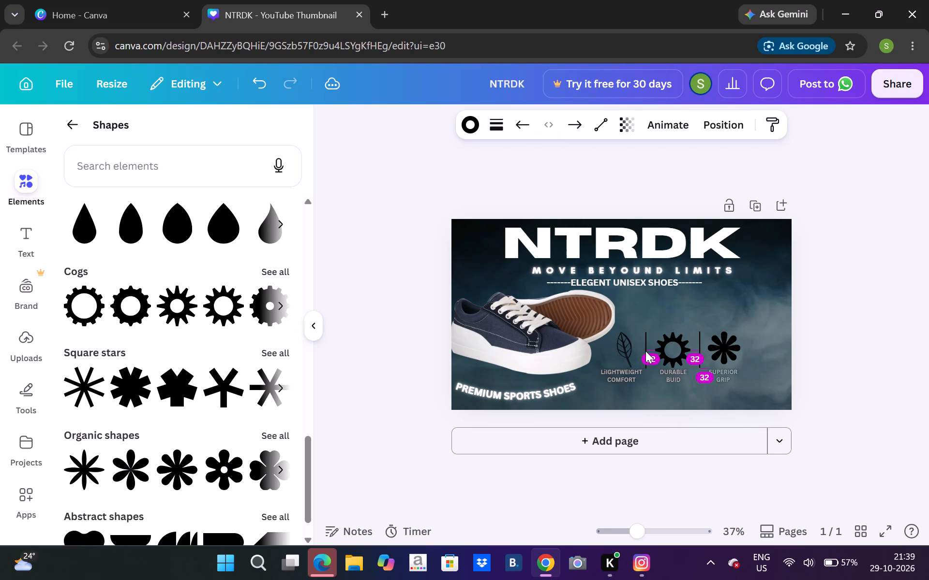
pyautogui.press('Right')
pyautogui.press('Right')
pyautogui.press('Right')
pyautogui.press('Right')
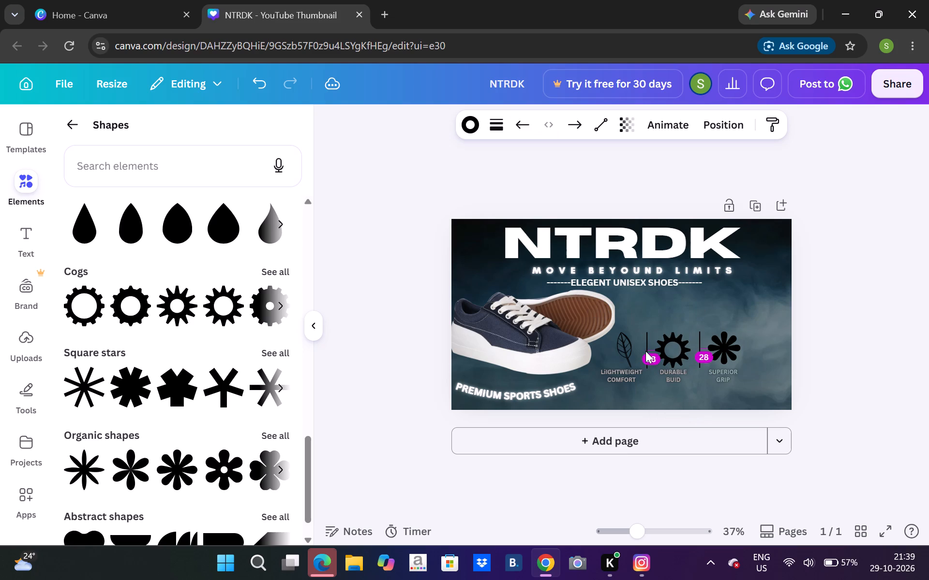
pyautogui.press('Right')
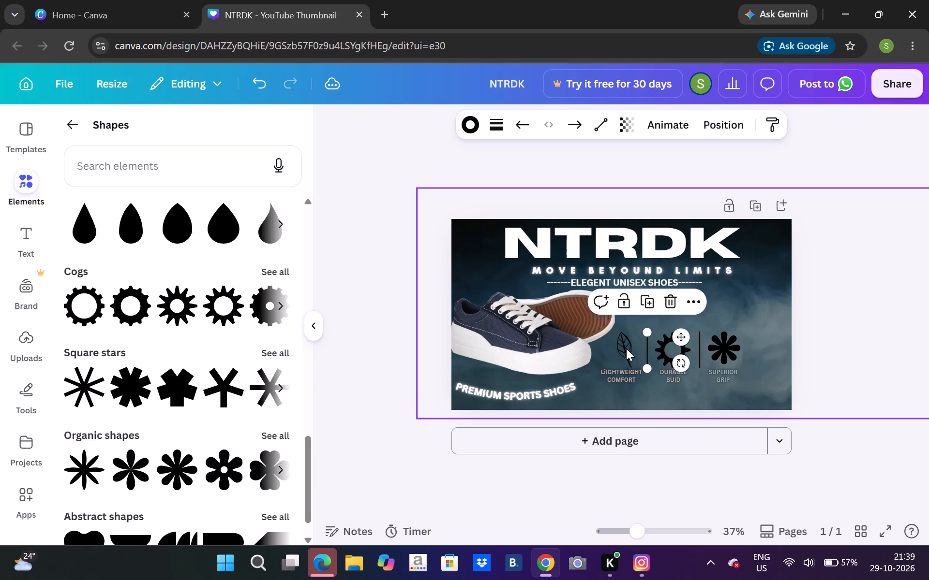
# Nudge the leaf icon left and slightly up above the LIGHTWEIGHT COMFORT caption.
pyautogui.click(626, 348)
pyautogui.press('Left')
pyautogui.press('Left')
pyautogui.press('Left')
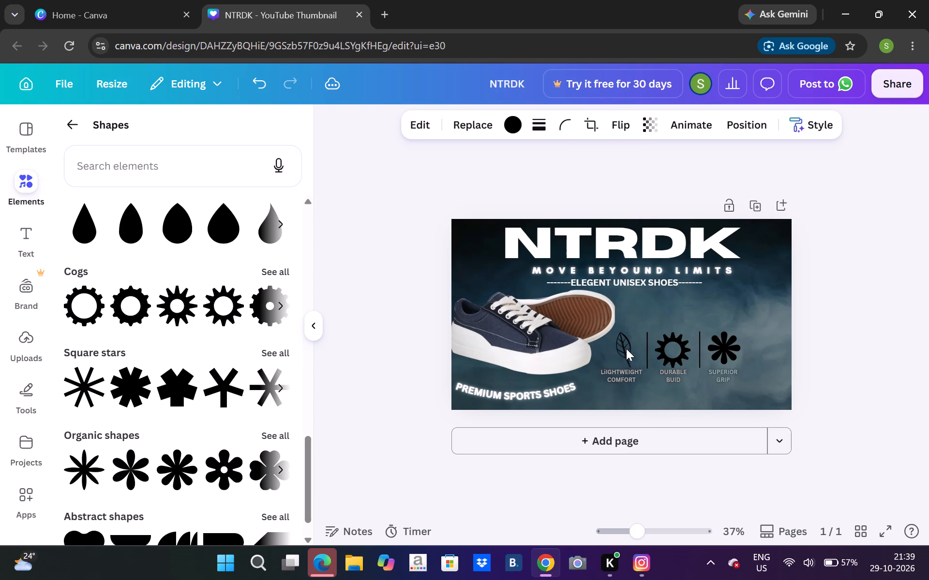
pyautogui.press('Left')
pyautogui.press('Left')
pyautogui.press('Left')
pyautogui.press('Left')
pyautogui.press('Left')
pyautogui.press('Left')
pyautogui.press('Left')
pyautogui.press('Left')
pyautogui.press('Left')
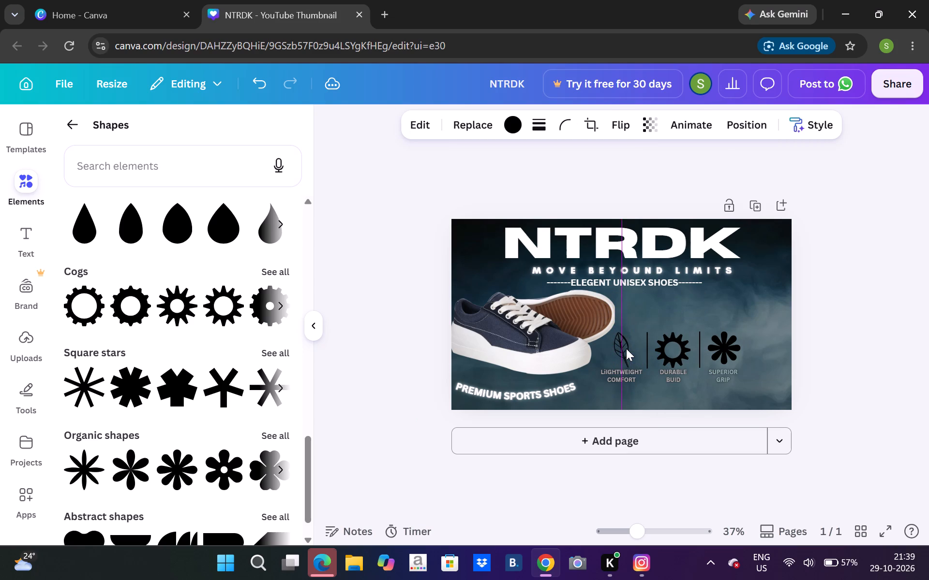
pyautogui.press('Left')
pyautogui.press('Left')
pyautogui.press('Left')
pyautogui.press('Left')
pyautogui.press('Left')
pyautogui.press('Left')
pyautogui.press('Left')
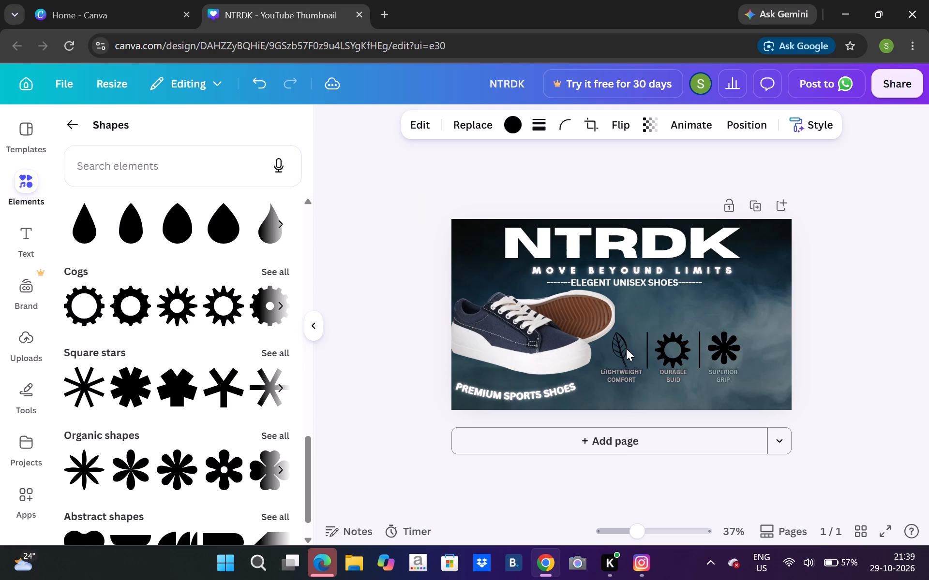
pyautogui.press('Up')
pyautogui.press('Up')
pyautogui.press('Up')
pyautogui.press('Left')
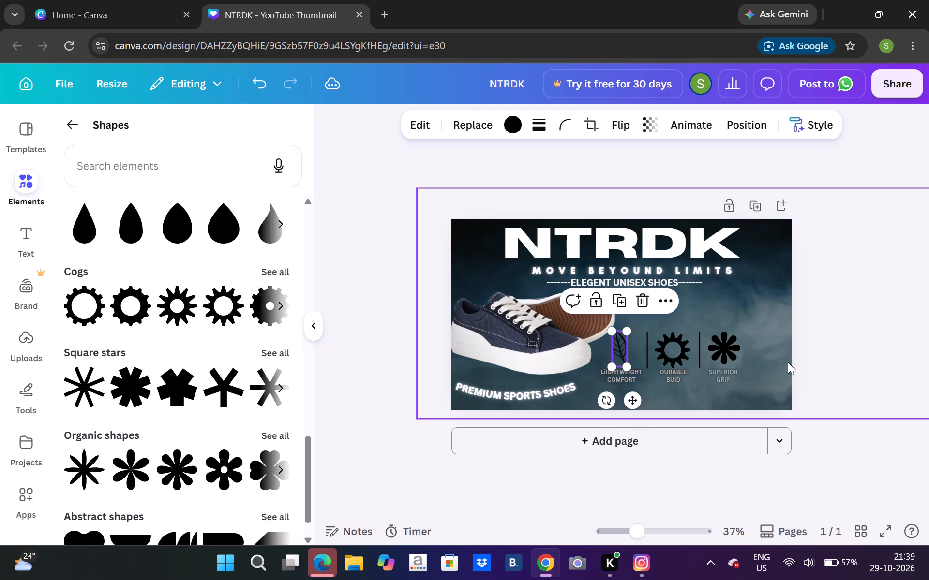
pyautogui.click(873, 349)
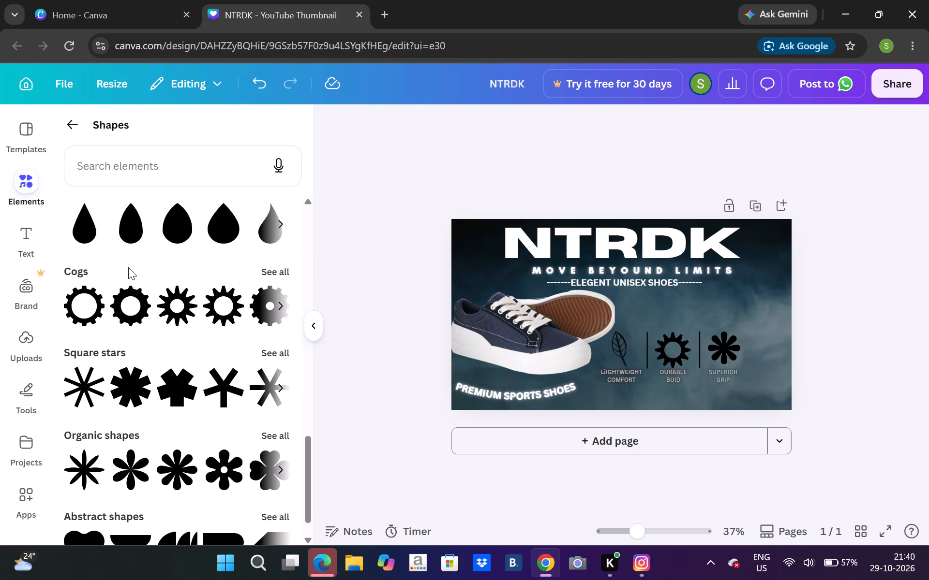
# Add the slim black teardrop shape to the thumbnail.
pyautogui.click(75, 226)
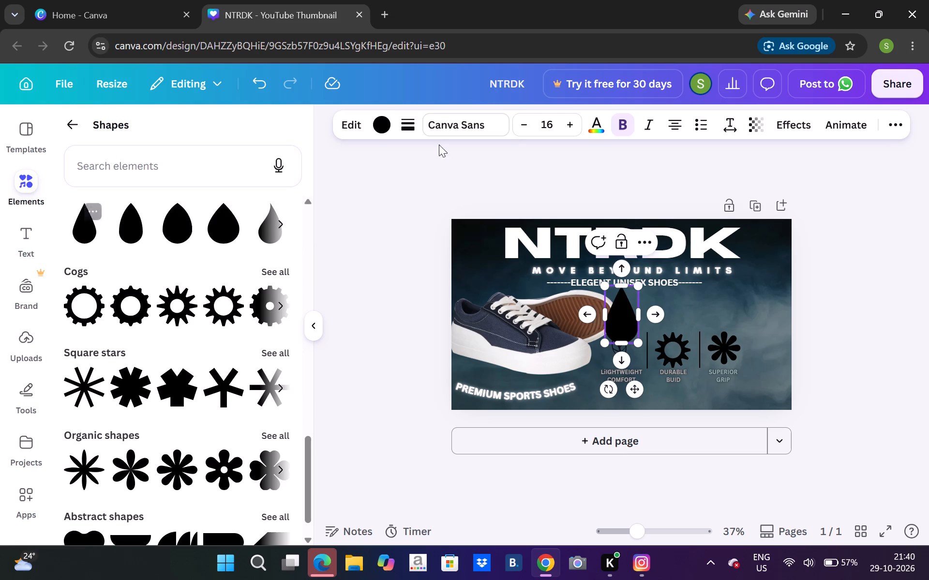
pyautogui.moveTo(615, 321); pyautogui.dragTo(632, 324)
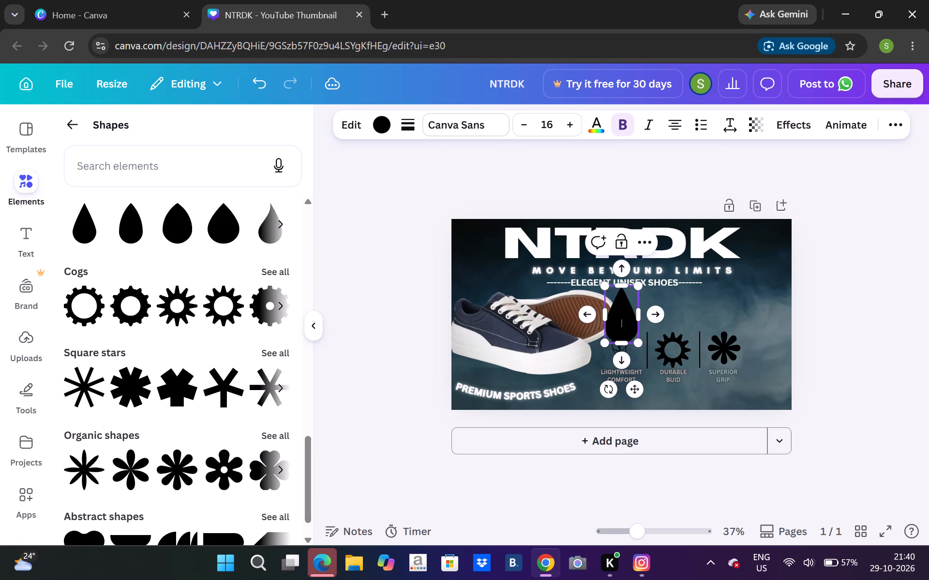
pyautogui.moveTo(632, 324); pyautogui.dragTo(721, 344)
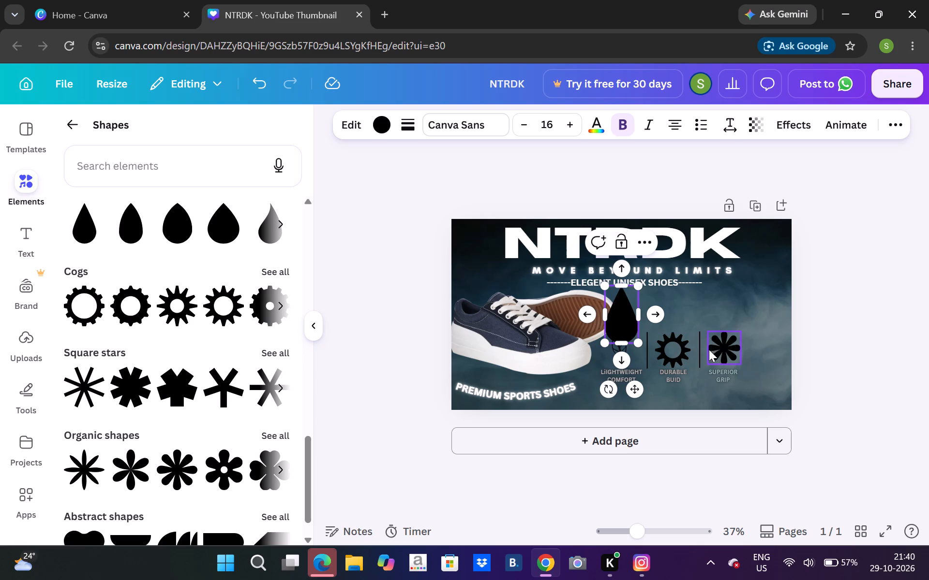
# Duplicate the divider line beside the flower icon and place the copy on the flower's right side.
pyautogui.click(702, 348)
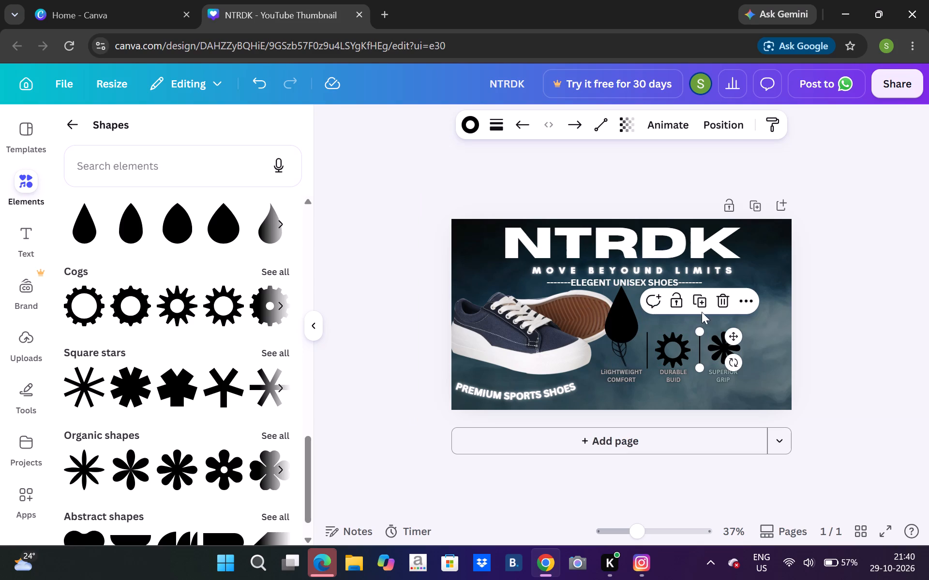
pyautogui.click(749, 296)
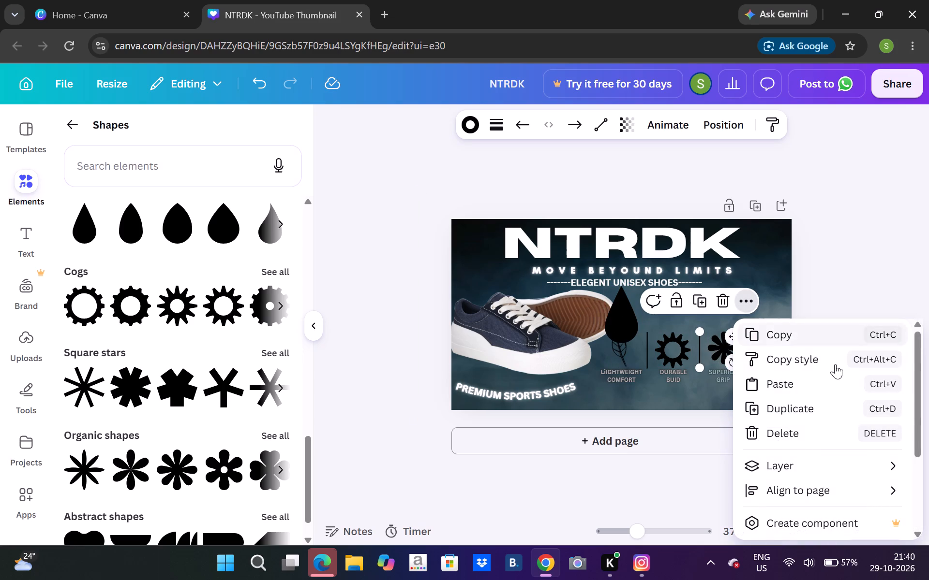
pyautogui.click(821, 408)
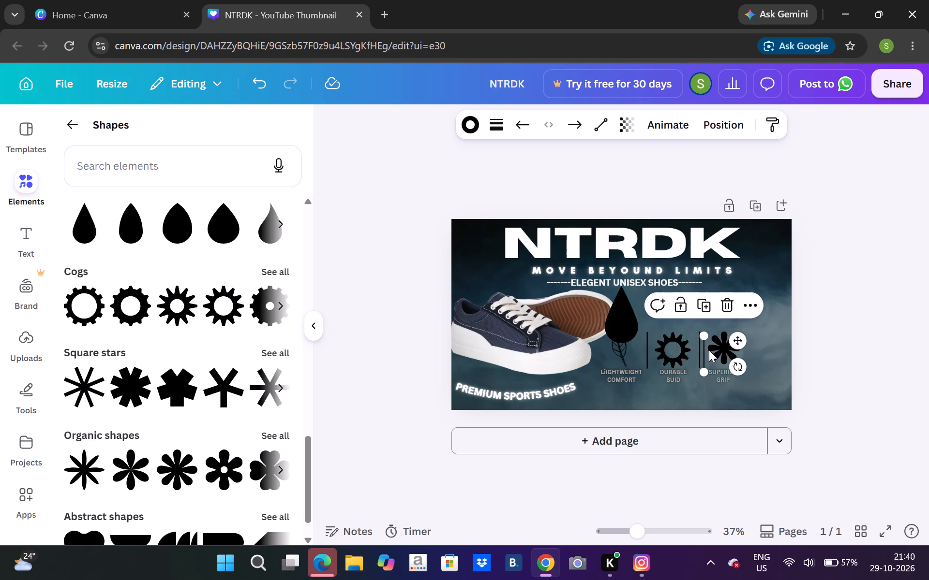
pyautogui.moveTo(703, 348); pyautogui.dragTo(745, 345)
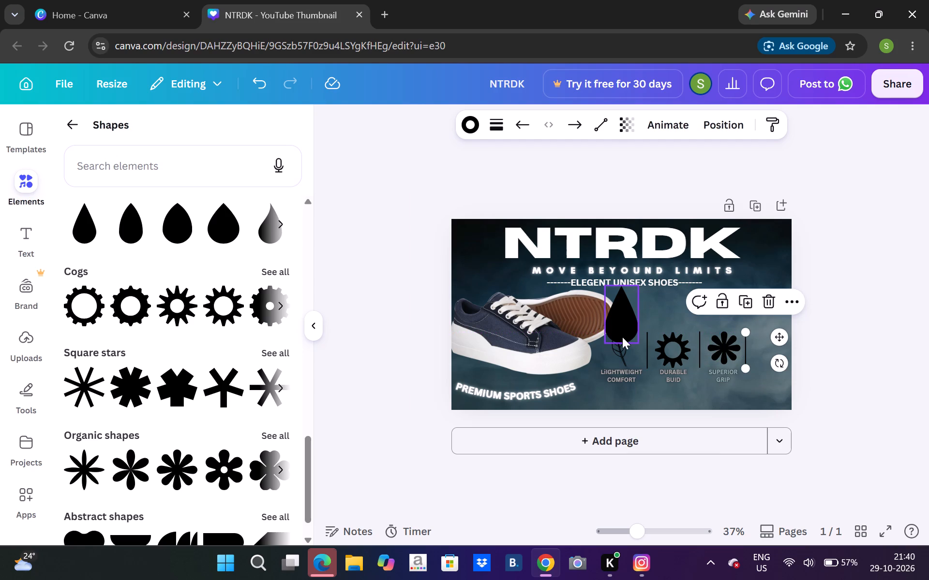
# Move the teardrop to the right of the new divider line and shrink it to about the other icons' height.
pyautogui.moveTo(628, 324); pyautogui.dragTo(731, 339)
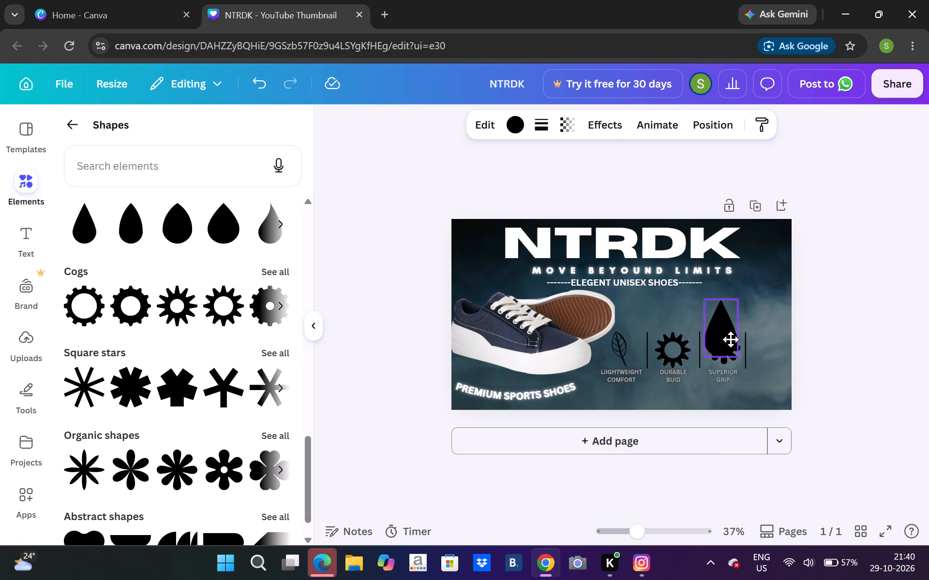
pyautogui.moveTo(731, 339); pyautogui.dragTo(767, 352)
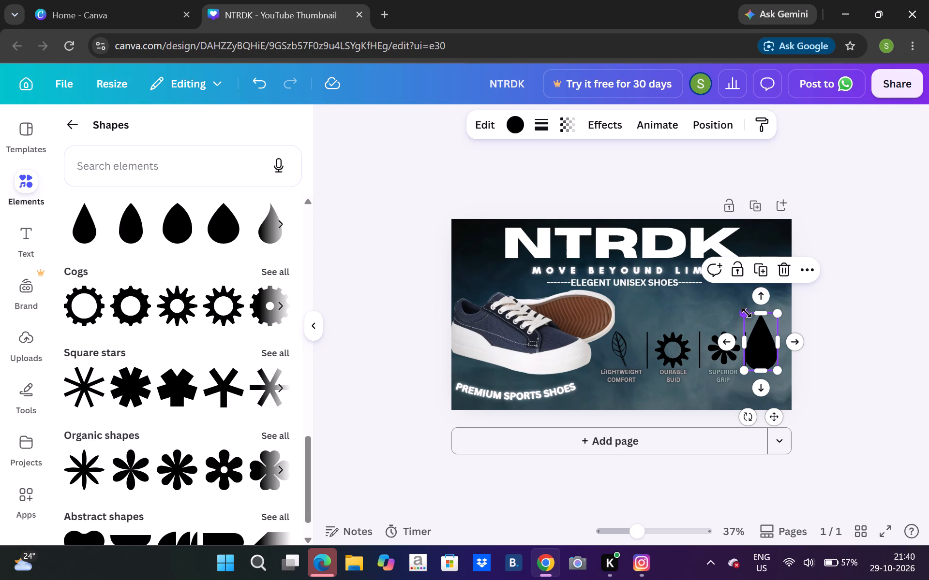
pyautogui.moveTo(746, 313); pyautogui.dragTo(754, 327)
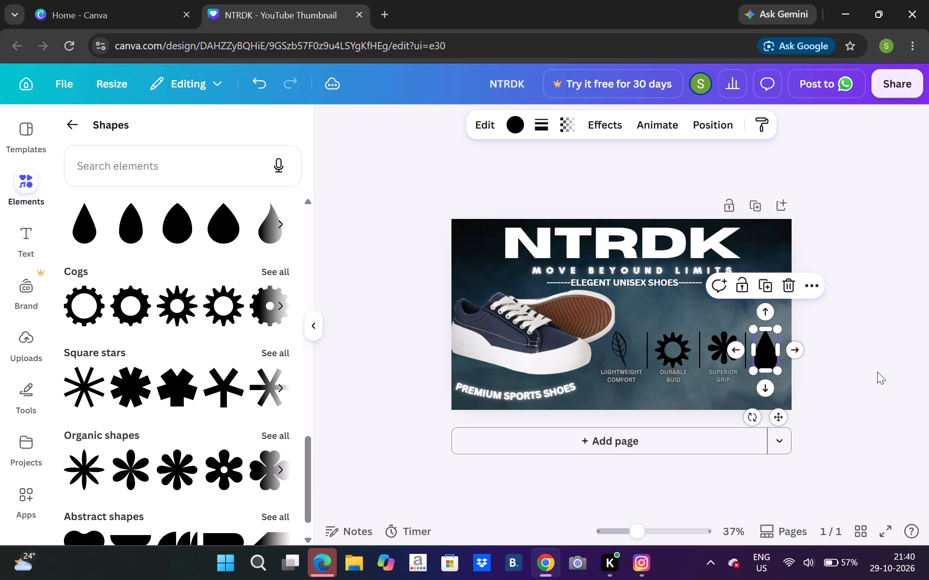
pyautogui.click(877, 372)
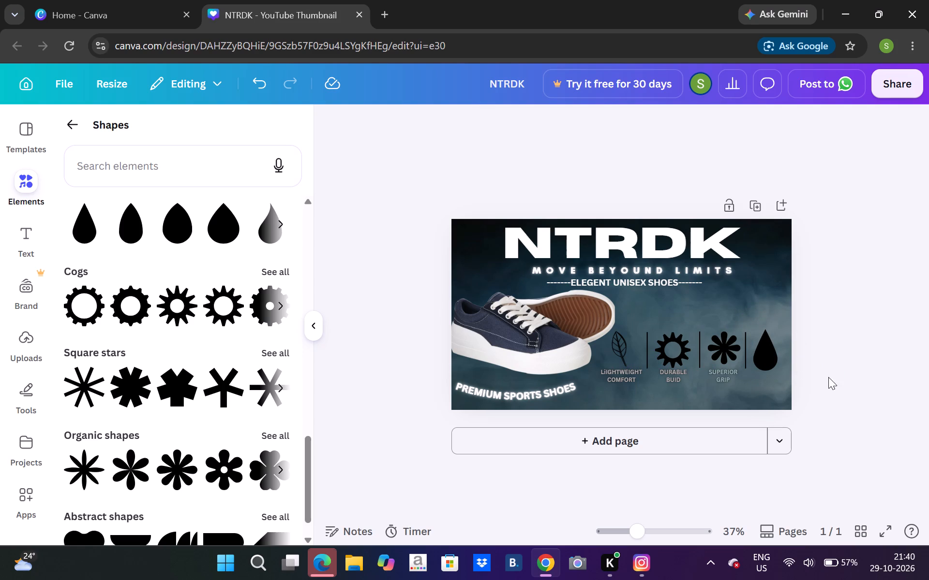
# Duplicate the SUPERIOR GRIP caption and place the copy beneath the teardrop icon.
pyautogui.click(718, 370)
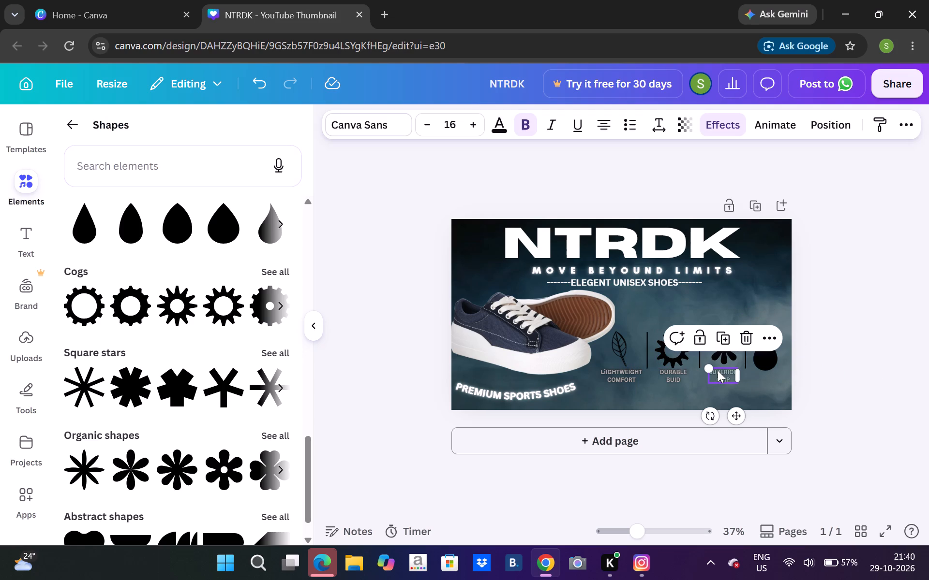
pyautogui.click(728, 332)
pyautogui.moveTo(734, 379); pyautogui.dragTo(770, 378)
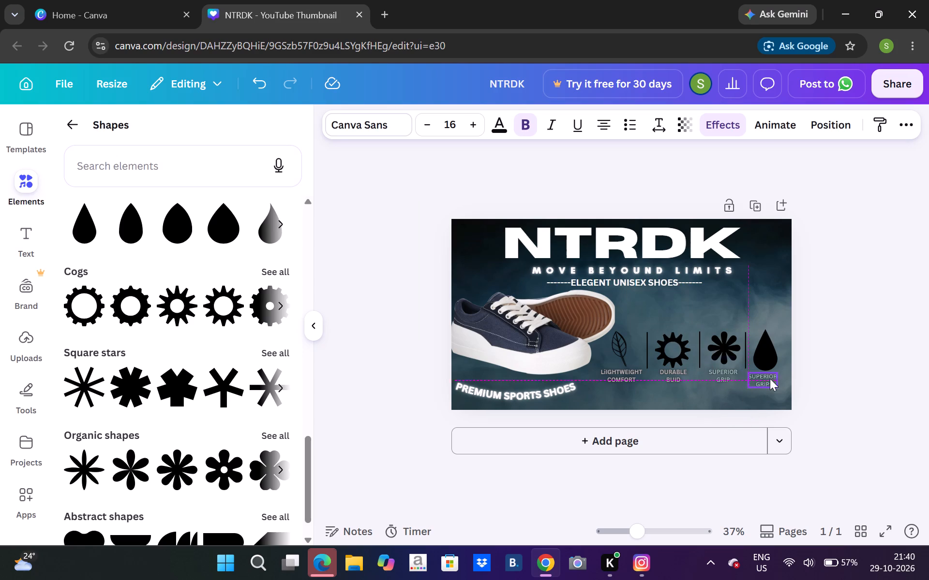
# Shrink the teardrop icon slightly to about 85 by 145, keeping it above its caption.
pyautogui.click(762, 364)
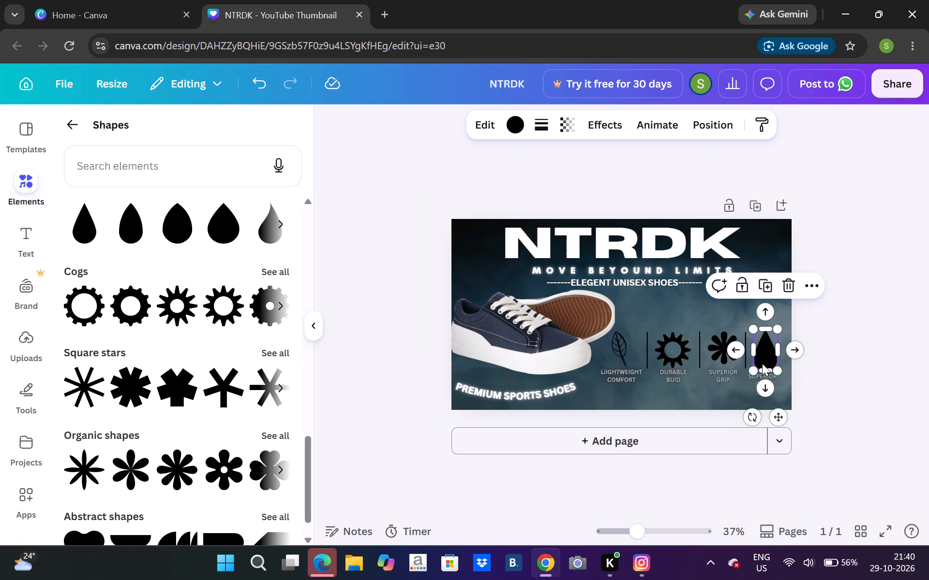
pyautogui.moveTo(758, 336); pyautogui.dragTo(761, 339)
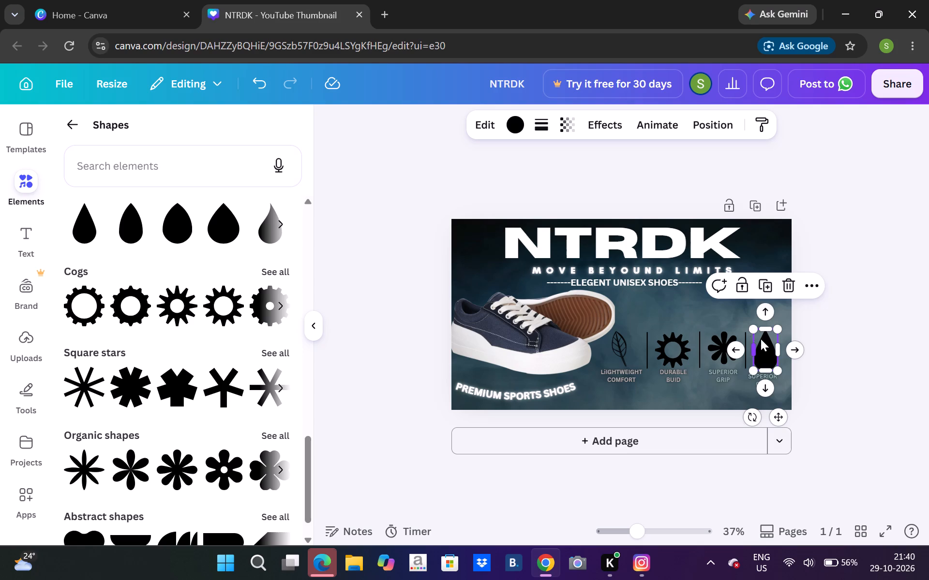
pyautogui.moveTo(761, 339); pyautogui.dragTo(764, 342)
pyautogui.click(755, 342)
pyautogui.moveTo(761, 352); pyautogui.dragTo(755, 353)
pyautogui.moveTo(758, 330); pyautogui.dragTo(760, 338)
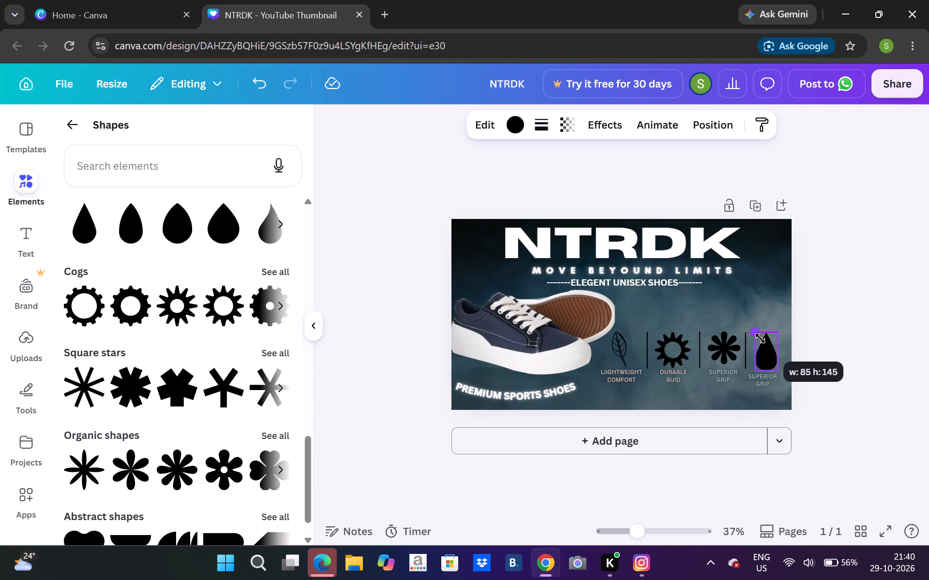
pyautogui.moveTo(760, 338); pyautogui.dragTo(756, 337)
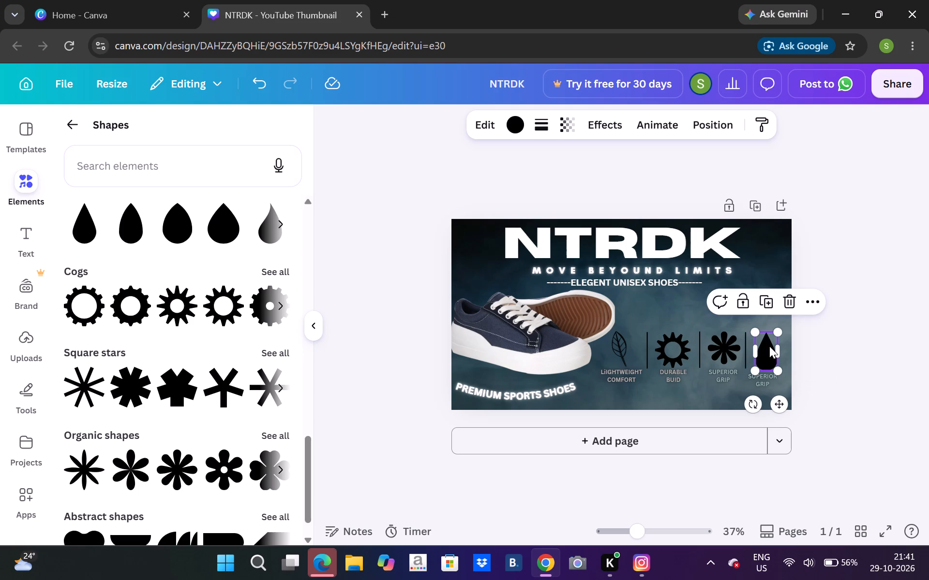
# Nudge the teardrop icon slightly up and left to fine-tune its position above its caption.
pyautogui.click(769, 346)
pyautogui.press('Up')
pyautogui.press('Up')
pyautogui.press('Up')
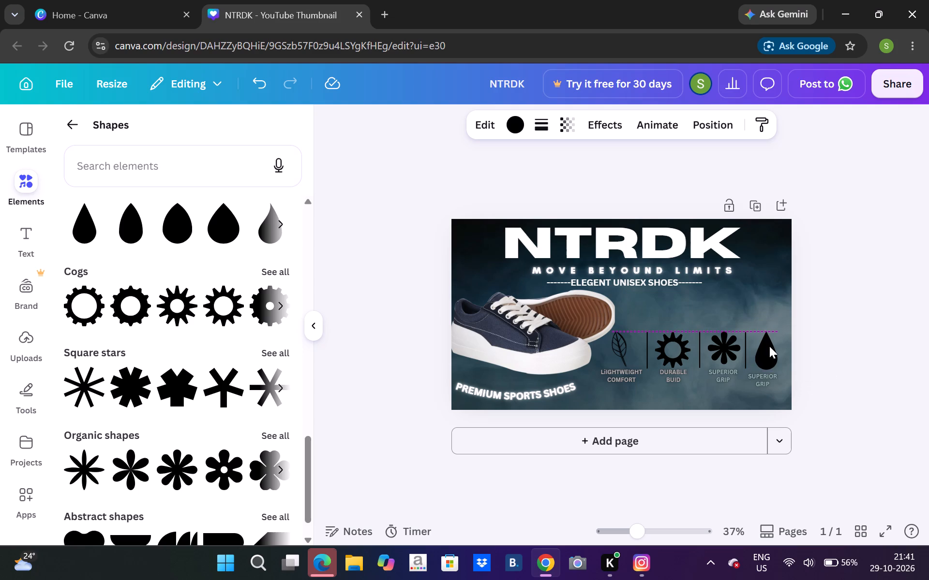
pyautogui.press('Up')
pyautogui.press('Down')
pyautogui.press('Down')
pyautogui.press('Down')
pyautogui.press('Down')
pyautogui.press('Down')
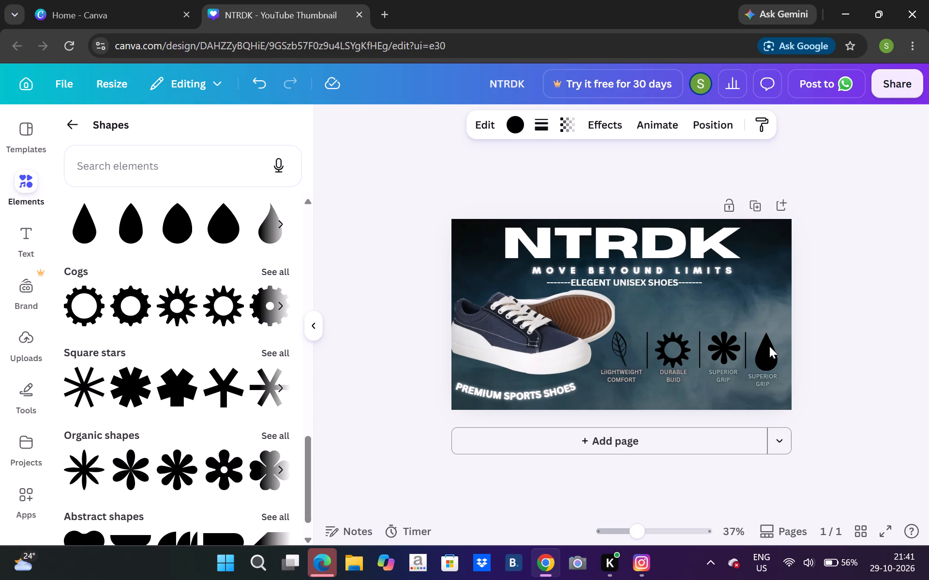
pyautogui.press('Down')
pyautogui.press('Up')
pyautogui.press('Left')
pyautogui.press('Left')
pyautogui.press('Left')
pyautogui.press('Left')
pyautogui.press('Left')
pyautogui.press('Up')
pyautogui.press('Right')
pyautogui.press('Right')
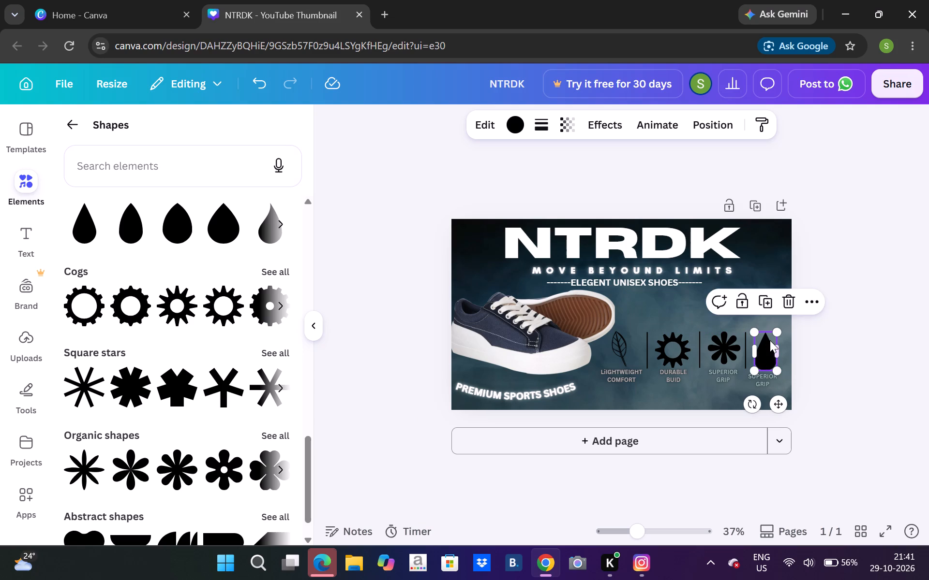
pyautogui.press('Up')
pyautogui.press('Up')
pyautogui.press('Up')
pyautogui.press('Up')
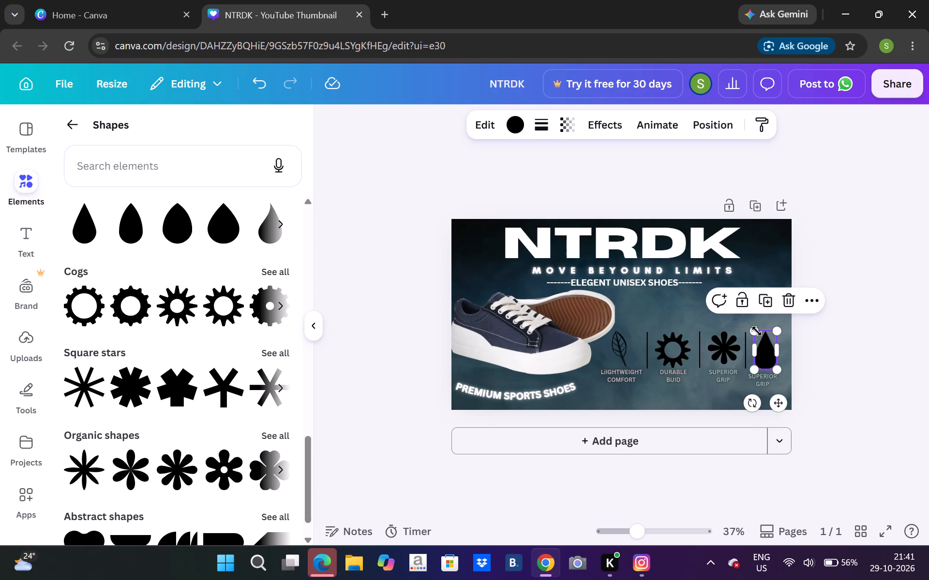
# Shrink the teardrop icon a little more and nudge it up and left, centring it above its caption.
pyautogui.moveTo(756, 332); pyautogui.dragTo(764, 339)
pyautogui.press('Up')
pyautogui.press('Up')
pyautogui.press('Up')
pyautogui.press('Up')
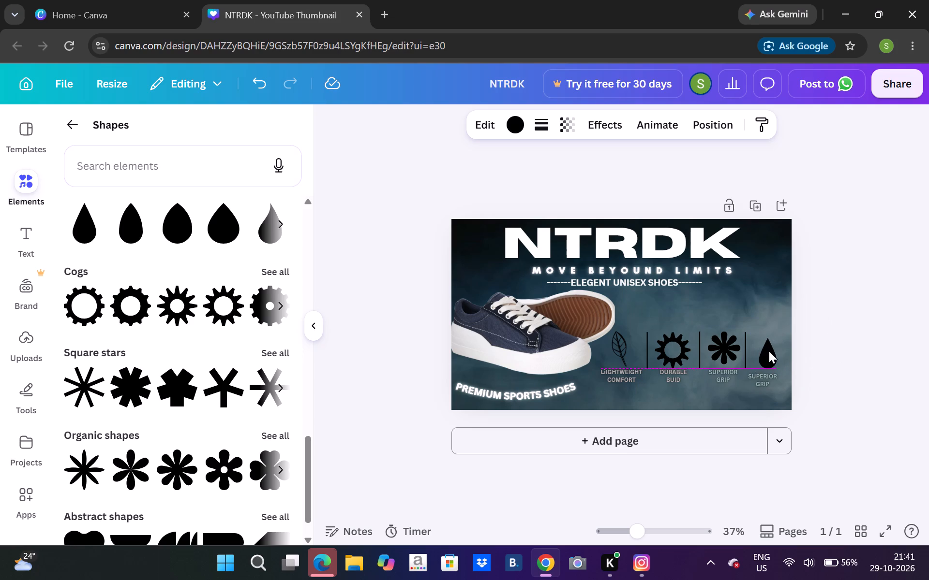
pyautogui.press('Up')
pyautogui.press('Up')
pyautogui.press('Up')
pyautogui.press('Up')
pyautogui.press('Up')
pyautogui.press('Up')
pyautogui.press('Up')
pyautogui.press('Up')
pyautogui.press('Up')
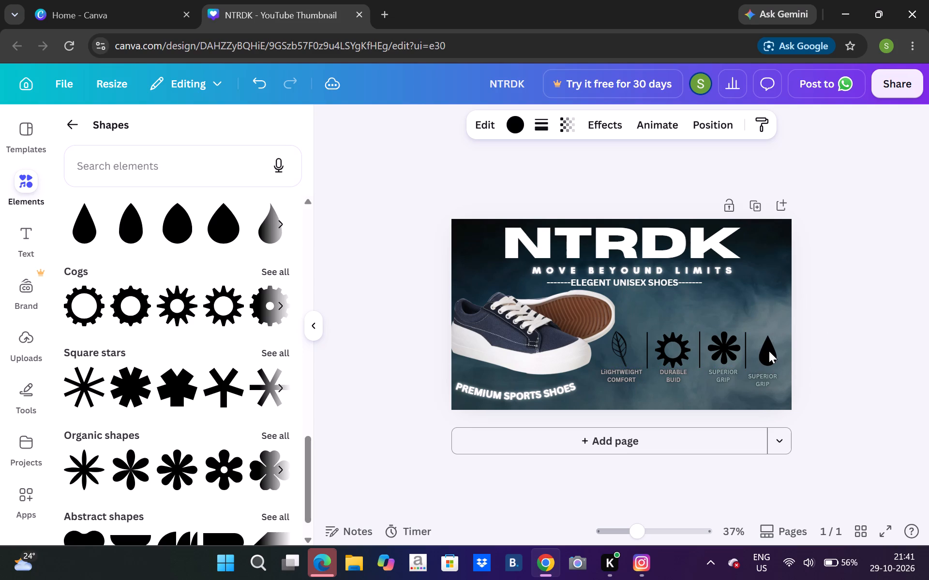
pyautogui.press('Up')
pyautogui.press('Up')
pyautogui.press('Up')
pyautogui.press('Left')
pyautogui.press('Left')
pyautogui.press('Left')
pyautogui.press('Left')
pyautogui.press('Left')
pyautogui.press('Left')
pyautogui.press('Left')
pyautogui.press('Up')
pyautogui.press('Up')
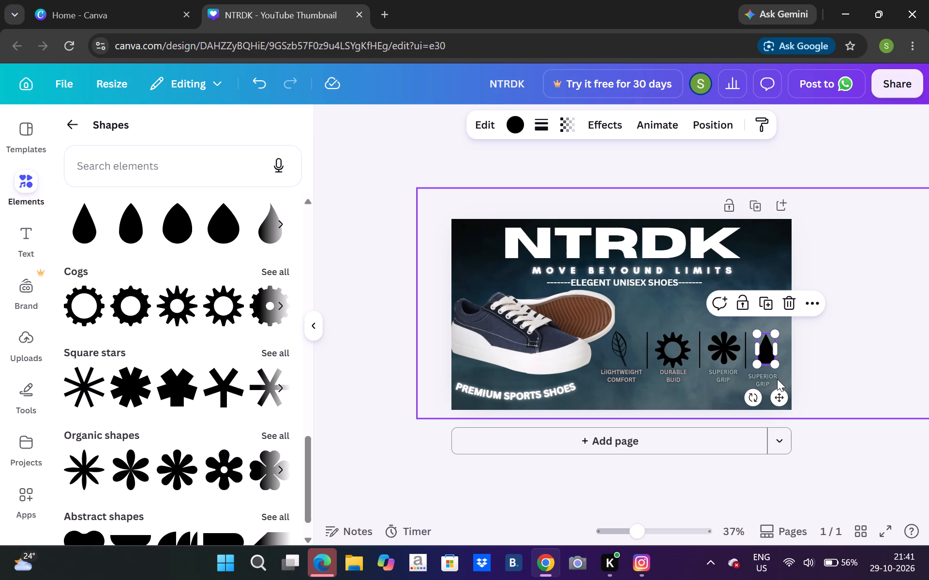
# Nudge the SUPERIOR GRIP caption under the teardrop right and up to sit level with the other captions.
pyautogui.click(764, 378)
pyautogui.press('Right')
pyautogui.press('Right')
pyautogui.press('Right')
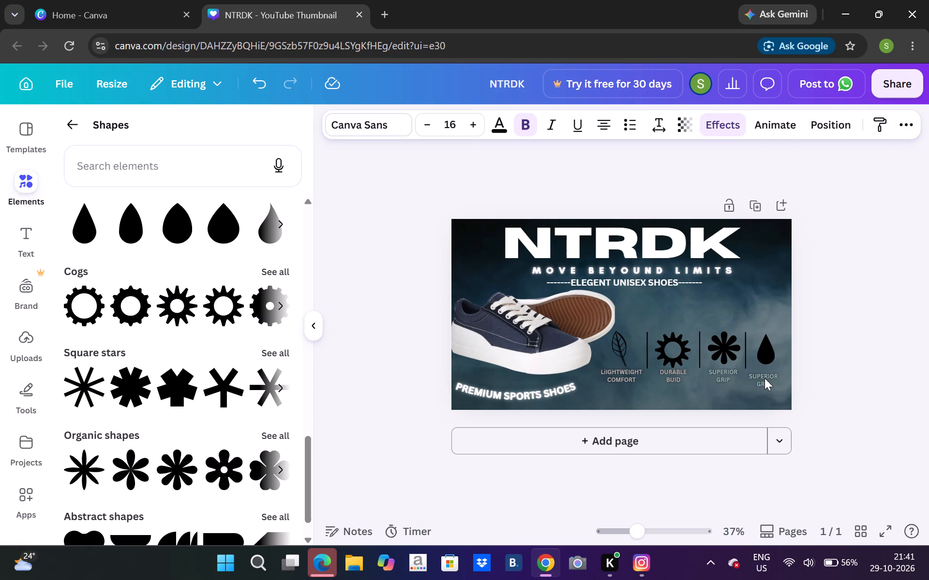
pyautogui.press('Right')
pyautogui.press('Right')
pyautogui.press('Right')
pyautogui.press('Up')
pyautogui.press('Up')
pyautogui.press('Up')
pyautogui.press('Up')
pyautogui.press('Up')
pyautogui.press('Up')
pyautogui.press('Up')
pyautogui.press('Up')
pyautogui.press('Up')
pyautogui.press('Up')
pyautogui.press('Up')
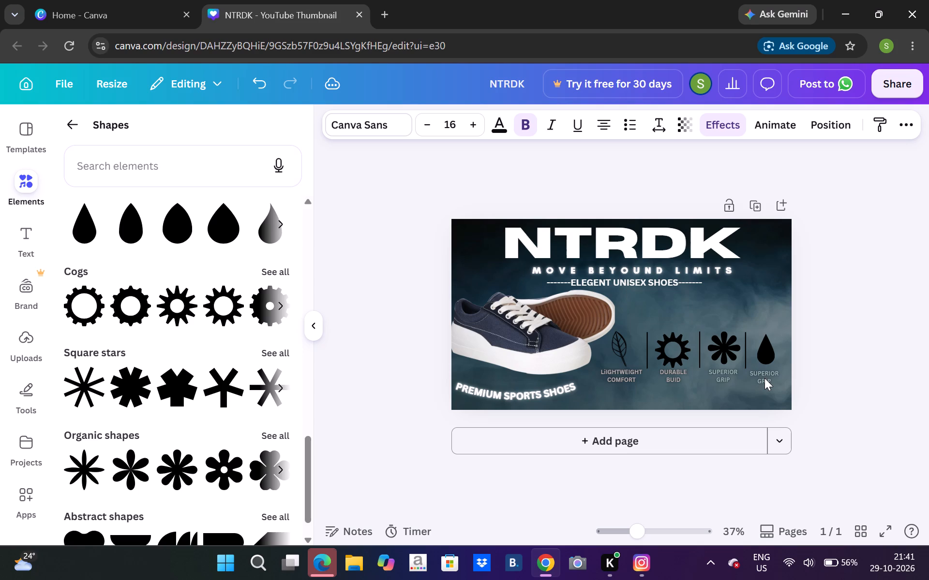
pyautogui.press('Up')
pyautogui.press('Up')
# Replace the text of the caption beneath the teardrop icon with WATERPROOF.
pyautogui.click(764, 378)
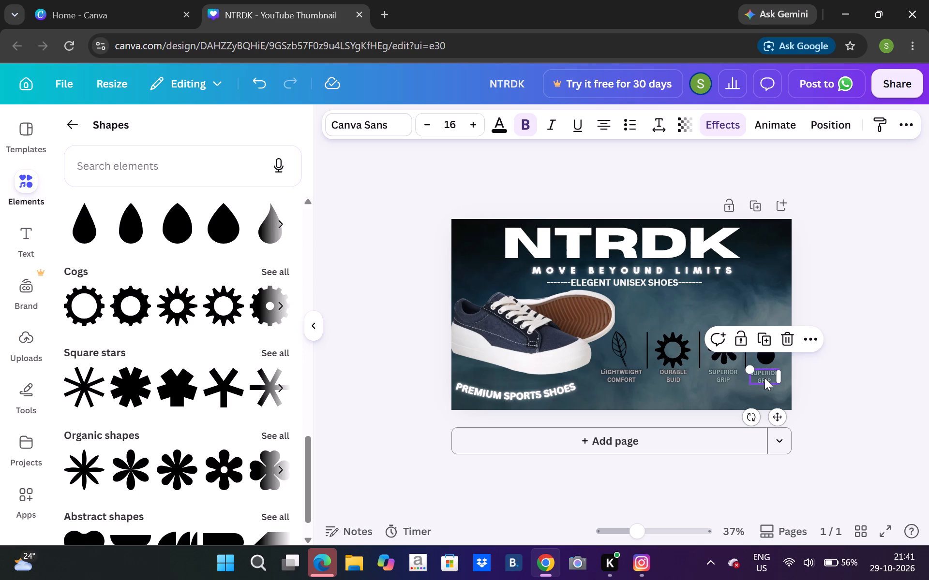
pyautogui.click(764, 378)
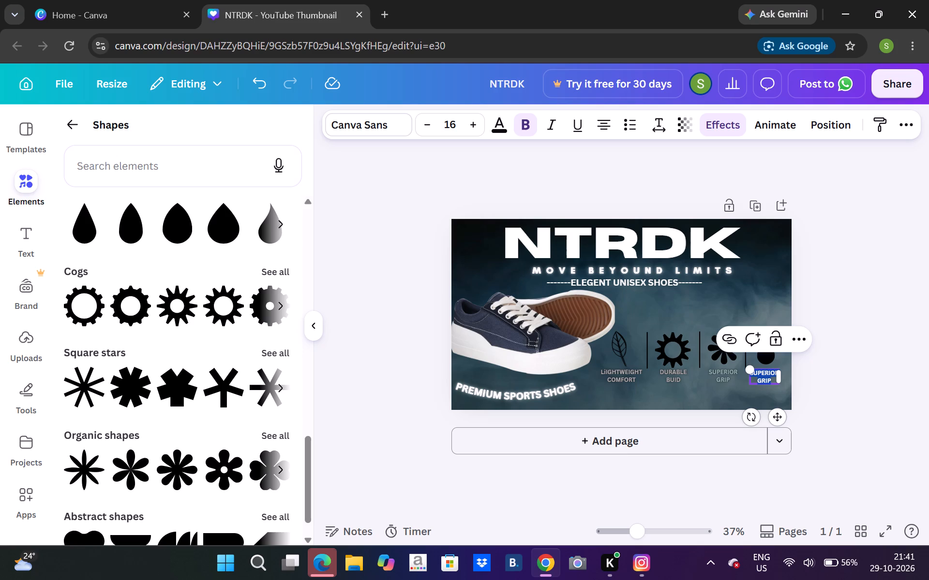
pyautogui.write('WATER')
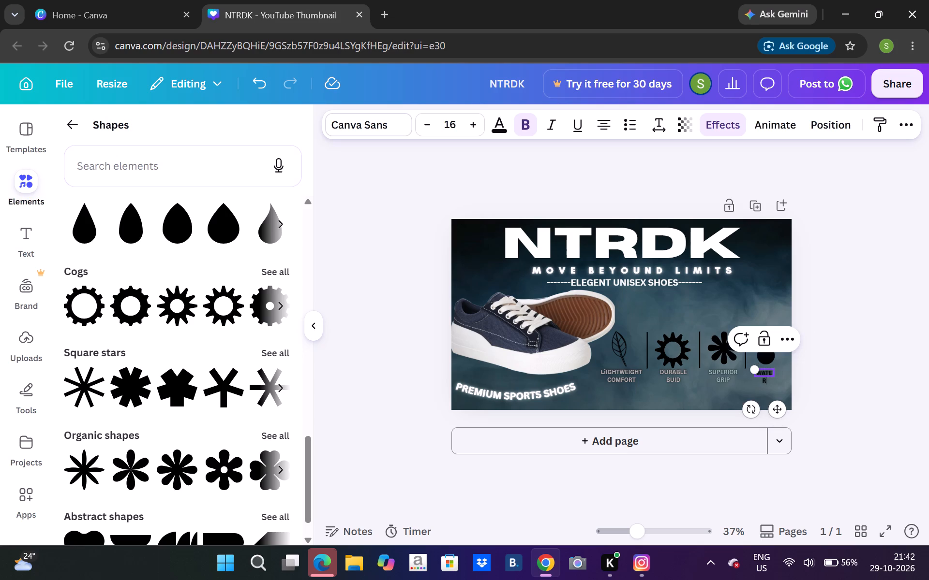
pyautogui.press('p')
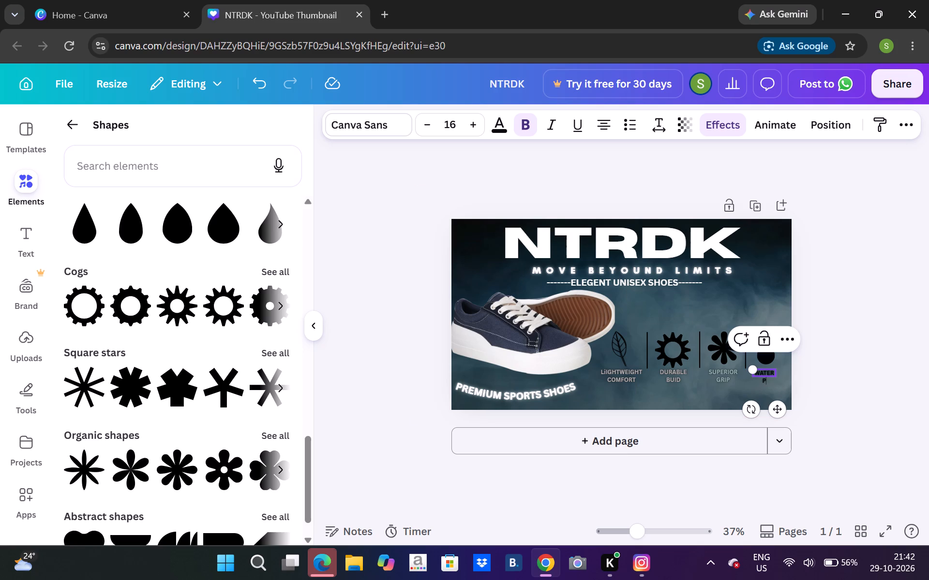
pyautogui.click(772, 382)
pyautogui.press('r')
pyautogui.press('BackSpace')
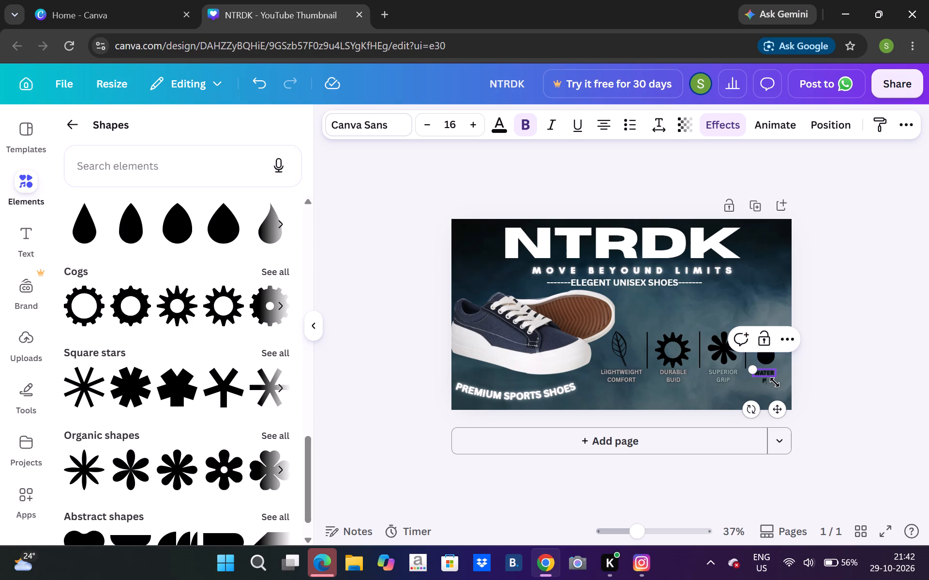
pyautogui.click(774, 385)
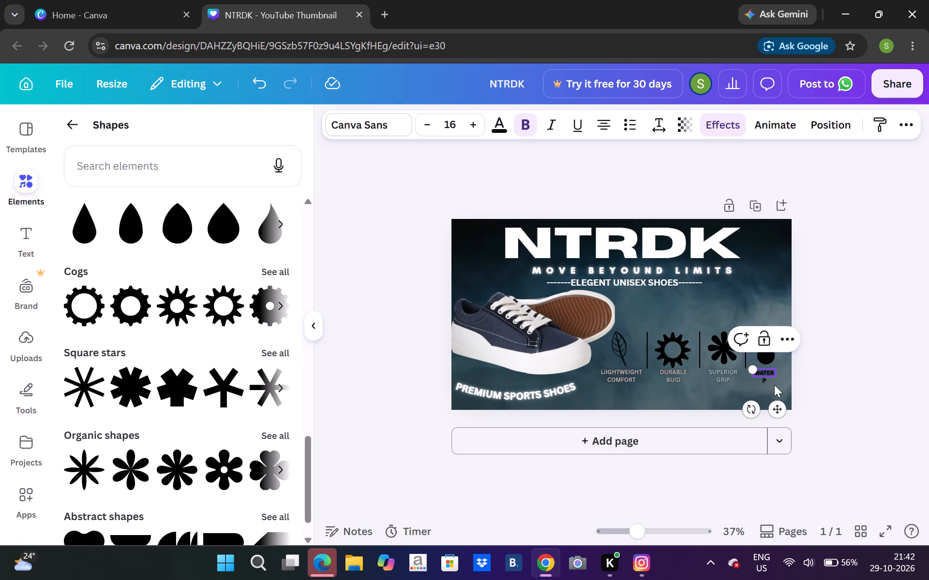
pyautogui.click(805, 362)
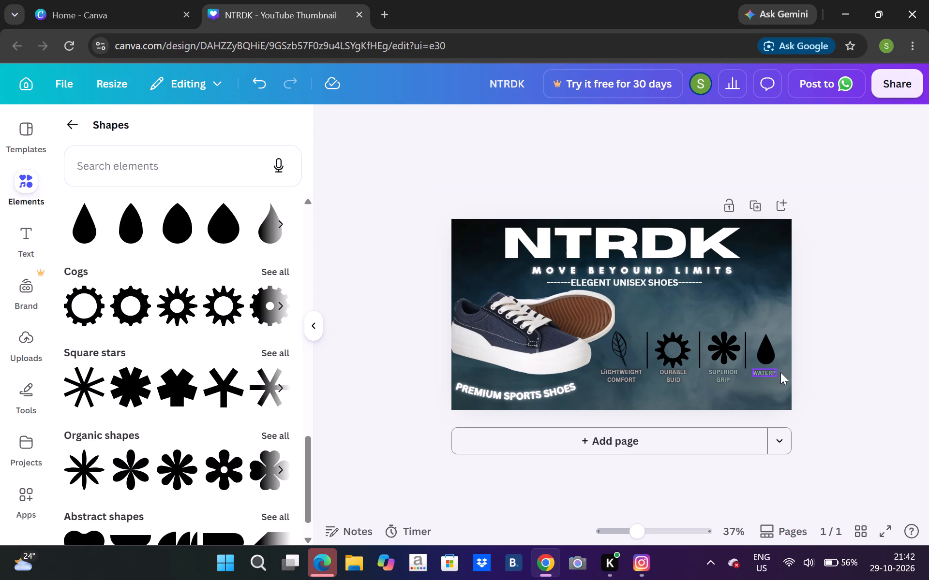
pyautogui.moveTo(777, 371); pyautogui.dragTo(770, 331)
pyautogui.moveTo(770, 331); pyautogui.dragTo(803, 364)
pyautogui.click(764, 373)
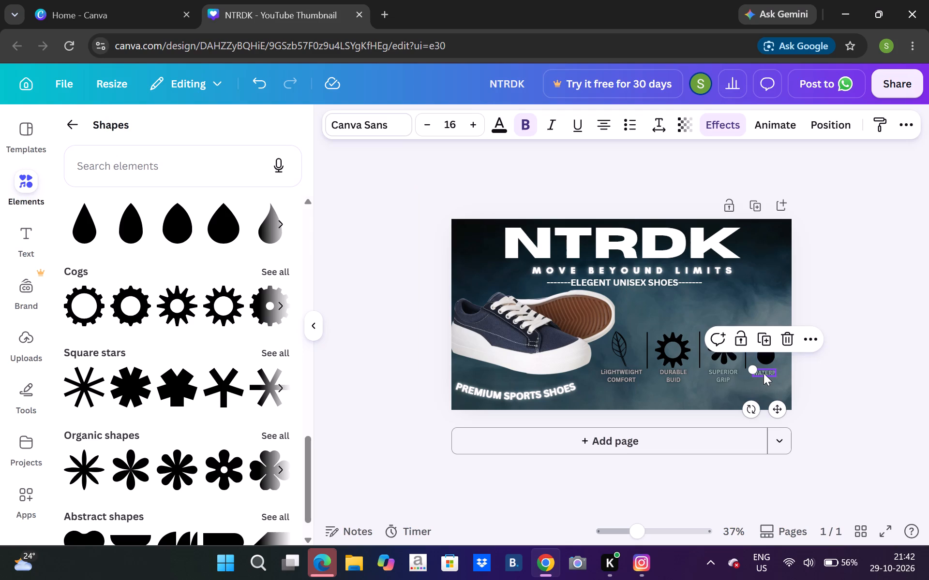
pyautogui.click(764, 373)
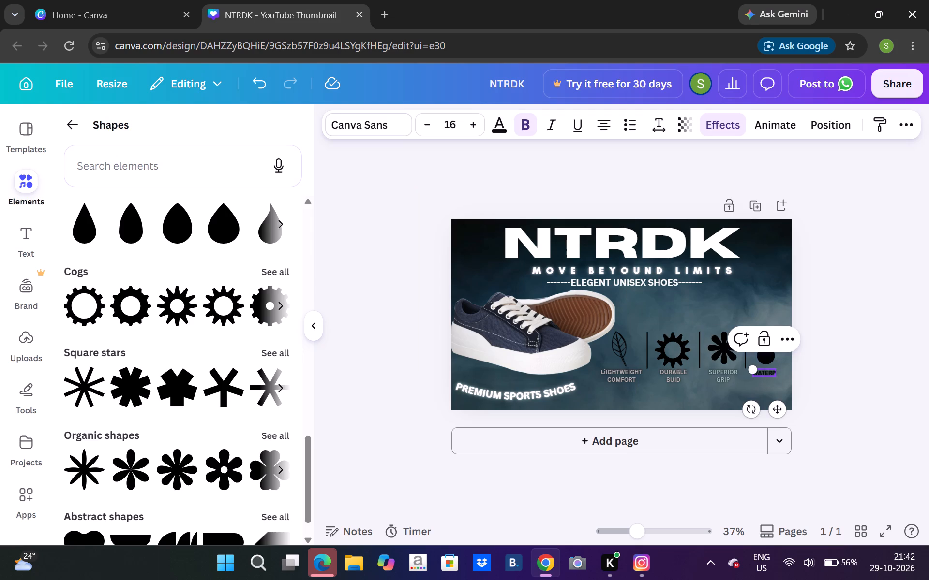
pyautogui.press('Right')
pyautogui.press('Right')
pyautogui.press('Right')
pyautogui.press('r')
pyautogui.write('OOG')
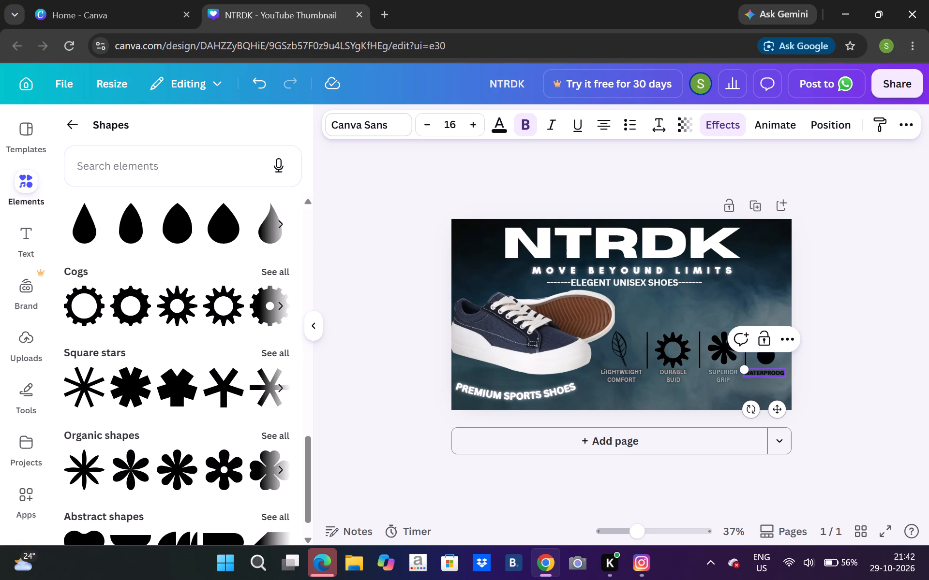
pyautogui.press('BackSpace')
pyautogui.press('BackSpace')
pyautogui.press('f')
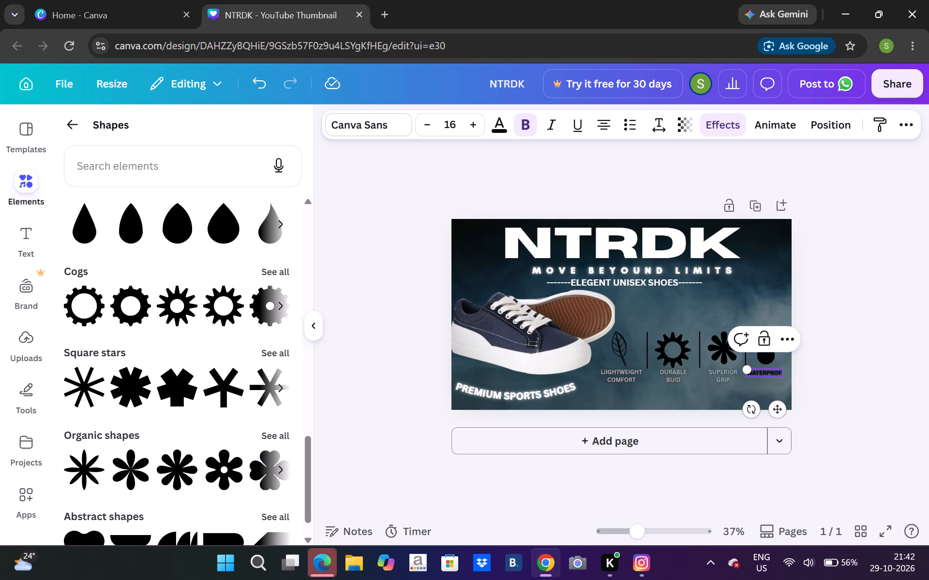
pyautogui.click(819, 371)
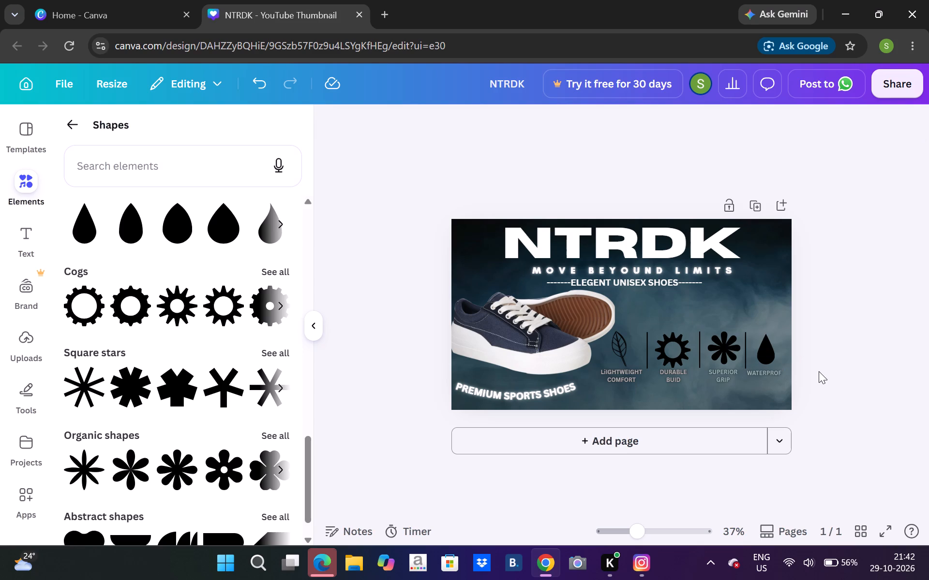
pyautogui.click(769, 370)
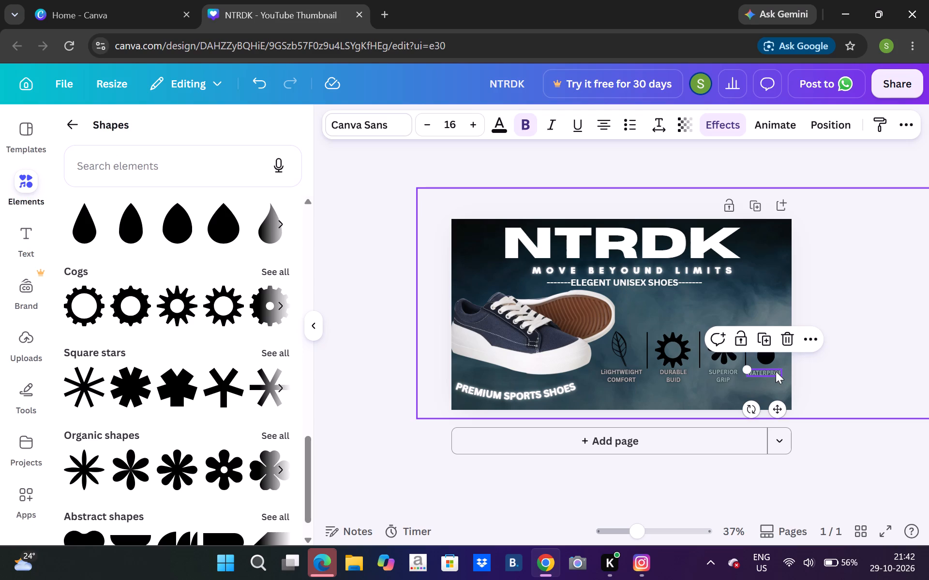
pyautogui.click(776, 371)
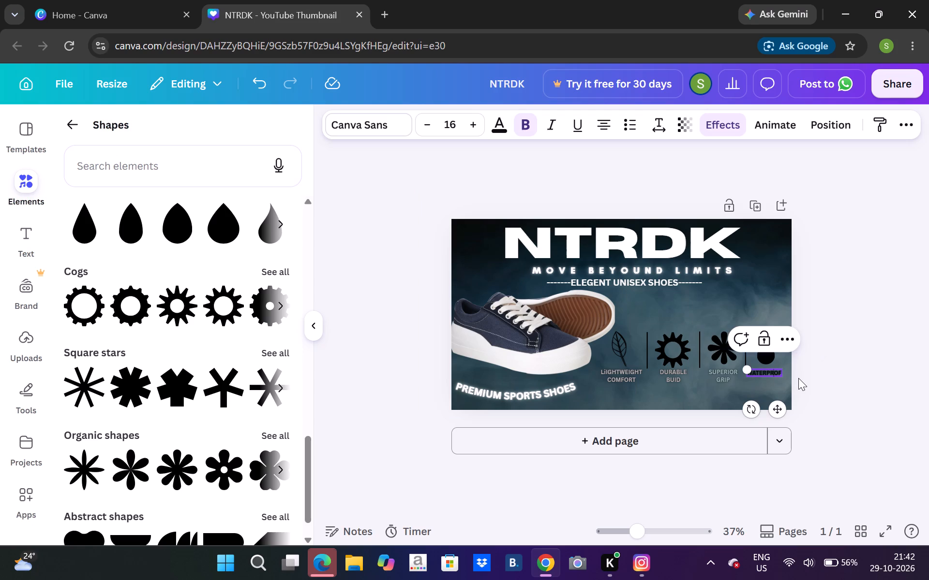
pyautogui.press('o')
pyautogui.click(847, 379)
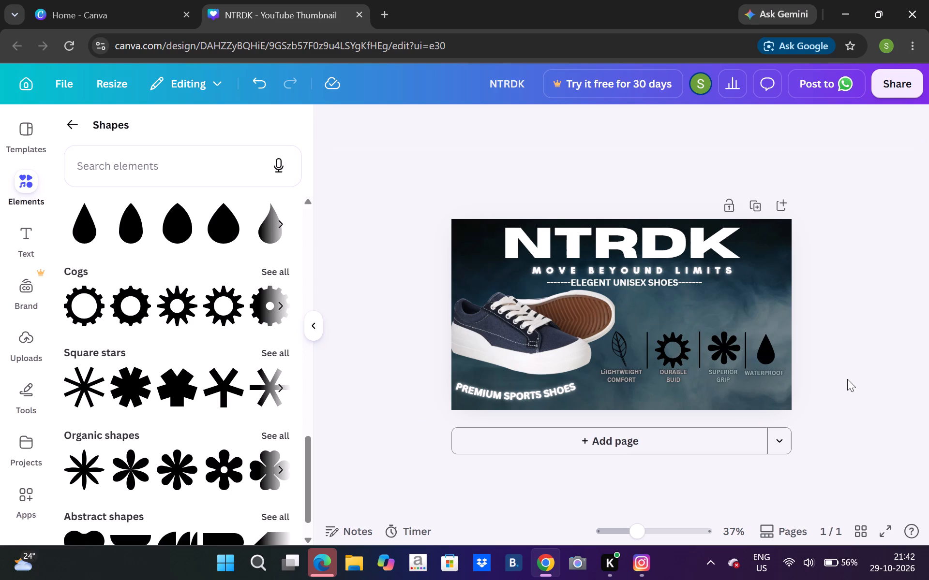
# Nudge the WATERPROOF caption right, clear of the divider line, and slightly up to align with the other captions.
pyautogui.click(772, 376)
pyautogui.press('Right')
pyautogui.press('Right')
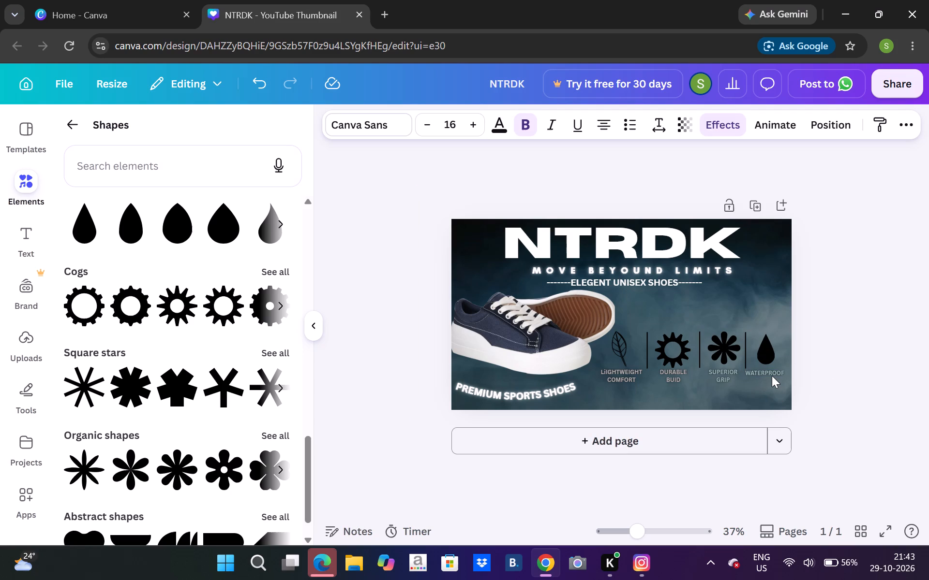
pyautogui.press('Right')
pyautogui.press('Right')
pyautogui.press('Right')
pyautogui.press('Right')
pyautogui.press('Right')
pyautogui.press('Right')
pyautogui.press('Right')
pyautogui.press('Right')
pyautogui.press('Right')
pyautogui.press('Right')
pyautogui.press('Right')
pyautogui.press('Right')
pyautogui.press('Up')
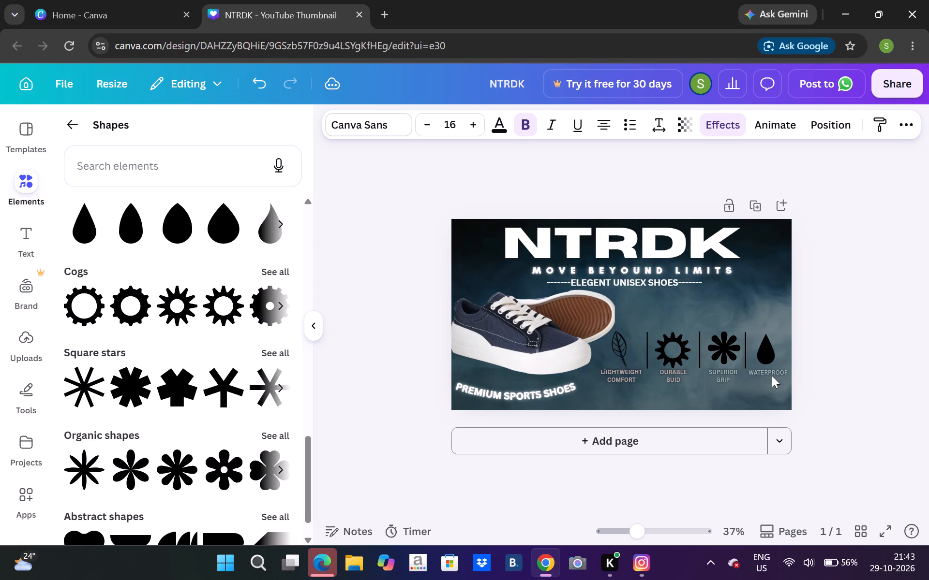
# Nudge the WATERPROOF caption slightly higher under the teardrop icon and deselect it.
pyautogui.press('Up')
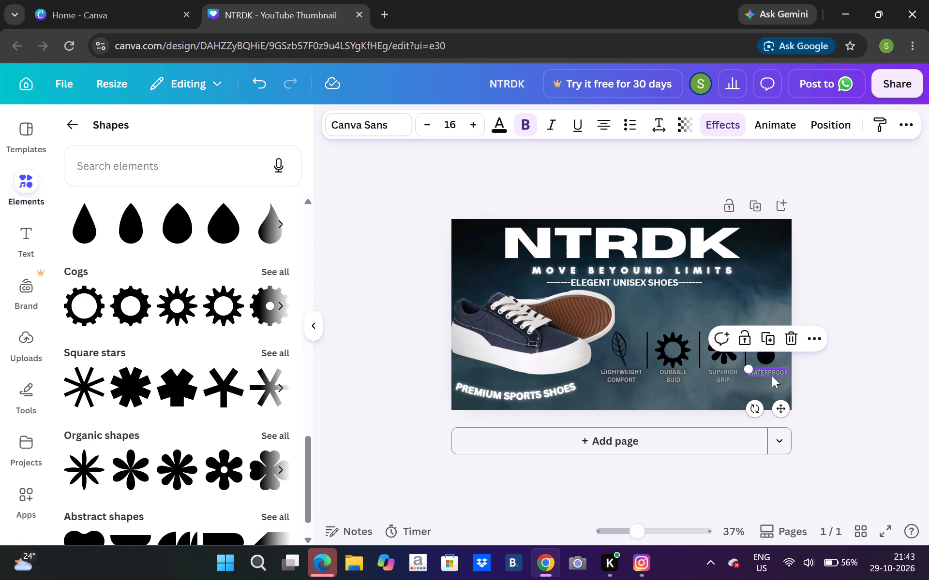
pyautogui.click(921, 309)
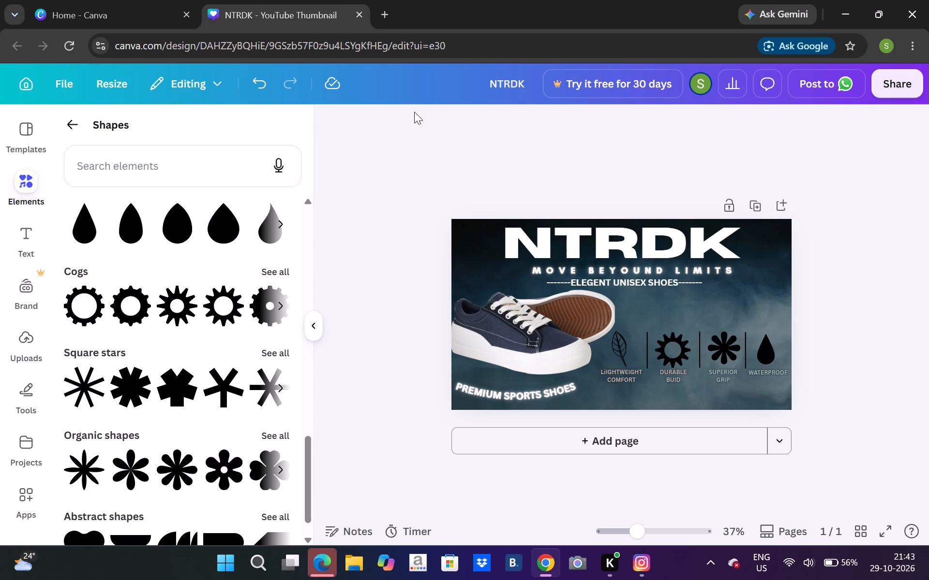
pyautogui.click(341, 315)
# Add the recommended outlined leaf graphic with veins to the design and move it clear of the existing leaf icon.
pyautogui.click(76, 126)
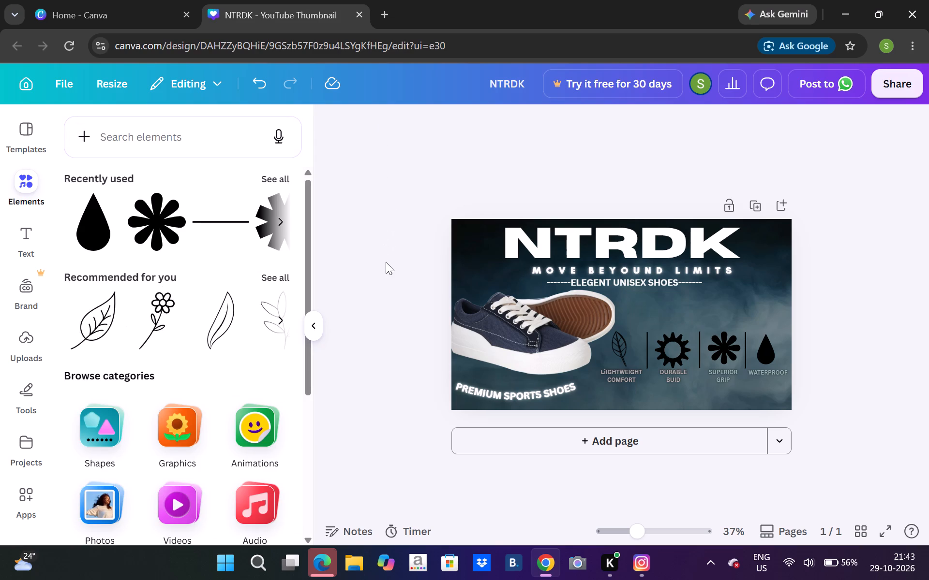
pyautogui.click(76, 348)
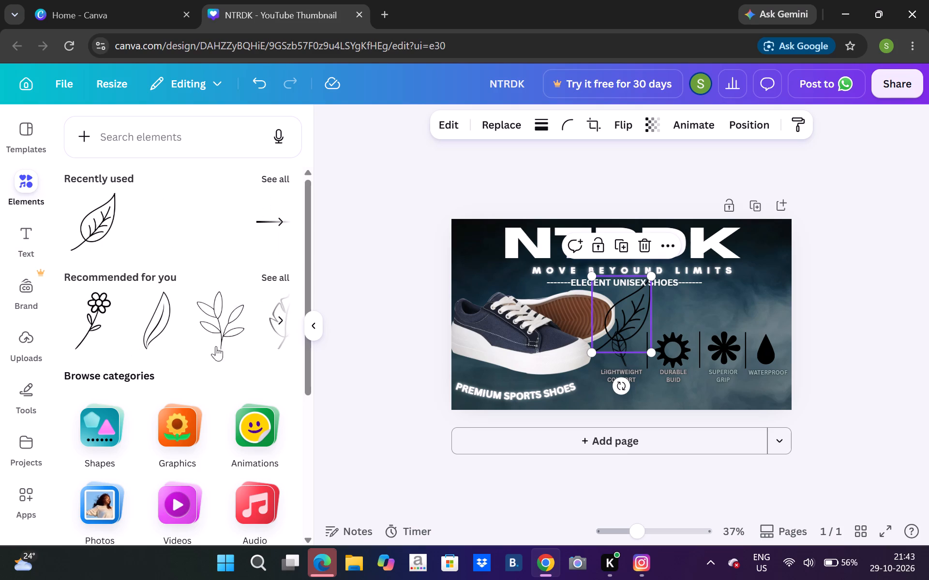
pyautogui.moveTo(638, 307); pyautogui.dragTo(741, 302)
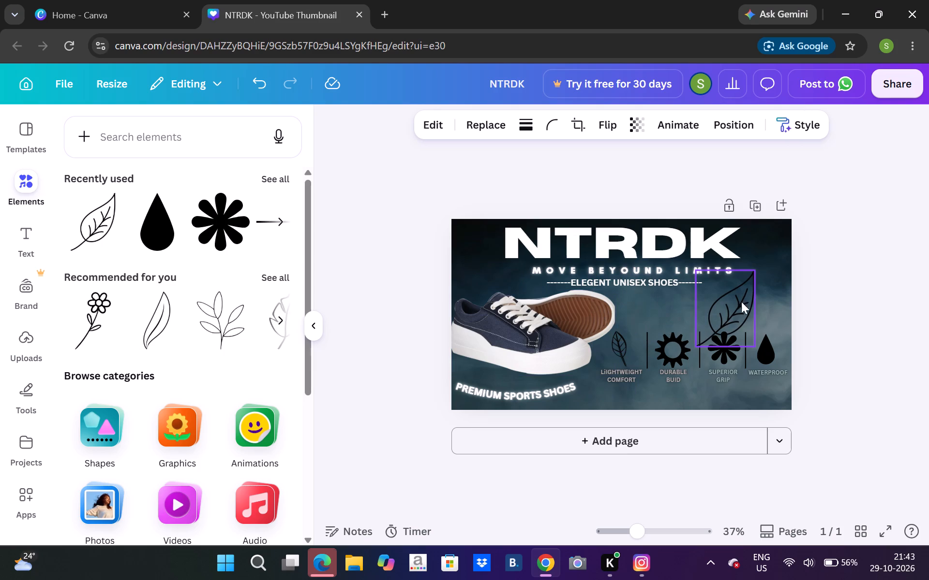
# Delete the old narrow leaf icon above the LIGHTWEIGHT COMFORT caption.
pyautogui.click(620, 348)
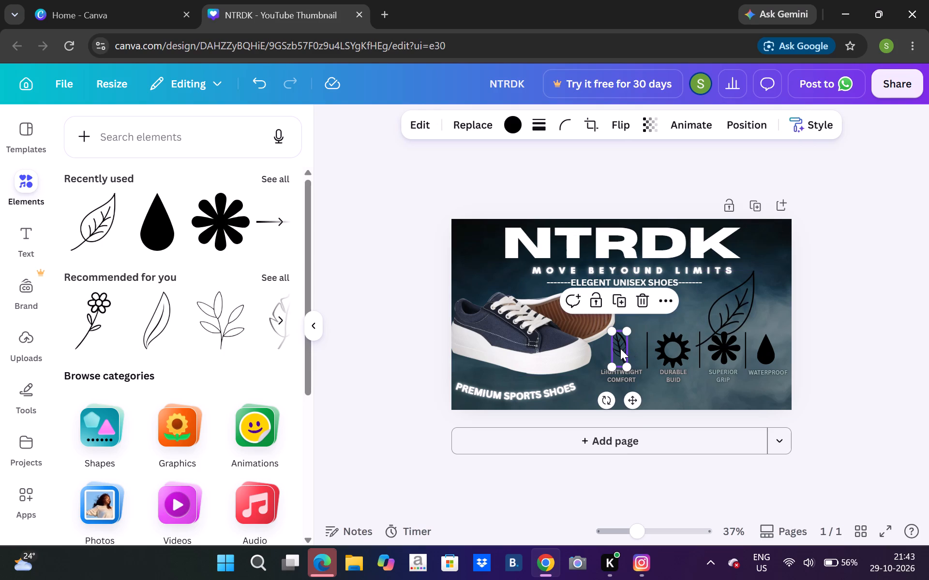
pyautogui.click(647, 304)
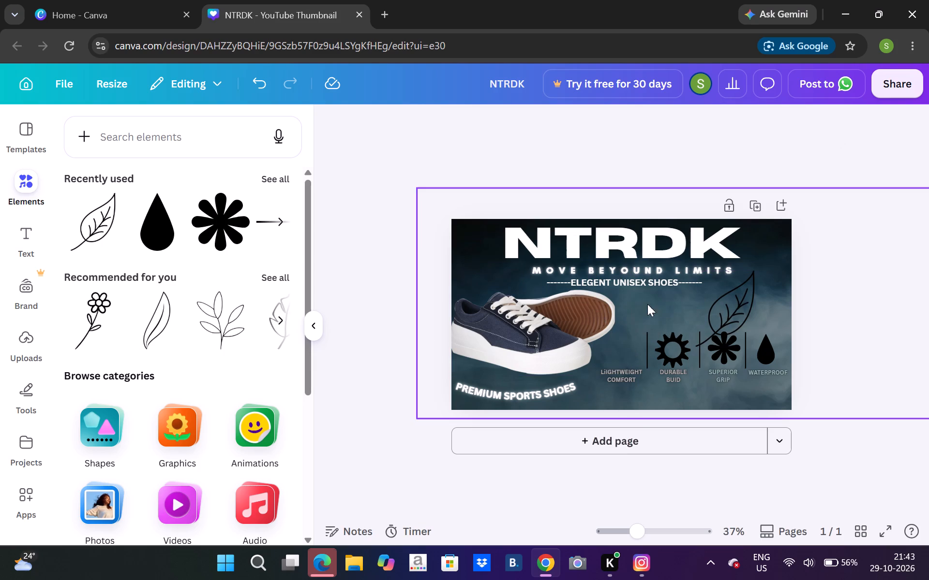
# Shrink the new leaf graphic to the height of the other feature icons and place it above the LIGHTWEIGHT COMFORT caption.
pyautogui.moveTo(711, 321); pyautogui.dragTo(641, 333)
pyautogui.moveTo(641, 333); pyautogui.dragTo(622, 338)
pyautogui.moveTo(606, 287); pyautogui.dragTo(614, 306)
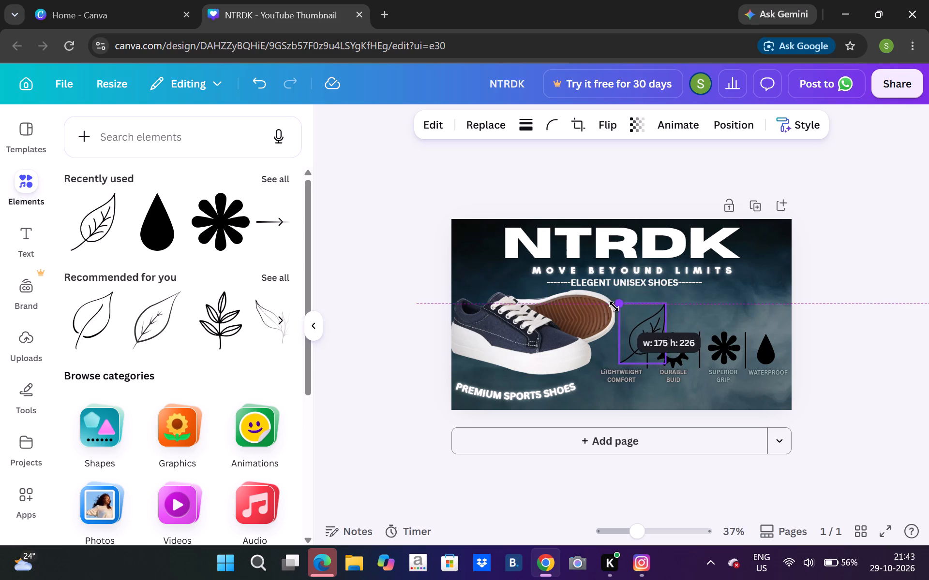
pyautogui.moveTo(614, 306); pyautogui.dragTo(617, 320)
pyautogui.moveTo(663, 311); pyautogui.dragTo(647, 328)
pyautogui.moveTo(644, 338); pyautogui.dragTo(630, 340)
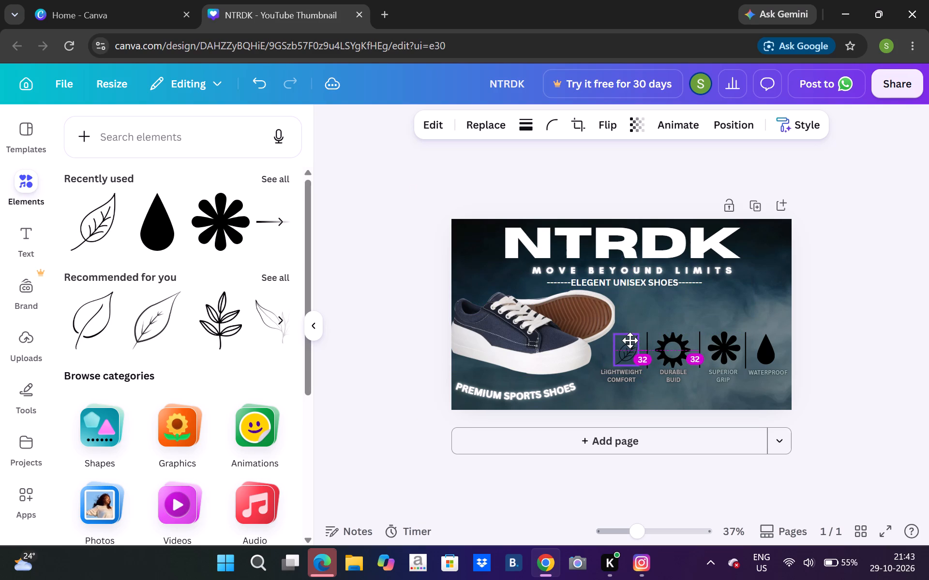
pyautogui.moveTo(630, 340); pyautogui.dragTo(633, 339)
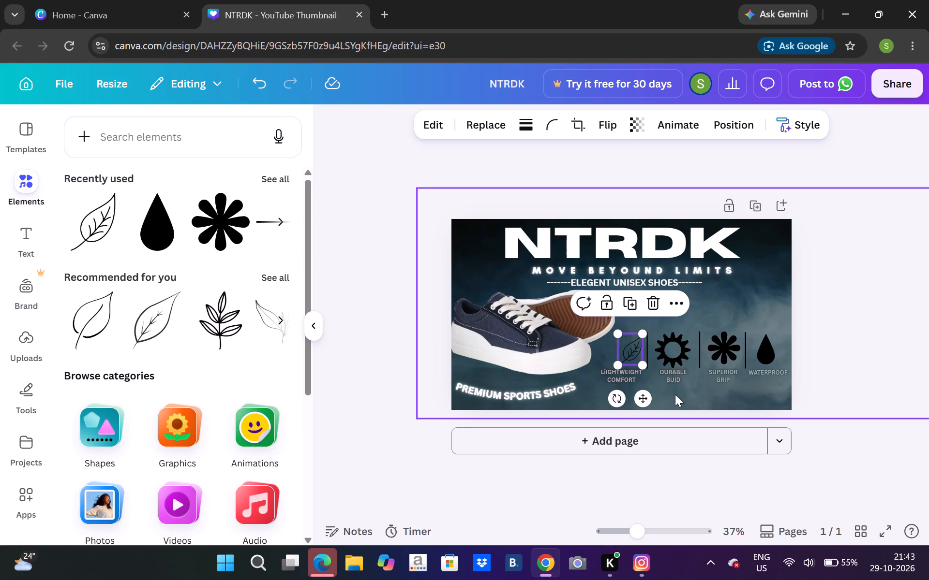
# Nudge the new leaf icon left, away from the divider line, to sit centred above its caption, and deselect it.
pyautogui.press('Left')
pyautogui.press('Left')
pyautogui.press('Left')
pyautogui.press('Left')
pyautogui.press('Left')
pyautogui.press('Left')
pyautogui.press('Left')
pyautogui.press('Left')
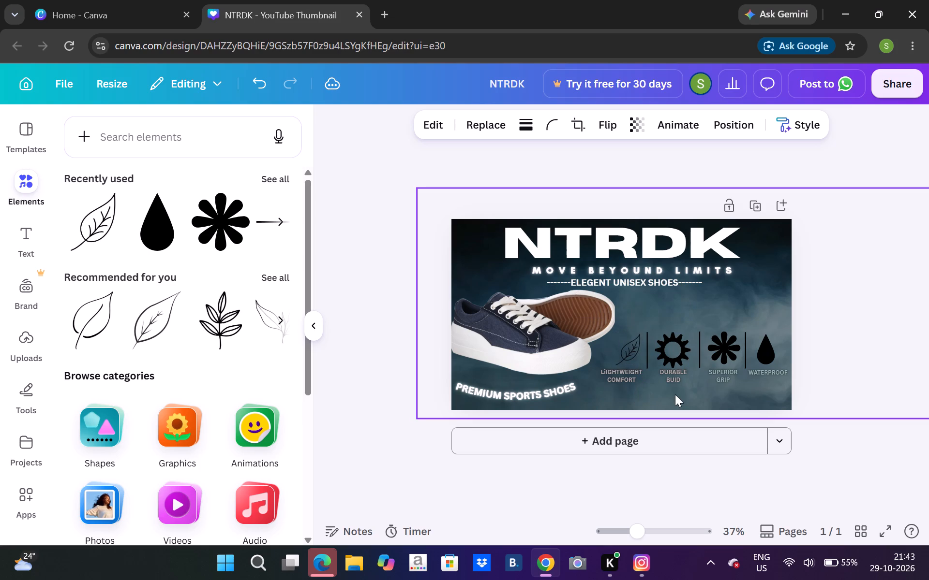
pyautogui.press('Left')
pyautogui.press('Left')
pyautogui.press('Left')
pyautogui.press('Left')
pyautogui.press('Left')
pyautogui.press('Left')
pyautogui.press('Left')
pyautogui.press('Left')
pyautogui.press('Left')
pyautogui.press('Left')
pyautogui.press('Left')
pyautogui.press('Left')
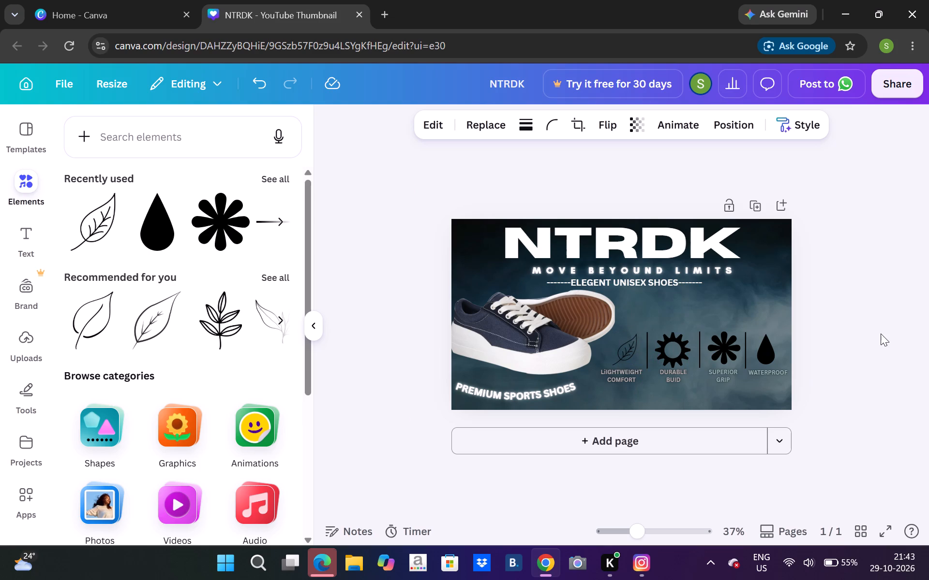
pyautogui.click(881, 333)
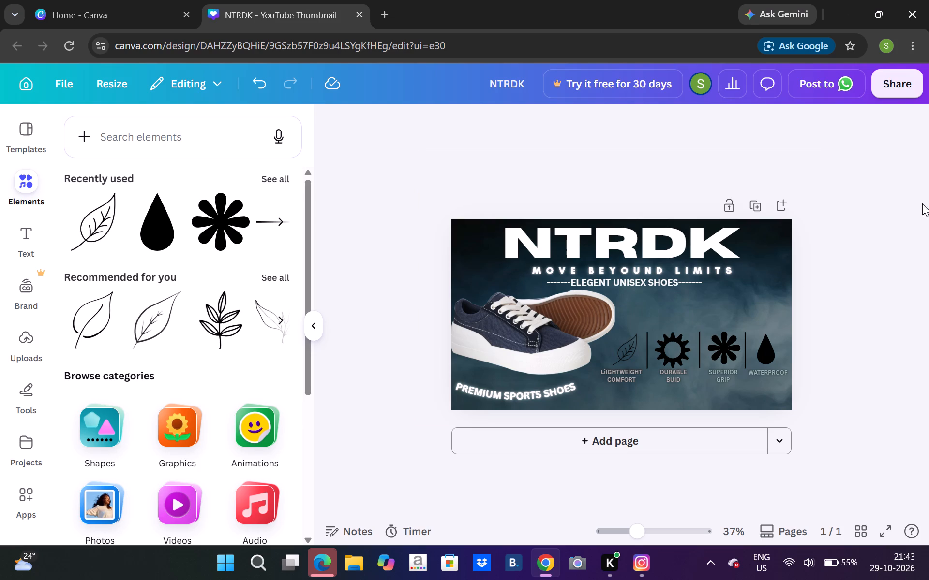